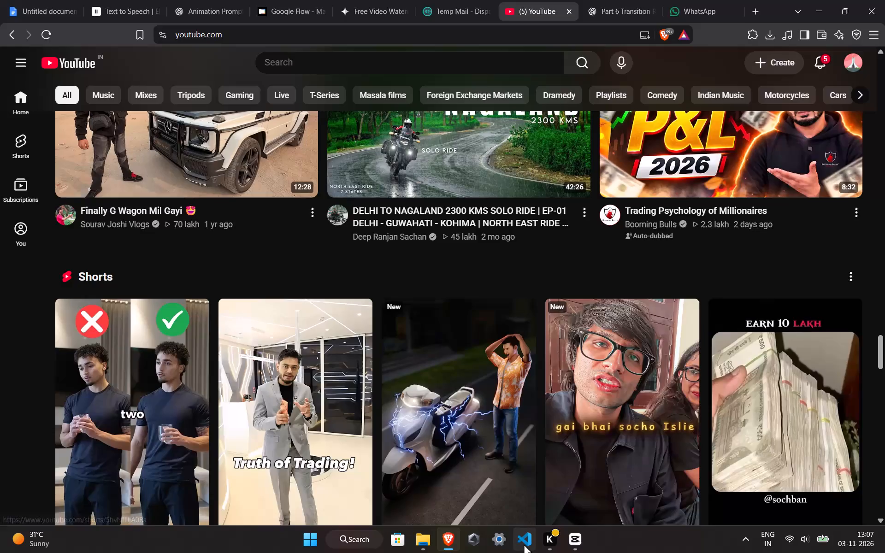
Switch to CapCut and examine the closing section of the NEW #3 timeline, including its background music clips.
{"action": "left_click", "coordinate": [572, 538]}
{"action": "left_click", "coordinate": [211, 348]}
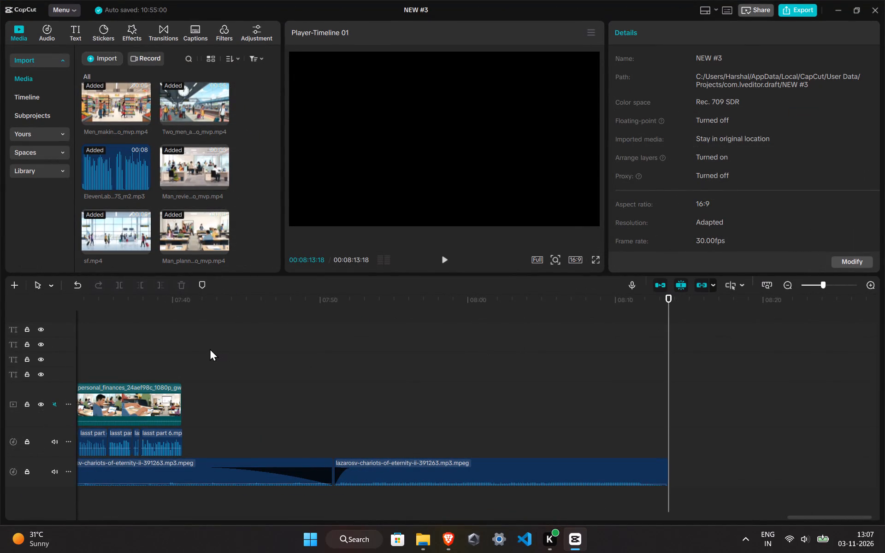
{"action": "left_click", "coordinate": [180, 343]}
{"action": "scroll", "coordinate": [237, 349], "scroll_direction": "down", "scroll_amount": 6, "text": "ctrl"}
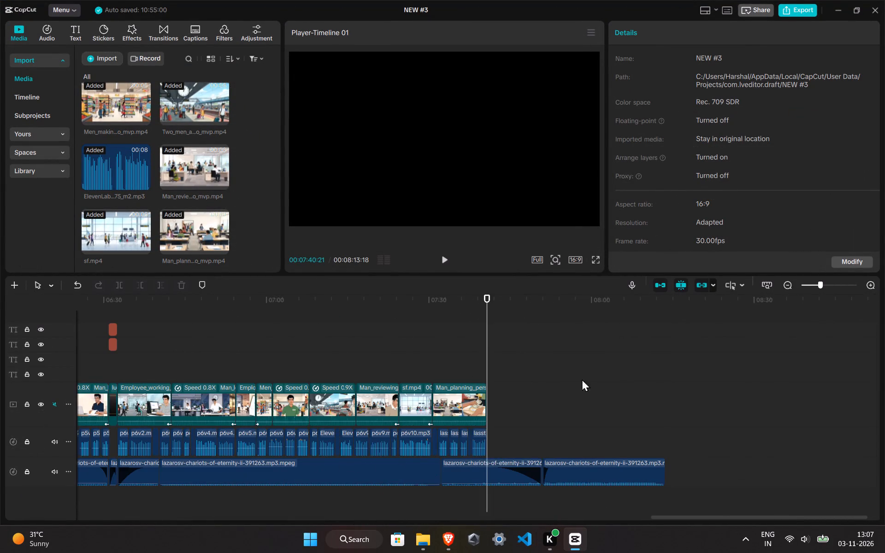
{"action": "scroll", "coordinate": [609, 380], "scroll_direction": "up", "scroll_amount": 3, "text": "ctrl"}
{"action": "scroll", "coordinate": [385, 446], "scroll_direction": "down", "scroll_amount": 5, "text": "ctrl"}
{"action": "scroll", "coordinate": [302, 480], "scroll_direction": "down", "scroll_amount": 3, "text": "ctrl"}
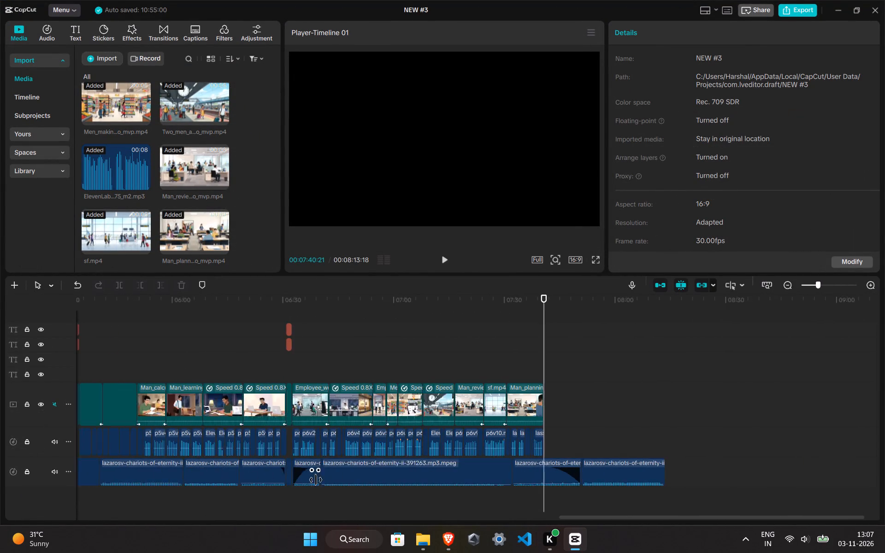
{"action": "scroll", "coordinate": [316, 480], "scroll_direction": "down", "scroll_amount": 7, "text": "ctrl"}
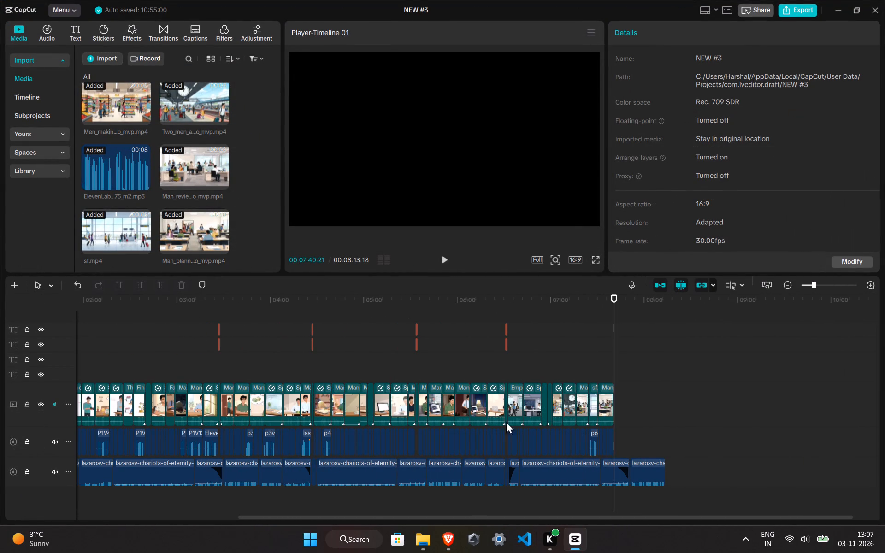
{"action": "scroll", "coordinate": [430, 406], "scroll_direction": "up", "scroll_amount": 9, "text": "ctrl"}
{"action": "scroll", "coordinate": [431, 406], "scroll_direction": "up", "scroll_amount": 4}
{"action": "scroll", "coordinate": [431, 406], "scroll_direction": "up", "scroll_amount": 5, "text": "ctrl"}
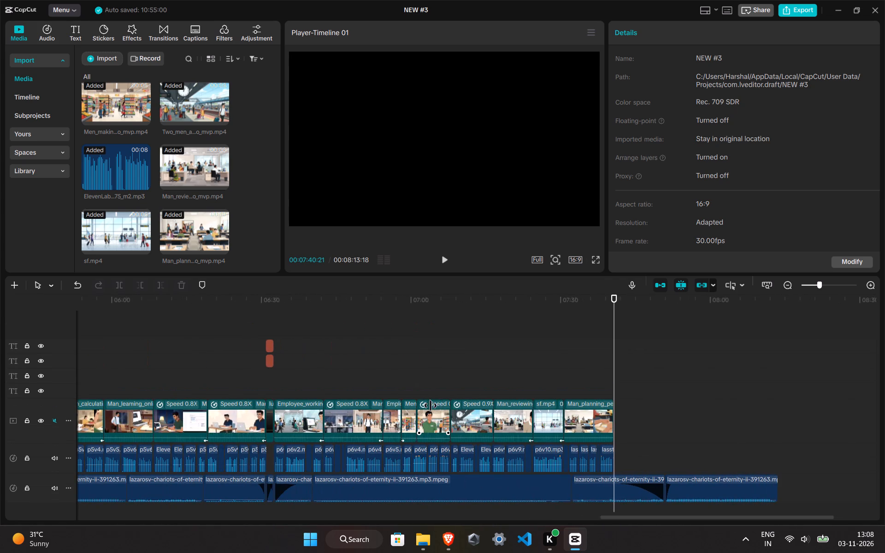
Preview playback around 06:21, and return the playhead to the end of the last video clip at 07:40:21.
{"action": "left_click", "coordinate": [217, 370]}
{"action": "key", "text": "space"}
{"action": "key", "text": "space"}
{"action": "key", "text": "space"}
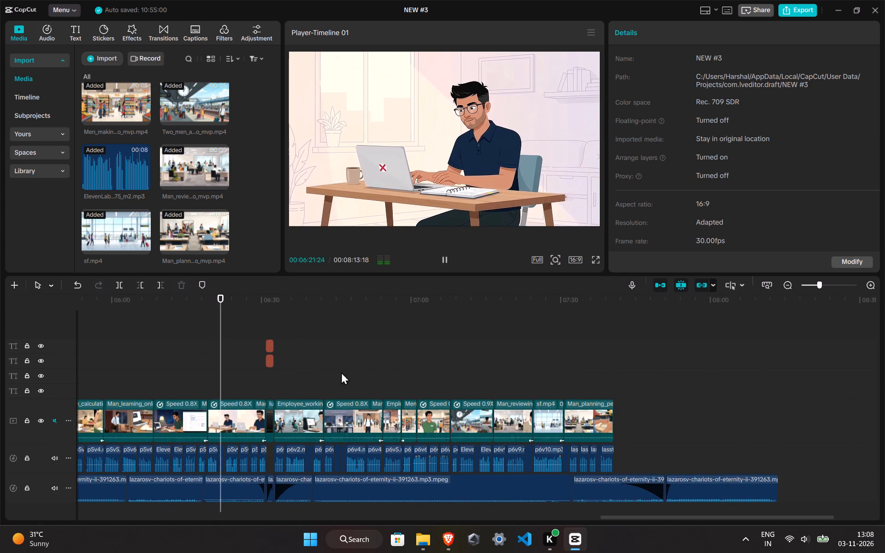
{"action": "scroll", "coordinate": [363, 382], "scroll_direction": "down", "scroll_amount": 3}
{"action": "scroll", "coordinate": [364, 382], "scroll_direction": "down", "scroll_amount": 5, "text": "ctrl"}
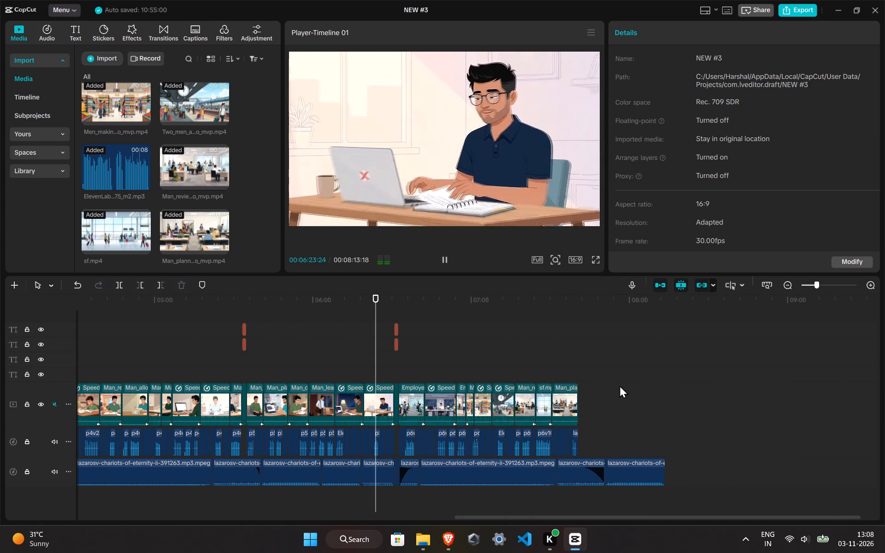
{"action": "left_click", "coordinate": [577, 372]}
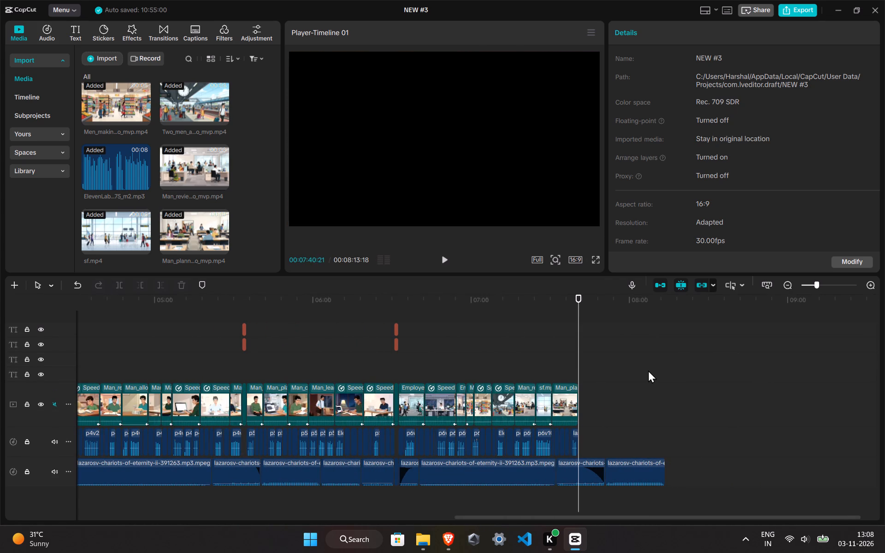
{"action": "scroll", "coordinate": [619, 400], "scroll_direction": "up", "scroll_amount": 6, "text": "ctrl"}
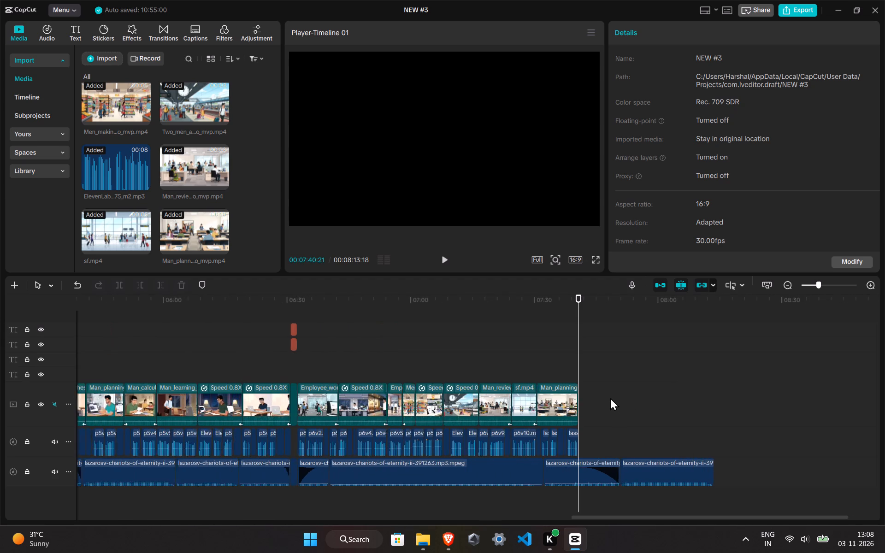
{"action": "scroll", "coordinate": [610, 398], "scroll_direction": "up", "scroll_amount": 8, "text": "ctrl"}
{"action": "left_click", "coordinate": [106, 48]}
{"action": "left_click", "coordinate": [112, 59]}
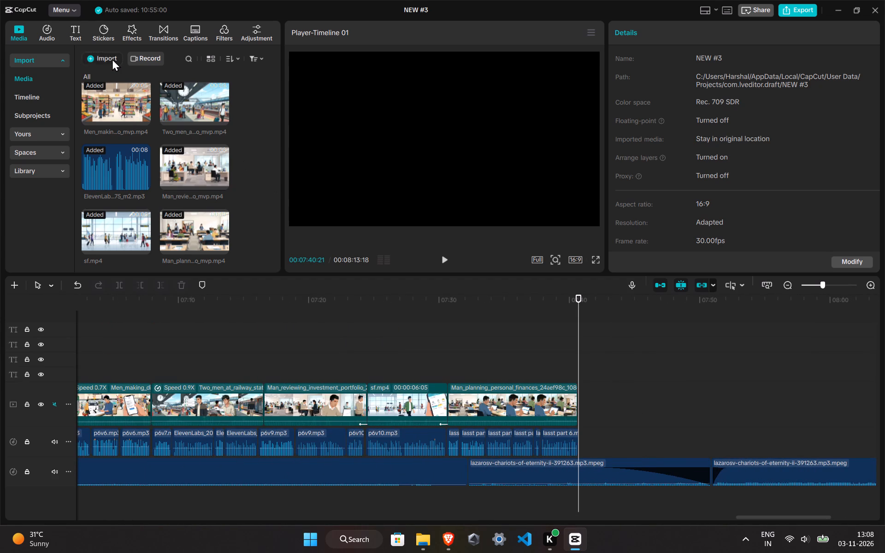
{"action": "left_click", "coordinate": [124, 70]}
Scrub back through the earlier parts, previewing playback from about 05:40 and from just after the 04:20 mark.
{"action": "scroll", "coordinate": [282, 440], "scroll_direction": "down", "scroll_amount": 1}
{"action": "left_click", "coordinate": [279, 350]}
{"action": "left_click_drag", "start_coordinate": [279, 350], "coordinate": [7, 351]}
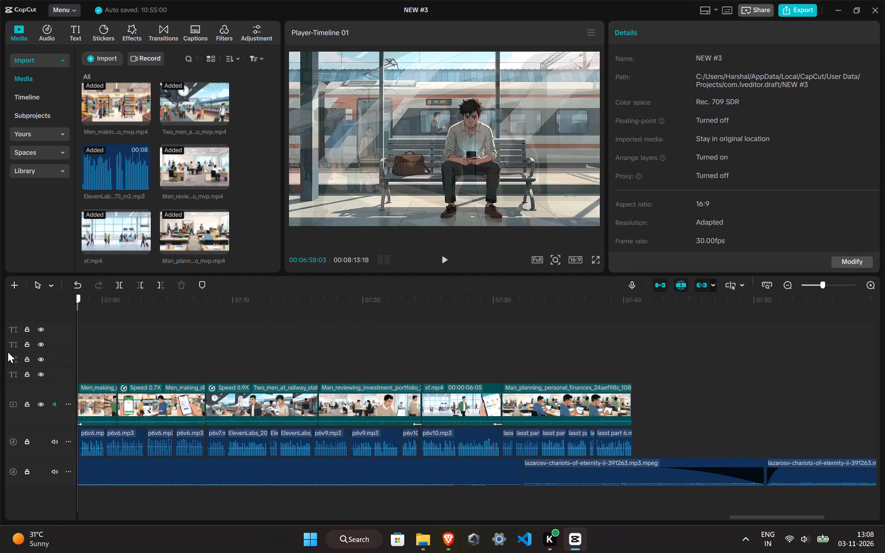
{"action": "left_click_drag", "start_coordinate": [7, 351], "coordinate": [316, 359]}
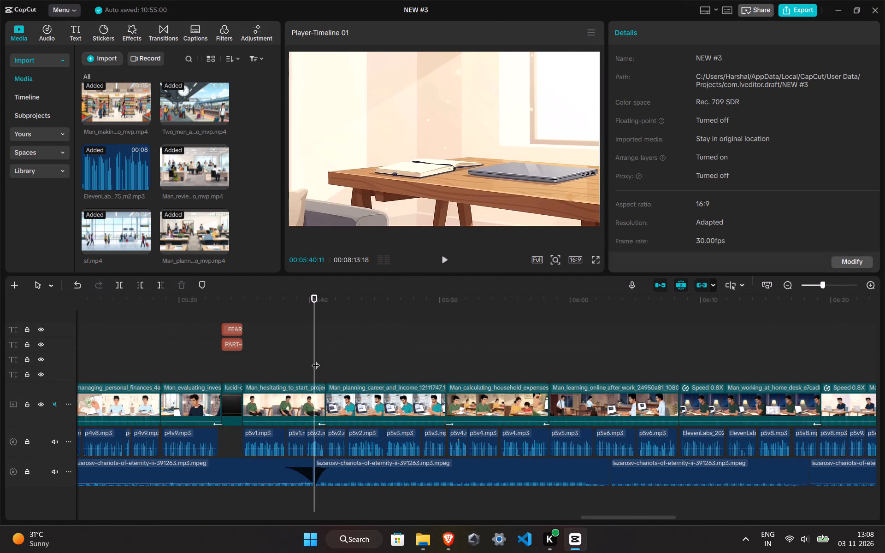
{"action": "left_click", "coordinate": [442, 260]}
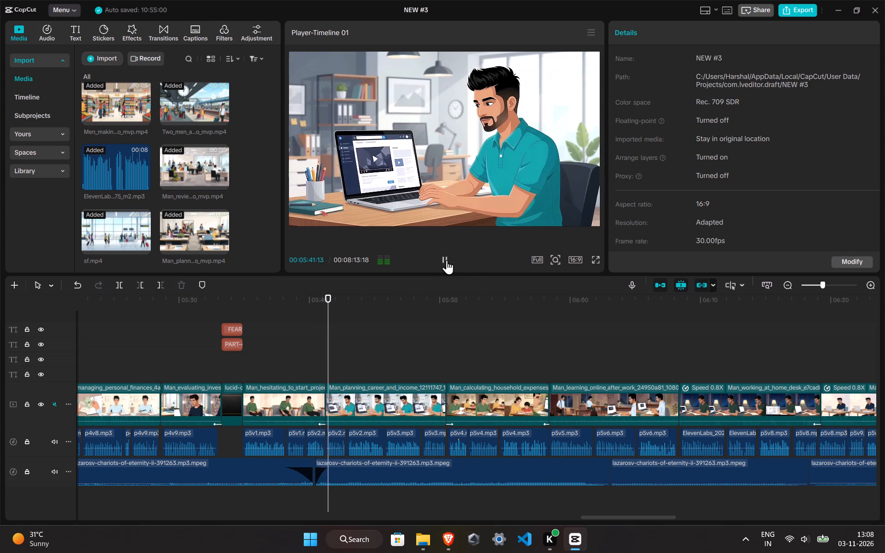
{"action": "left_click", "coordinate": [225, 392]}
{"action": "left_click", "coordinate": [627, 385]}
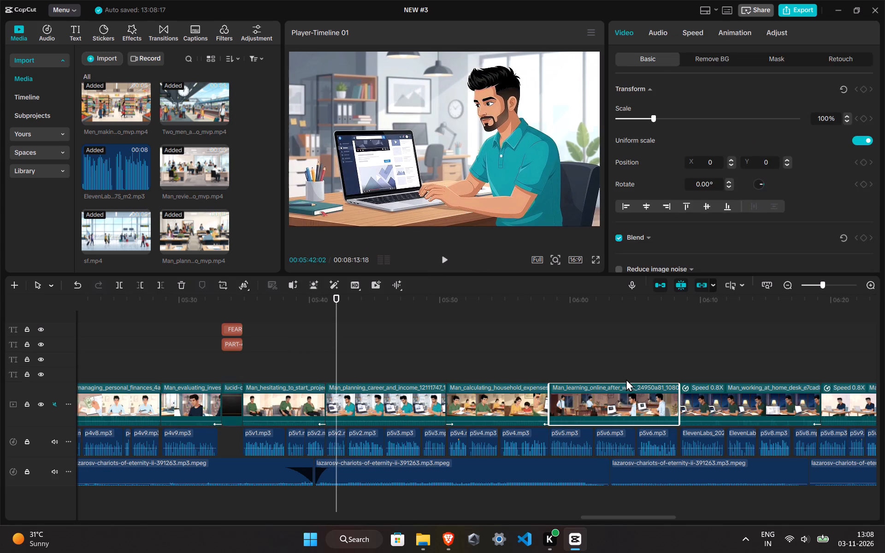
{"action": "left_click", "coordinate": [562, 334]}
{"action": "left_click_drag", "start_coordinate": [562, 334], "coordinate": [388, 288]}
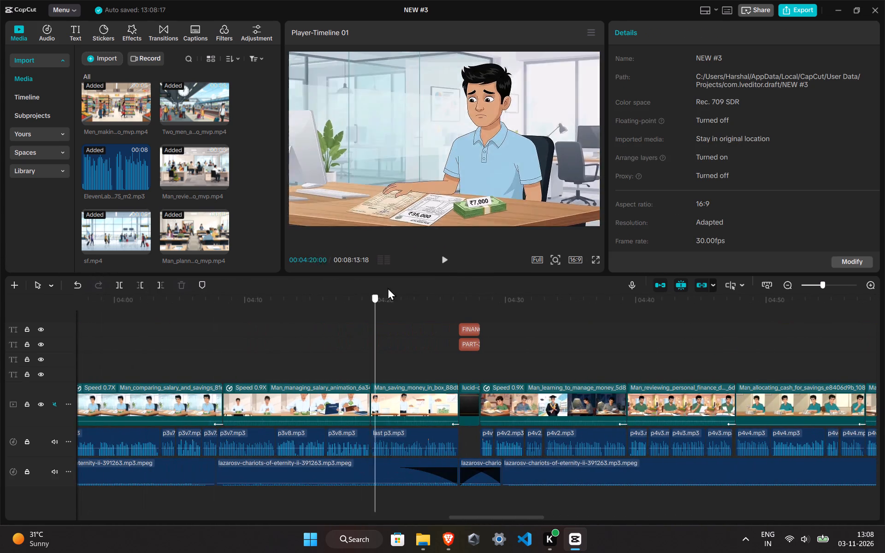
{"action": "left_click_drag", "start_coordinate": [388, 288], "coordinate": [479, 293]}
{"action": "key", "text": "space"}
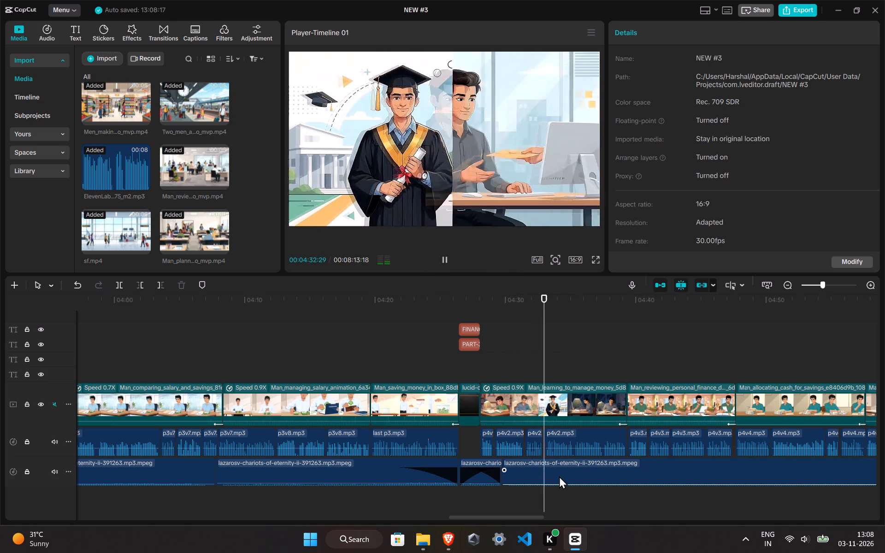
Inspect the audio settings of the background music clips after 04:30 and at the start of the video.
{"action": "left_click", "coordinate": [560, 475]}
{"action": "scroll", "coordinate": [573, 469], "scroll_direction": "down", "scroll_amount": 18, "text": "ctrl"}
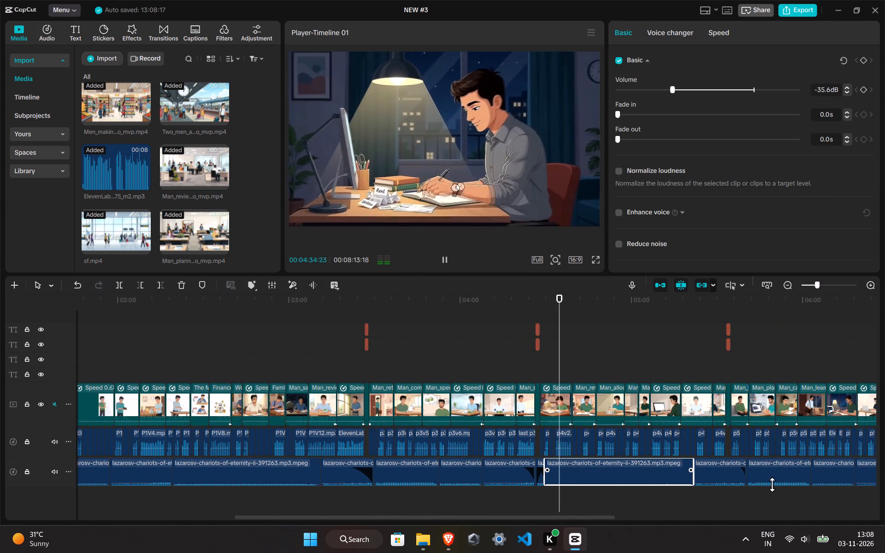
{"action": "left_click", "coordinate": [364, 356]}
{"action": "left_click_drag", "start_coordinate": [362, 356], "coordinate": [47, 371]}
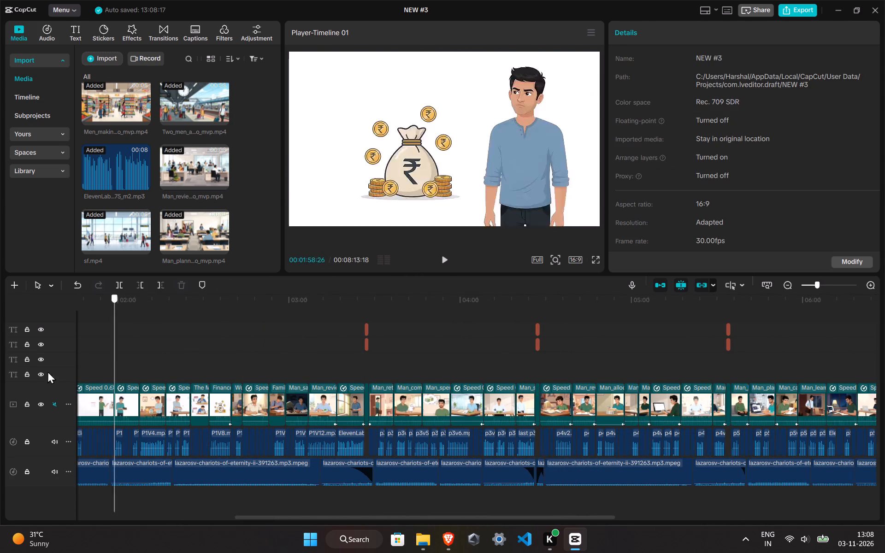
{"action": "left_click_drag", "start_coordinate": [47, 371], "coordinate": [3, 401]}
{"action": "scroll", "coordinate": [154, 473], "scroll_direction": "up", "scroll_amount": 4, "text": "ctrl"}
{"action": "left_click", "coordinate": [157, 478], "text": "ctrl"}
{"action": "scroll", "coordinate": [157, 477], "scroll_direction": "up", "scroll_amount": 4, "text": "ctrl"}
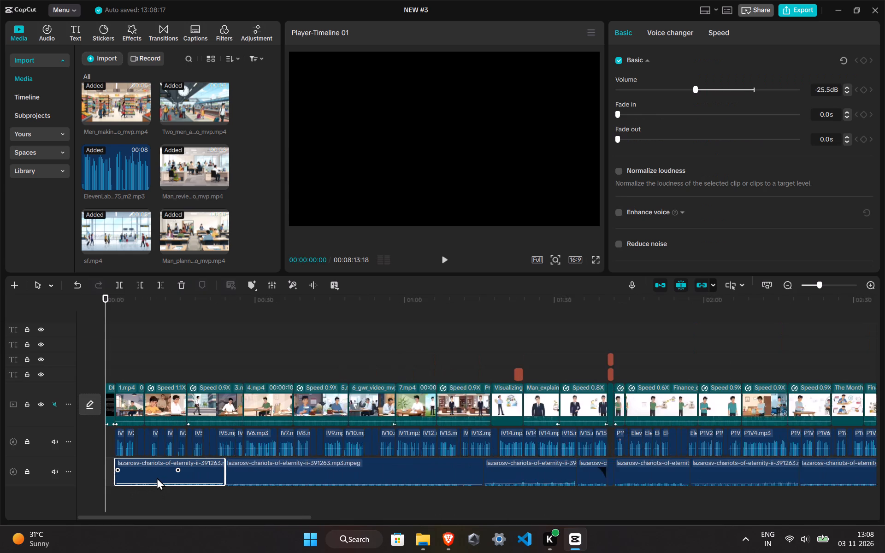
{"action": "left_click", "coordinate": [300, 483], "text": "ctrl"}
{"action": "left_click", "coordinate": [610, 480], "text": "ctrl"}
{"action": "scroll", "coordinate": [682, 483], "scroll_direction": "up", "scroll_amount": 3, "text": "ctrl"}
{"action": "scroll", "coordinate": [698, 487], "scroll_direction": "down", "scroll_amount": 4, "text": "ctrl"}
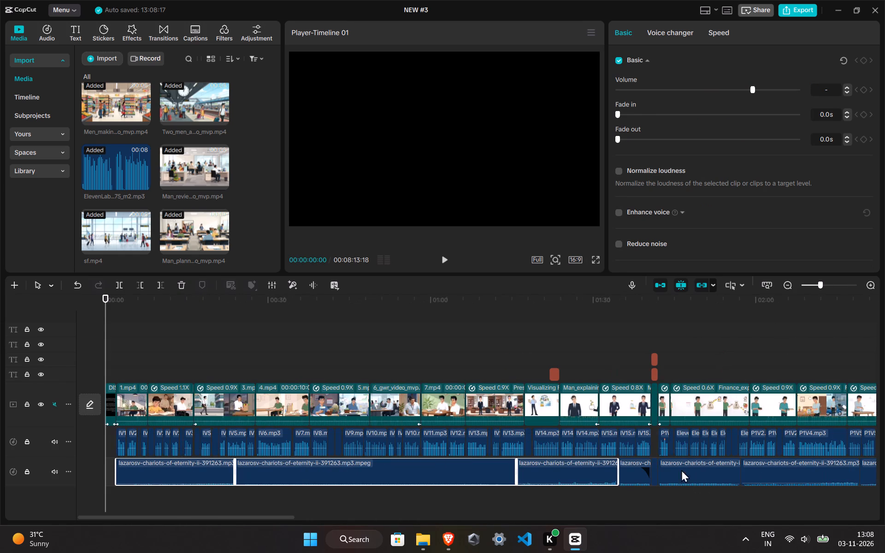
Scrub through the video between about 01:32 and 02:41, and preview playback around 02:20.
{"action": "left_click", "coordinate": [610, 352]}
{"action": "left_click", "coordinate": [604, 372]}
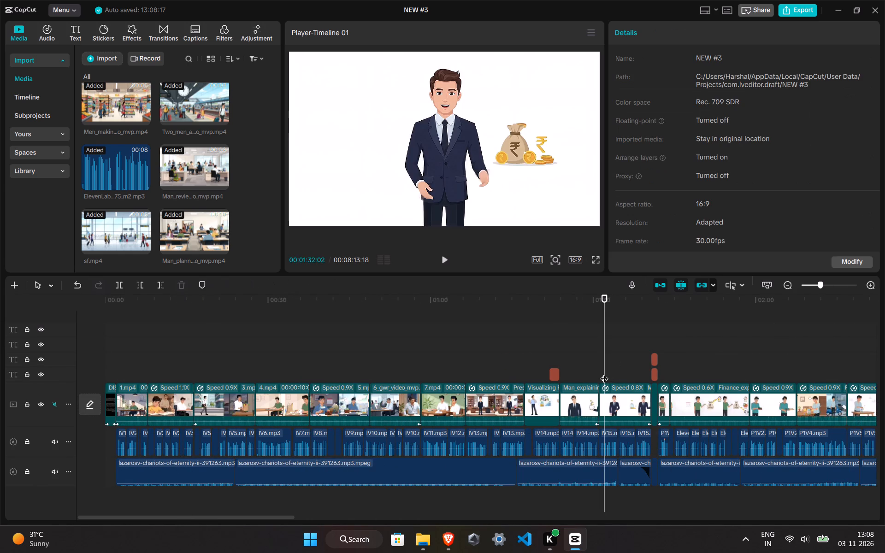
{"action": "left_click_drag", "start_coordinate": [615, 375], "coordinate": [625, 376]}
{"action": "left_click_drag", "start_coordinate": [619, 360], "coordinate": [669, 365]}
{"action": "left_click", "coordinate": [706, 338]}
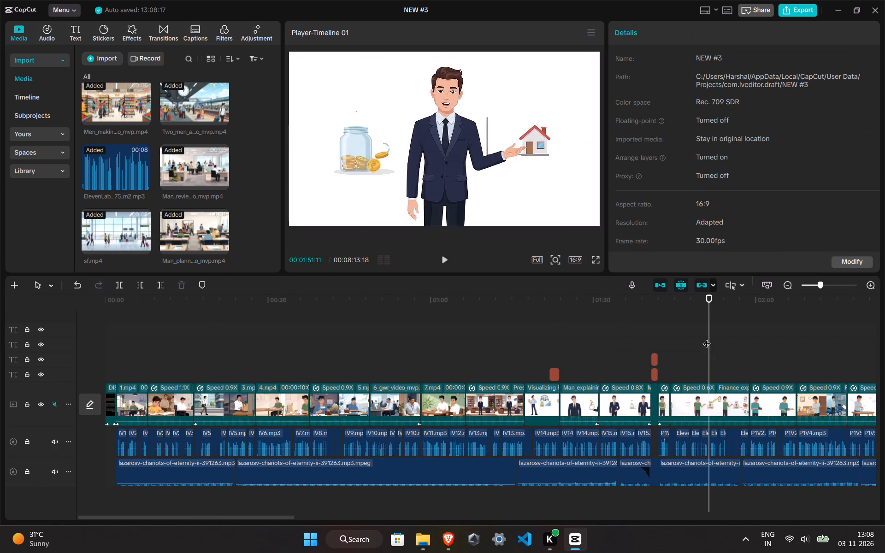
{"action": "left_click_drag", "start_coordinate": [704, 337], "coordinate": [719, 339]}
{"action": "left_click", "coordinate": [720, 340]}
{"action": "left_click_drag", "start_coordinate": [720, 340], "coordinate": [884, 395]}
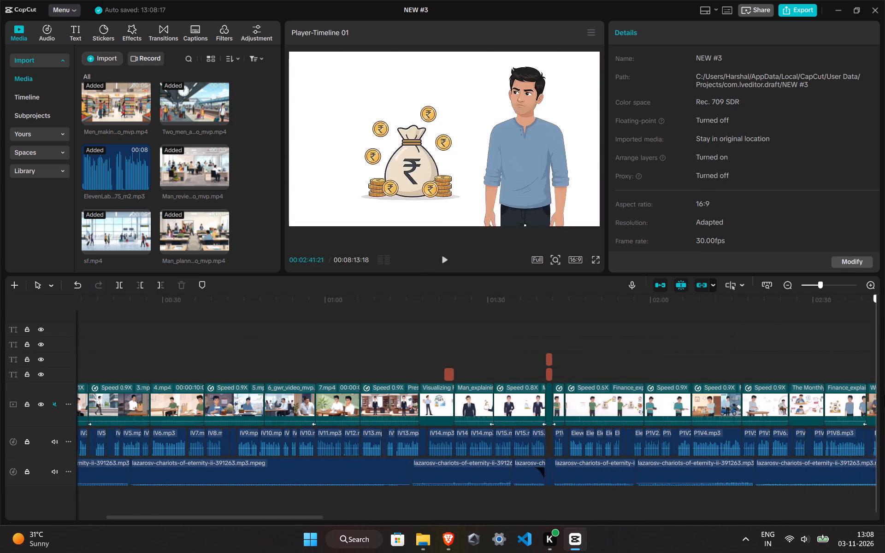
{"action": "left_click_drag", "start_coordinate": [884, 395], "coordinate": [658, 400]}
{"action": "key", "text": "space"}
{"action": "scroll", "coordinate": [640, 403], "scroll_direction": "up", "scroll_amount": 4, "text": "ctrl"}
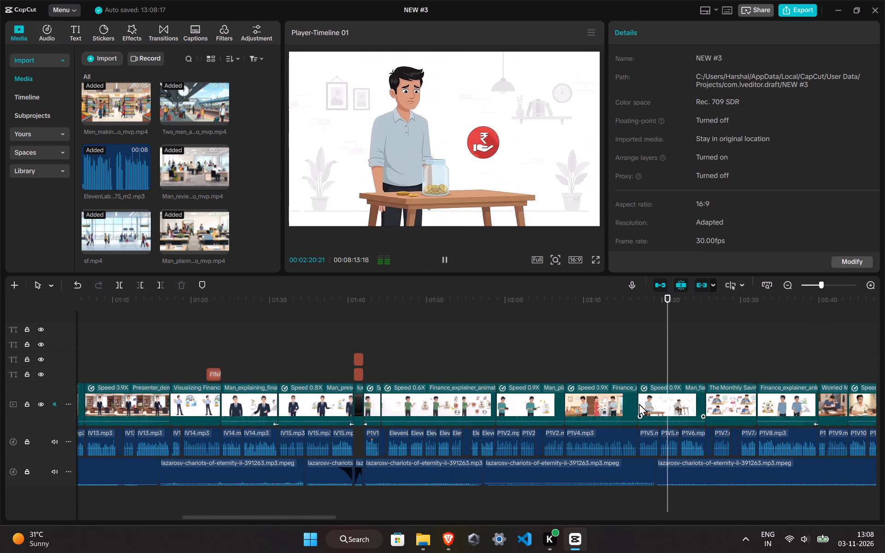
{"action": "scroll", "coordinate": [639, 403], "scroll_direction": "up", "scroll_amount": 4, "text": "ctrl"}
Preview the background music cut near 01:57 and inspect the audio settings of the music clip before it.
{"action": "left_click", "coordinate": [358, 349]}
{"action": "key", "text": "space"}
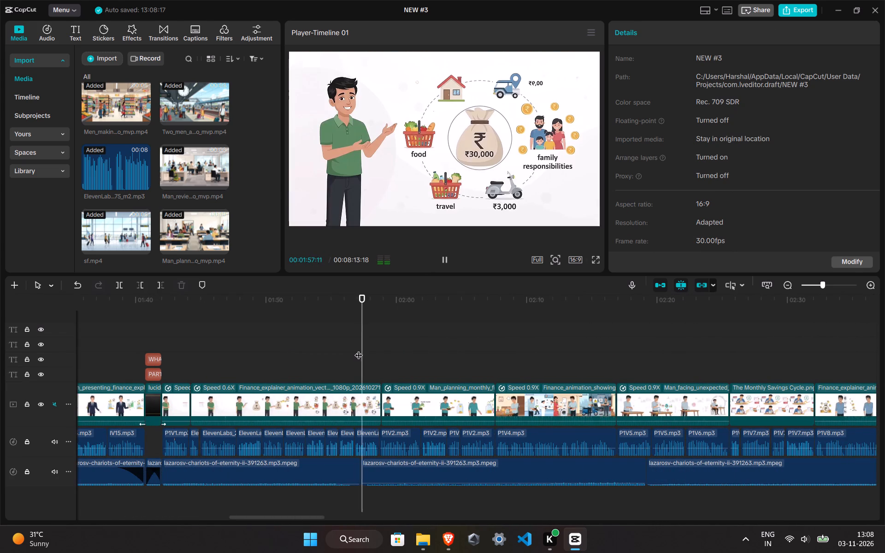
{"action": "left_click", "coordinate": [360, 352]}
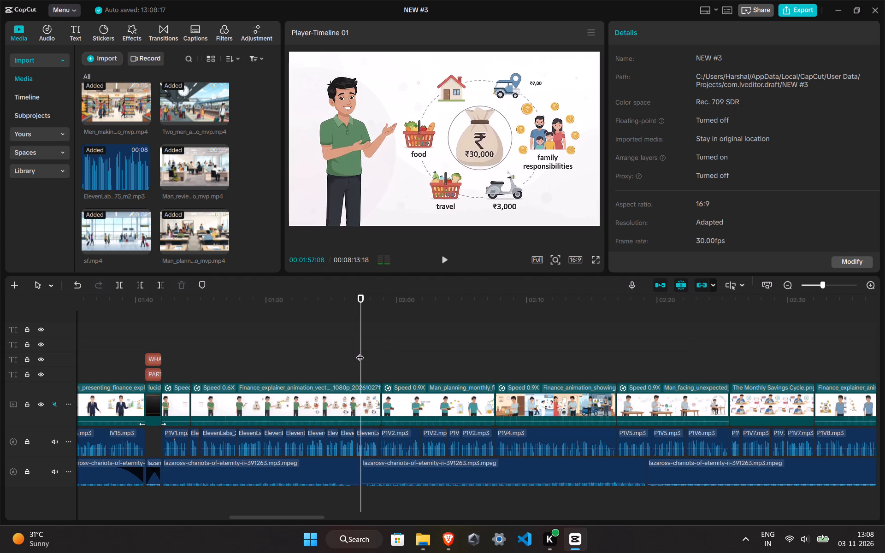
{"action": "left_click", "coordinate": [301, 484]}
{"action": "scroll", "coordinate": [301, 484], "scroll_direction": "down", "scroll_amount": 3, "text": "ctrl"}
{"action": "scroll", "coordinate": [178, 214], "scroll_direction": "down", "scroll_amount": 3}
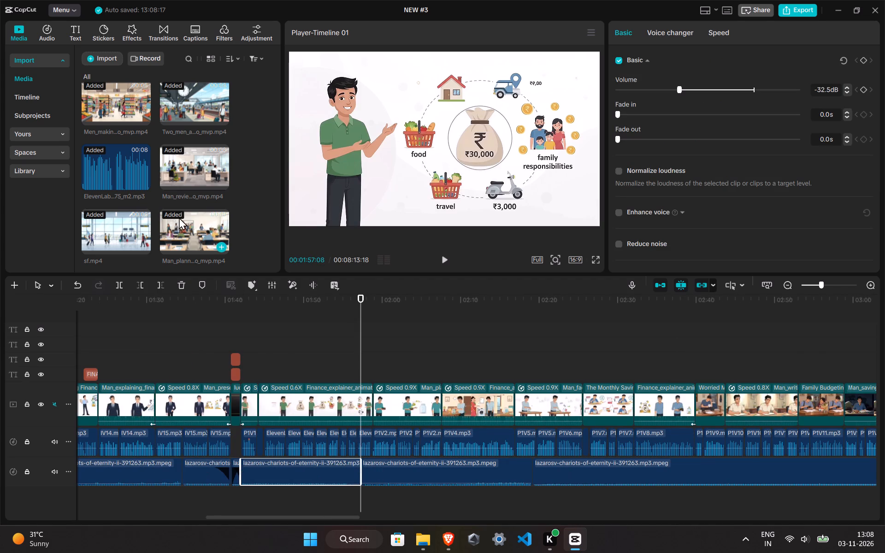
Look through the imported media for the background music source file.
{"action": "scroll", "coordinate": [179, 217], "scroll_direction": "down", "scroll_amount": 7}
{"action": "scroll", "coordinate": [182, 215], "scroll_direction": "up", "scroll_amount": 20}
{"action": "scroll", "coordinate": [182, 215], "scroll_direction": "up", "scroll_amount": 11}
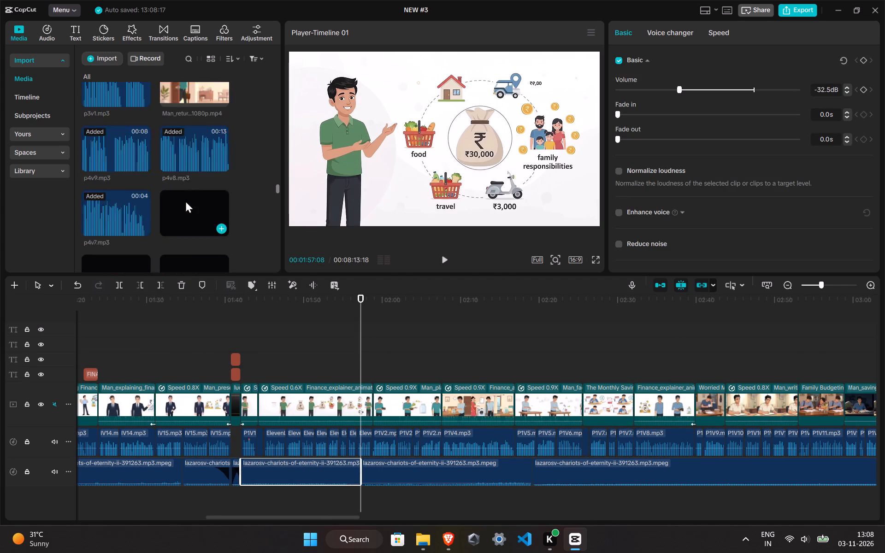
{"action": "scroll", "coordinate": [185, 200], "scroll_direction": "up", "scroll_amount": 20}
{"action": "scroll", "coordinate": [185, 200], "scroll_direction": "up", "scroll_amount": 14}
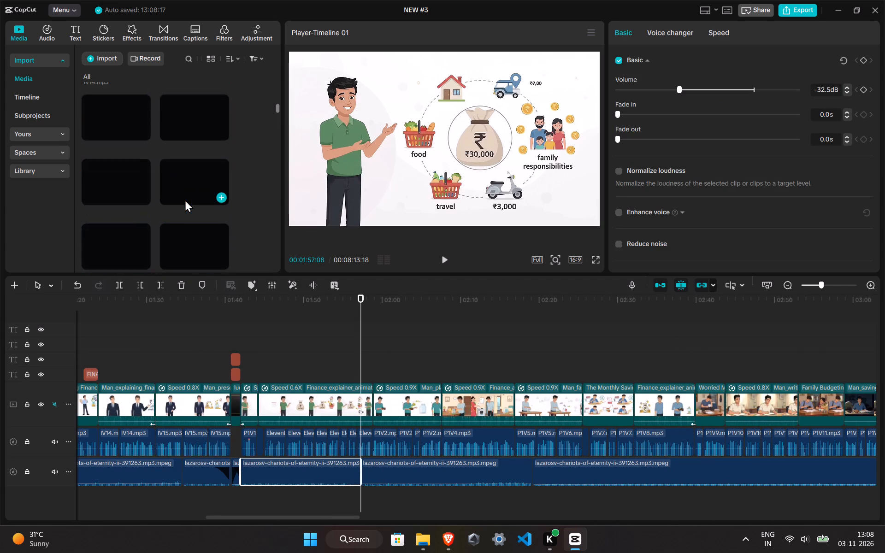
{"action": "scroll", "coordinate": [185, 200], "scroll_direction": "down", "scroll_amount": 7}
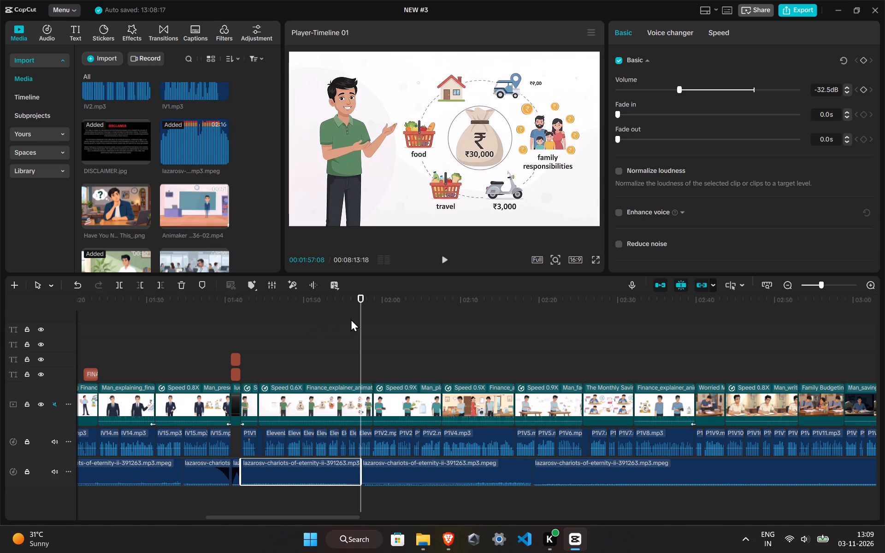
Scrub the section between about 02:11 and 02:25 to examine the visuals around the next background music cut.
{"action": "left_click", "coordinate": [399, 337]}
{"action": "left_click", "coordinate": [430, 346]}
{"action": "left_click", "coordinate": [495, 348]}
{"action": "left_click", "coordinate": [583, 353]}
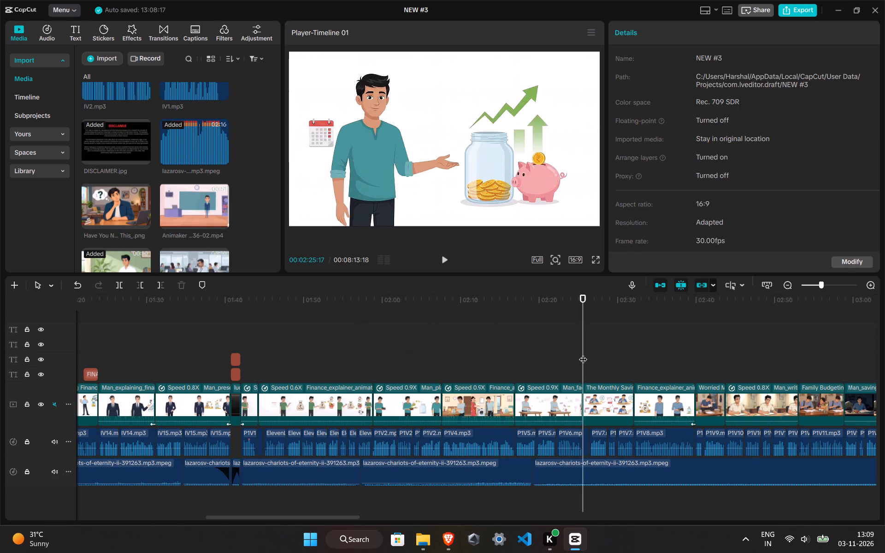
{"action": "left_click", "coordinate": [591, 354]}
{"action": "left_click", "coordinate": [560, 350]}
{"action": "left_click", "coordinate": [550, 350]}
{"action": "left_click", "coordinate": [543, 350]}
{"action": "left_click", "coordinate": [530, 352]}
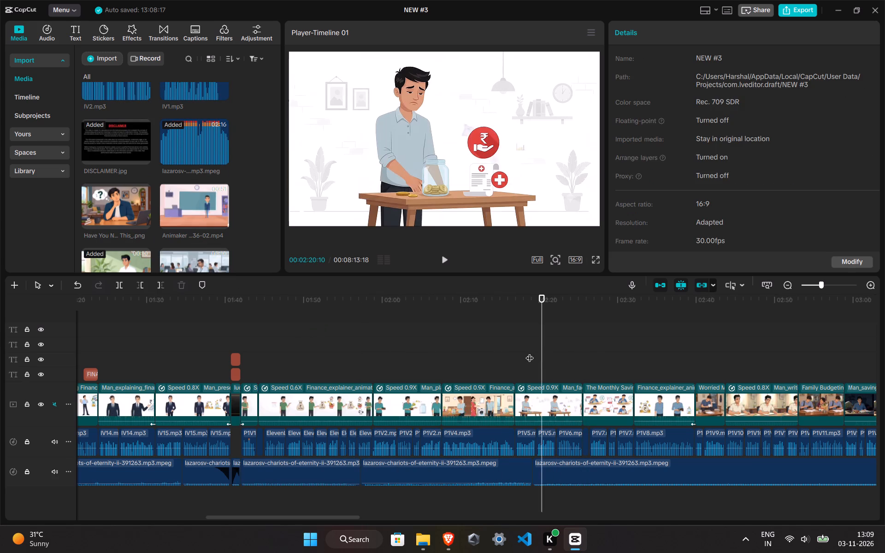
{"action": "left_click_drag", "start_coordinate": [526, 359], "coordinate": [502, 367]}
{"action": "left_click", "coordinate": [502, 367]}
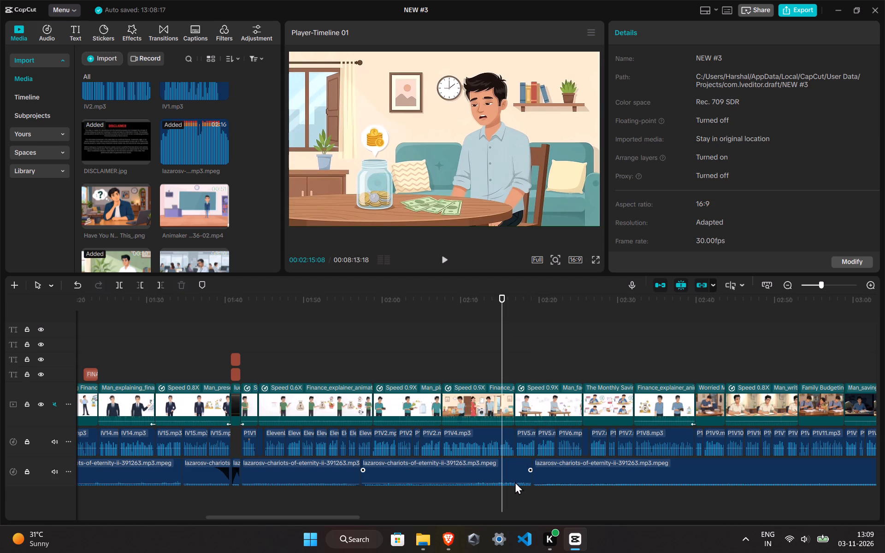
{"action": "left_click", "coordinate": [513, 467]}
{"action": "left_click", "coordinate": [507, 356]}
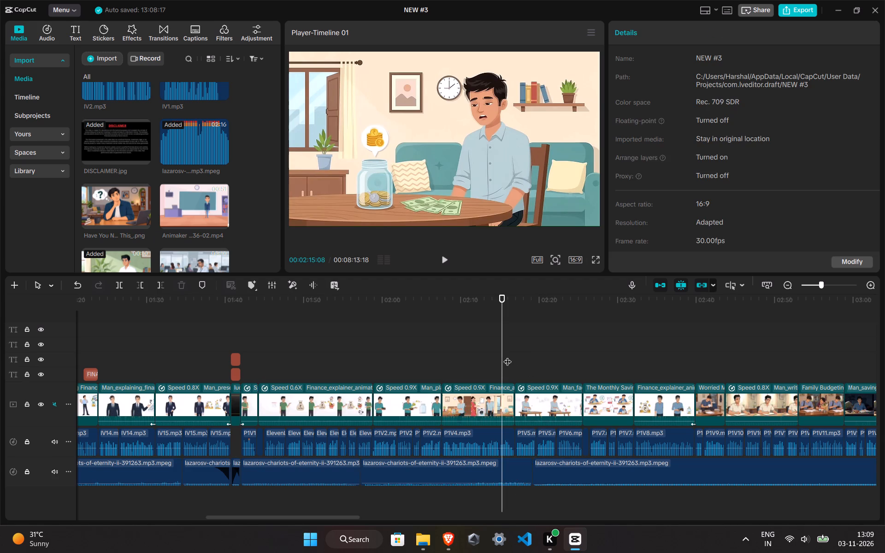
{"action": "left_click_drag", "start_coordinate": [507, 356], "coordinate": [470, 470]}
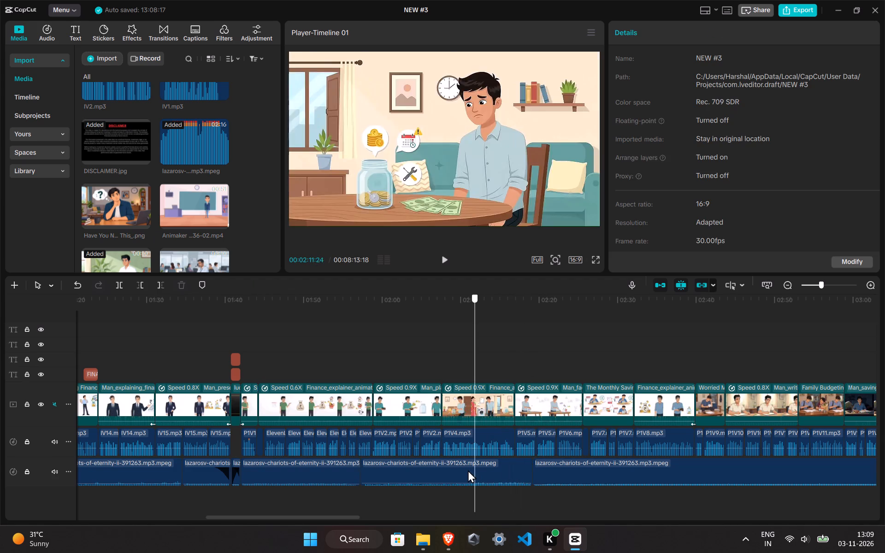
Copy all background music clips from the start of the timeline through the cut near 01:57.
{"action": "left_click", "coordinate": [467, 470]}
{"action": "left_click", "coordinate": [317, 468]}
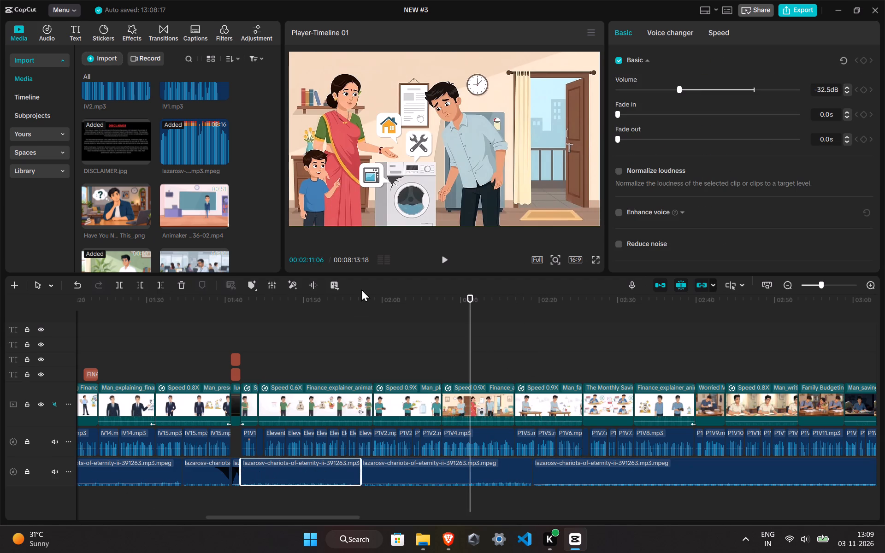
{"action": "left_click", "coordinate": [361, 289], "text": "ctrl"}
{"action": "left_click", "coordinate": [359, 335], "text": "ctrl"}
{"action": "left_click", "coordinate": [331, 472], "text": "ctrl"}
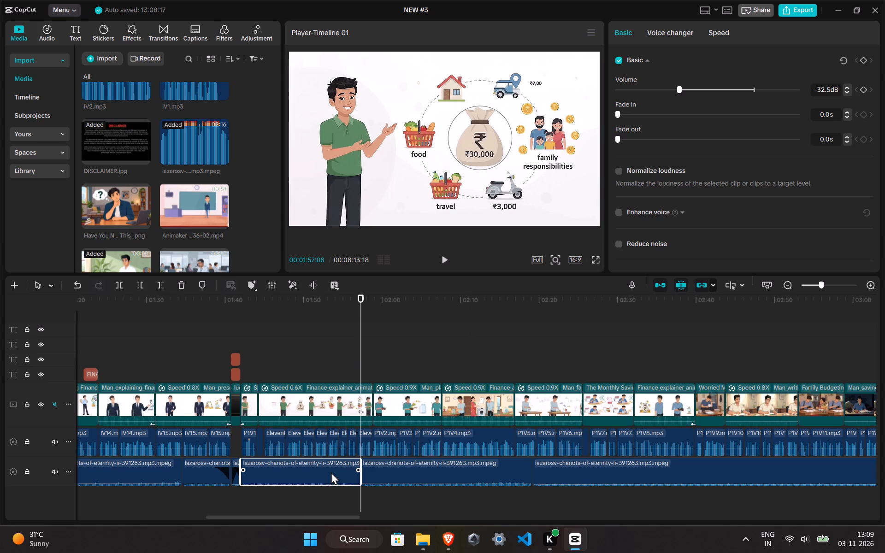
{"action": "scroll", "coordinate": [331, 472], "scroll_direction": "down", "scroll_amount": 8, "text": "ctrl"}
{"action": "scroll", "coordinate": [243, 472], "scroll_direction": "up", "scroll_amount": 3, "text": "ctrl"}
{"action": "scroll", "coordinate": [129, 471], "scroll_direction": "up", "scroll_amount": 1, "text": "ctrl"}
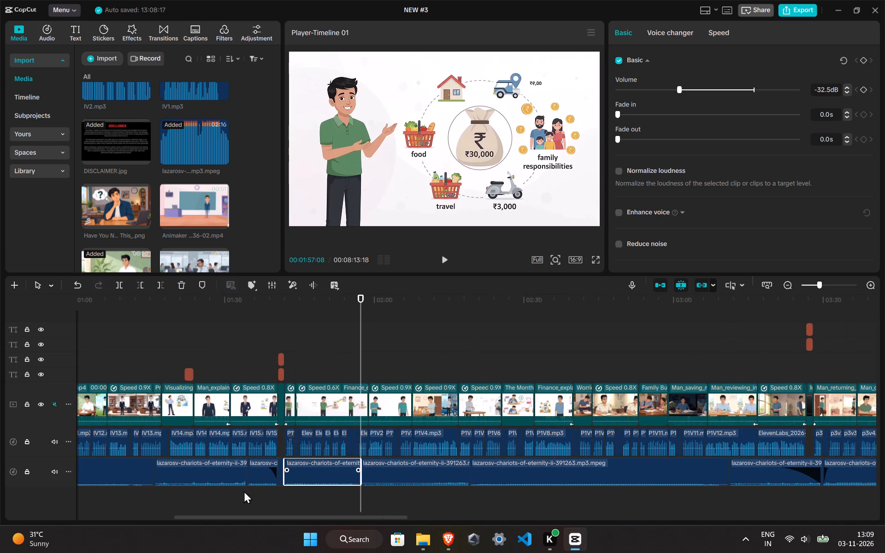
{"action": "left_click", "coordinate": [314, 499]}
{"action": "left_click_drag", "start_coordinate": [318, 495], "coordinate": [167, 467], "text": "ctrl"}
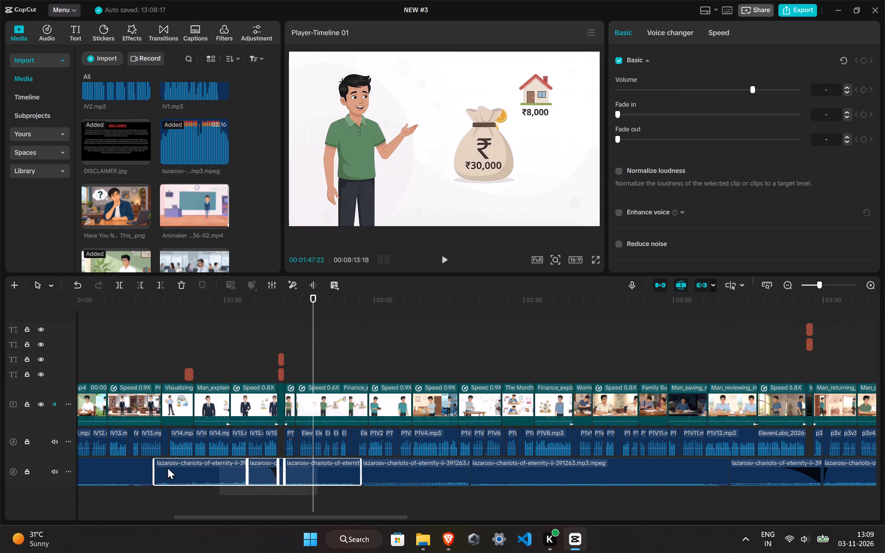
{"action": "left_click_drag", "start_coordinate": [167, 467], "coordinate": [0, 463], "text": "ctrl"}
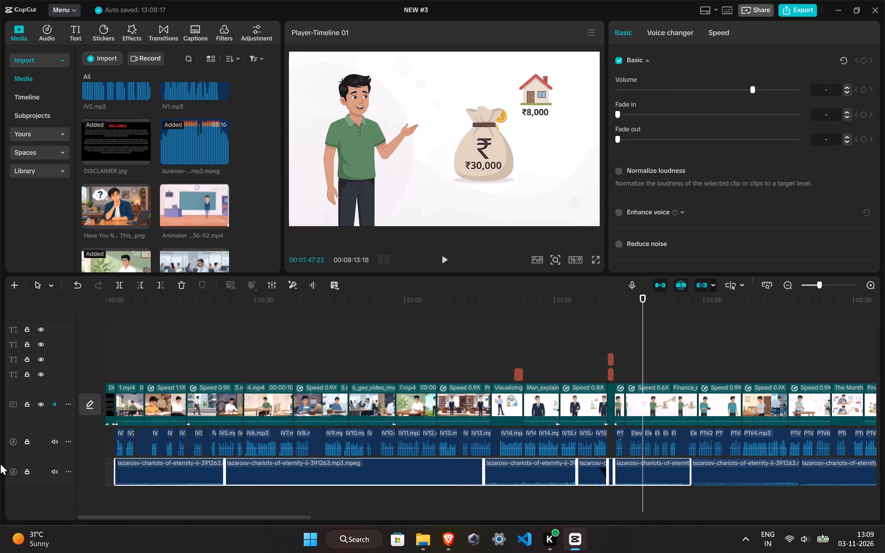
{"action": "key", "text": "ctrl+c"}
Paste the copied music clips after the last background music clip, at 08:13:18.
{"action": "left_click", "coordinate": [664, 315]}
{"action": "left_click", "coordinate": [664, 325]}
{"action": "left_click_drag", "start_coordinate": [664, 325], "coordinate": [884, 336]}
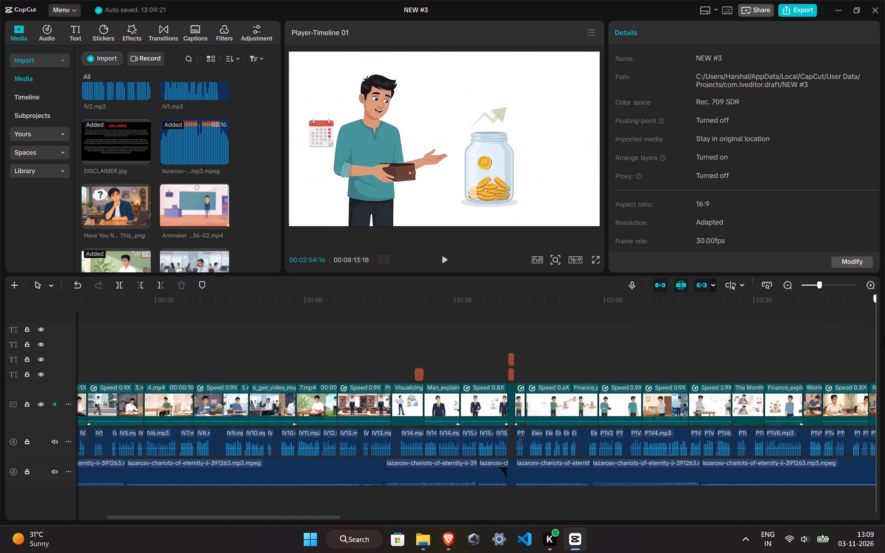
{"action": "left_click_drag", "start_coordinate": [884, 336], "coordinate": [884, 302]}
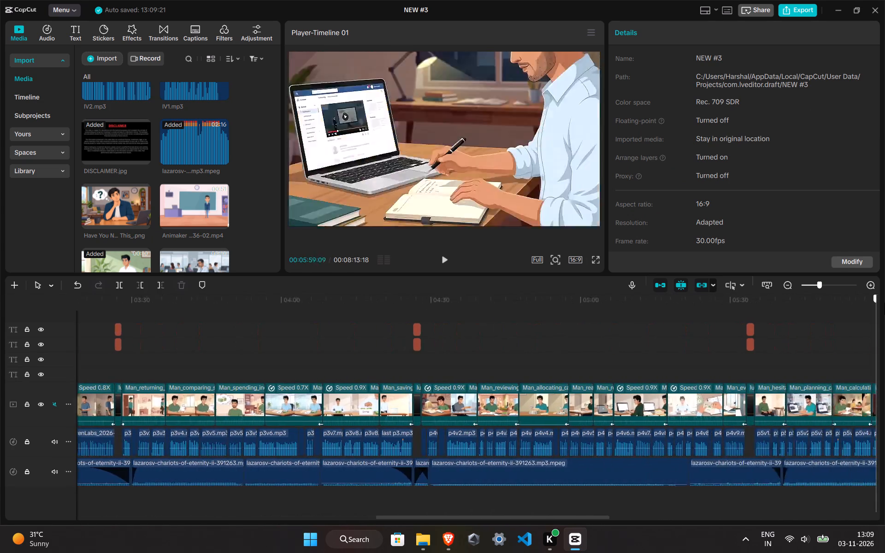
{"action": "left_click_drag", "start_coordinate": [884, 302], "coordinate": [769, 300]}
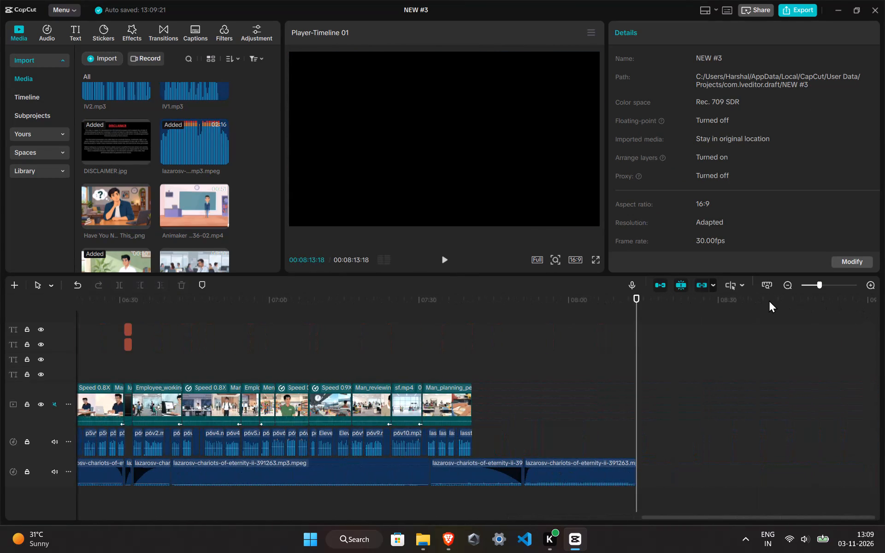
{"action": "key", "text": "ctrl+v"}
Preview the music join near 08:13 and set the volume of the music clip before it to -33.0 dB.
{"action": "left_click", "coordinate": [615, 347]}
{"action": "key", "text": "space"}
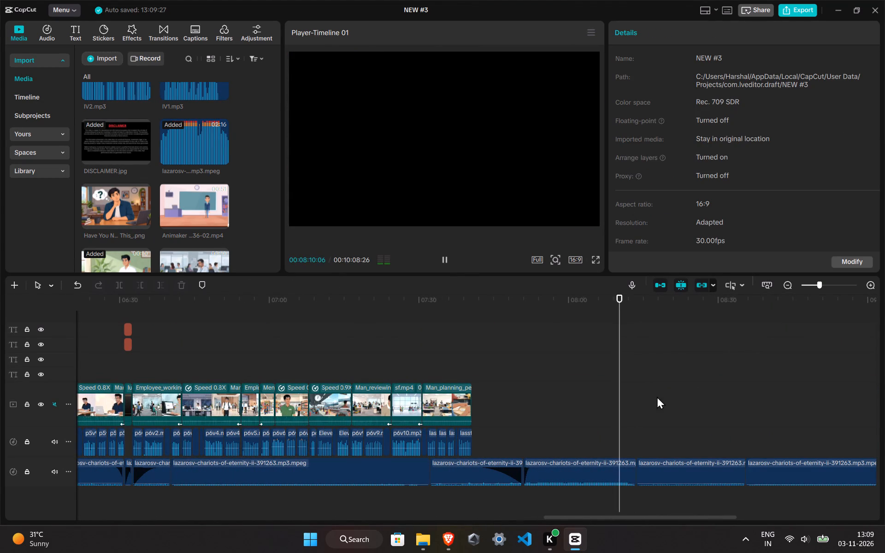
{"action": "left_click", "coordinate": [591, 477]}
{"action": "left_click", "coordinate": [676, 82]}
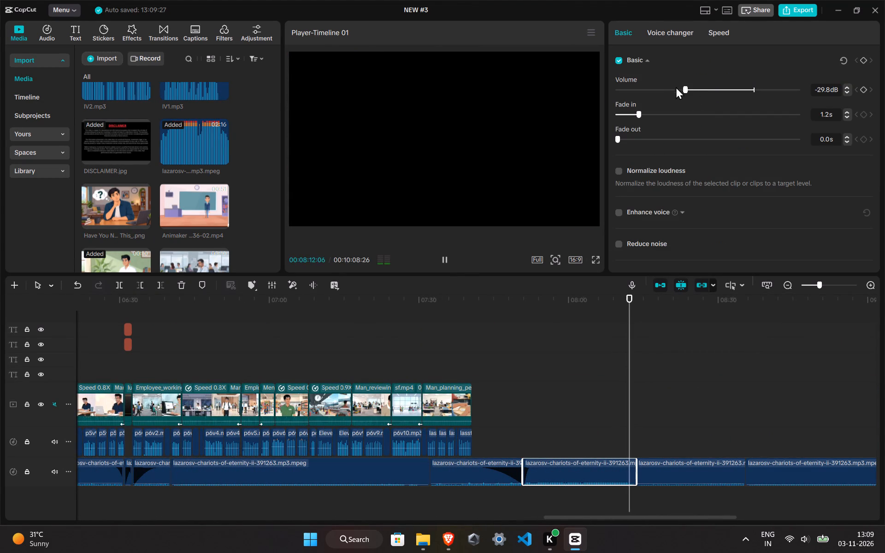
{"action": "left_click", "coordinate": [676, 88]}
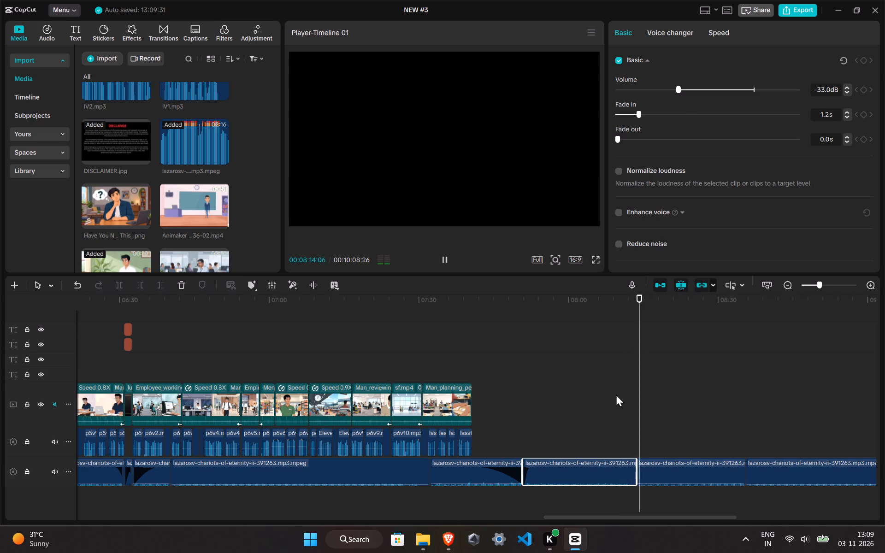
Split the first pasted music clip at 08:15:20 and delete the short piece before the split.
{"action": "left_click", "coordinate": [631, 473]}
{"action": "left_click", "coordinate": [647, 446]}
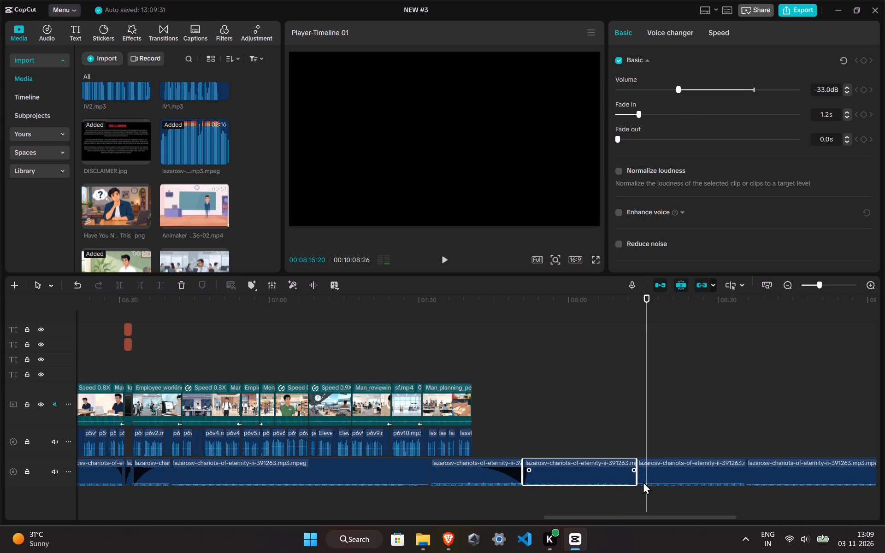
{"action": "left_click", "coordinate": [643, 482]}
{"action": "key", "text": "ctrl+b"}
{"action": "left_click", "coordinate": [642, 481]}
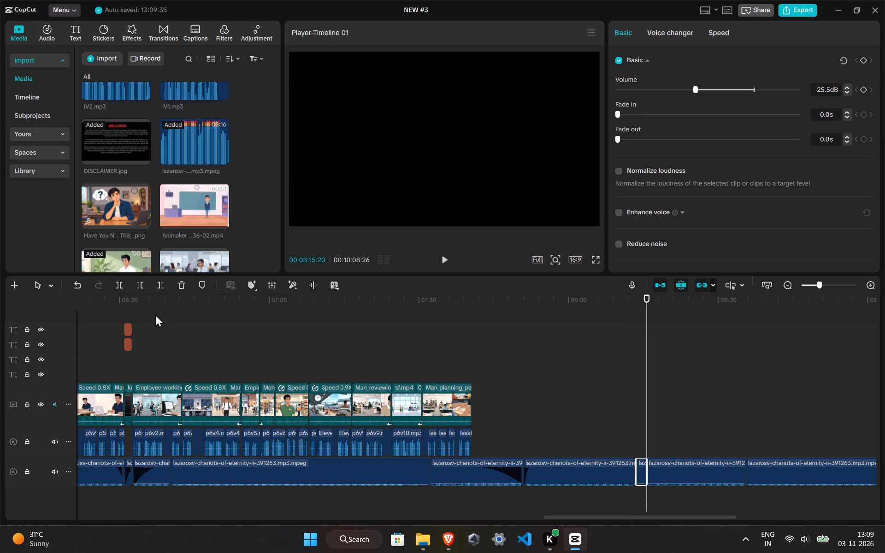
{"action": "left_click", "coordinate": [178, 281]}
Move the remaining pasted music clips together to close the gap after the preceding music clip, and preview the join.
{"action": "left_click_drag", "start_coordinate": [643, 461], "coordinate": [884, 483], "text": "ctrl"}
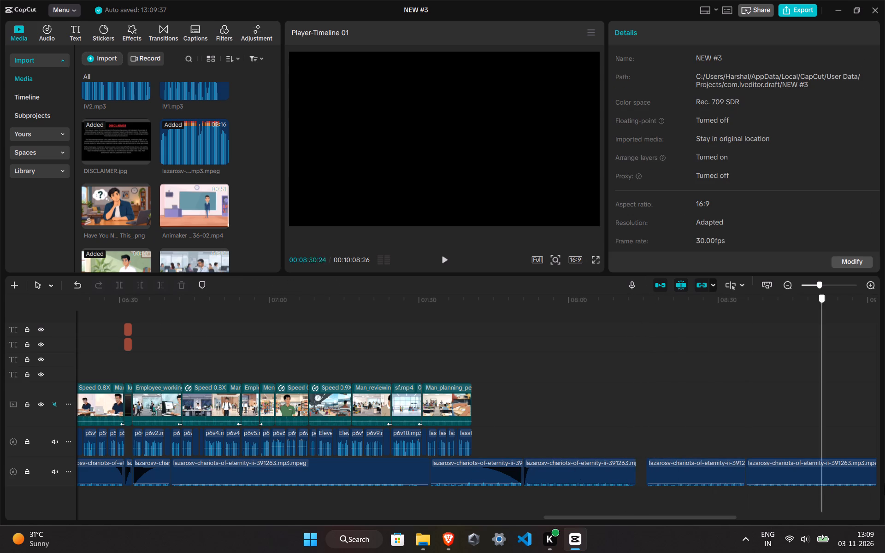
{"action": "left_click_drag", "start_coordinate": [884, 483], "coordinate": [884, 517], "text": "ctrl"}
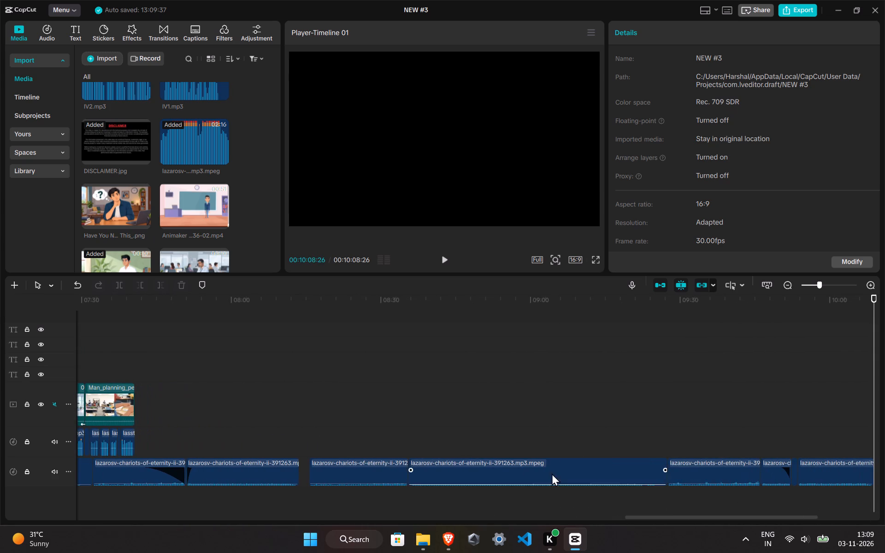
{"action": "left_click_drag", "start_coordinate": [302, 462], "coordinate": [884, 492], "text": "ctrl"}
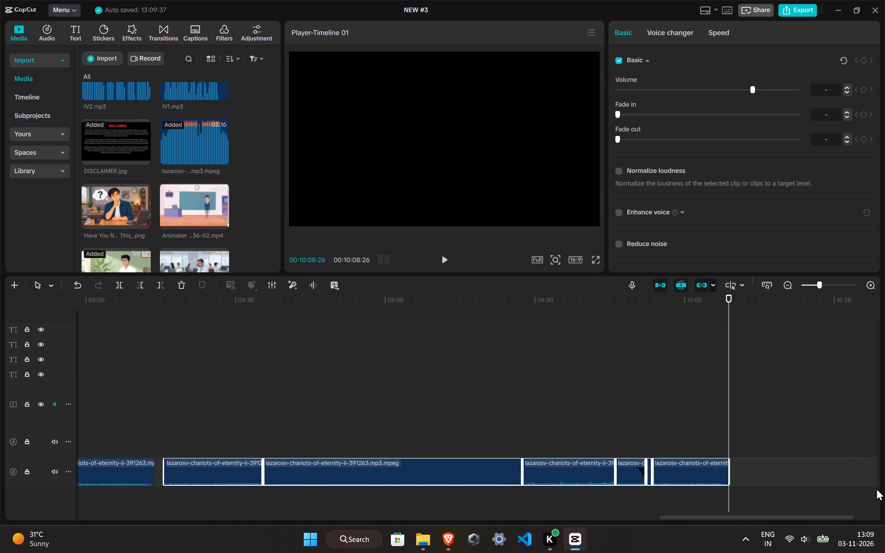
{"action": "left_click_drag", "start_coordinate": [363, 463], "coordinate": [353, 464], "text": "ctrl"}
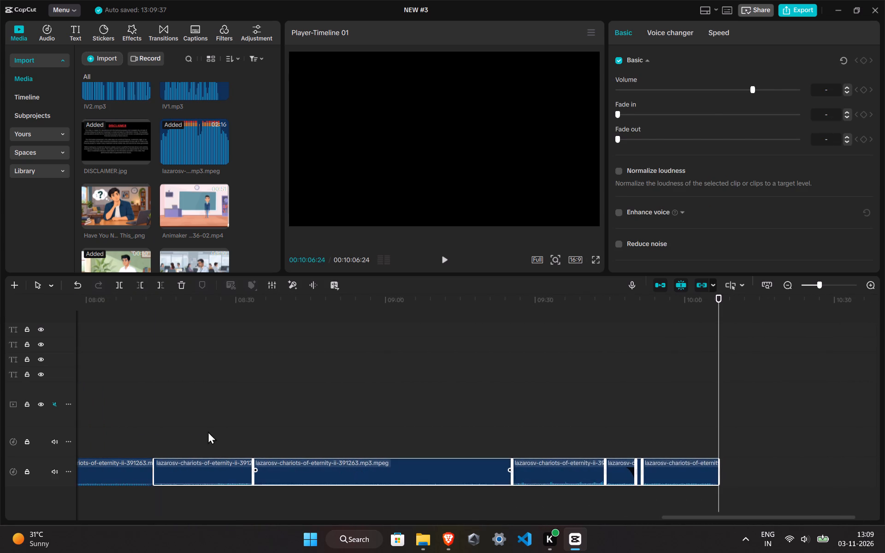
{"action": "left_click", "coordinate": [165, 404]}
{"action": "left_click", "coordinate": [118, 411]}
{"action": "key", "text": "space"}
{"action": "key", "text": "space"}
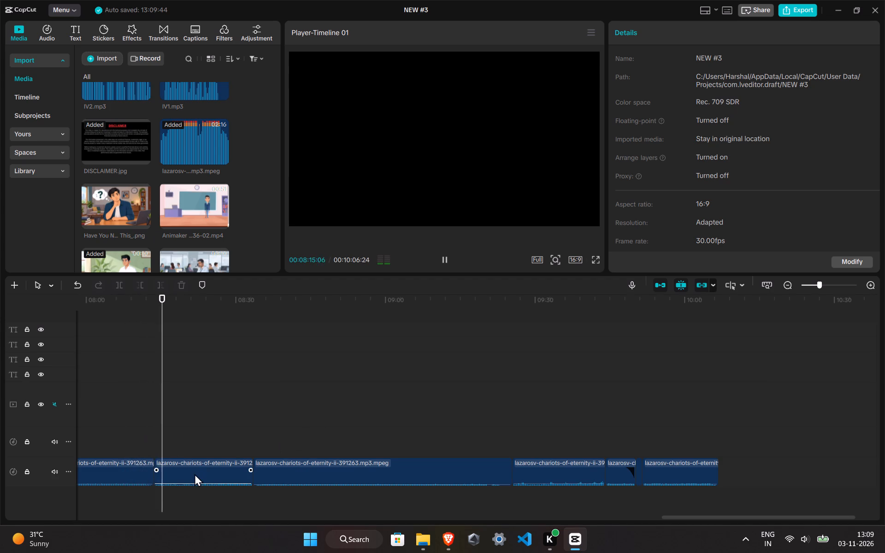
Import the voice files 1.mp3 to 21.mp3 from the NEW VID > VOICE folder into the project media.
{"action": "left_click_drag", "start_coordinate": [170, 423], "coordinate": [331, 409]}
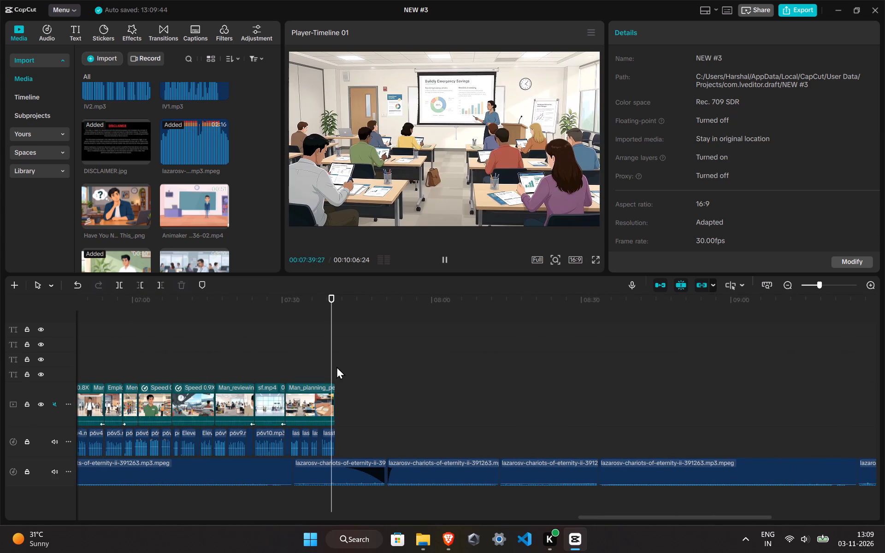
{"action": "left_click", "coordinate": [336, 366]}
{"action": "scroll", "coordinate": [336, 366], "scroll_direction": "up", "scroll_amount": 19, "text": "ctrl"}
{"action": "middle_click", "coordinate": [337, 366], "text": "ctrl"}
{"action": "right_click", "coordinate": [338, 366], "text": "ctrl"}
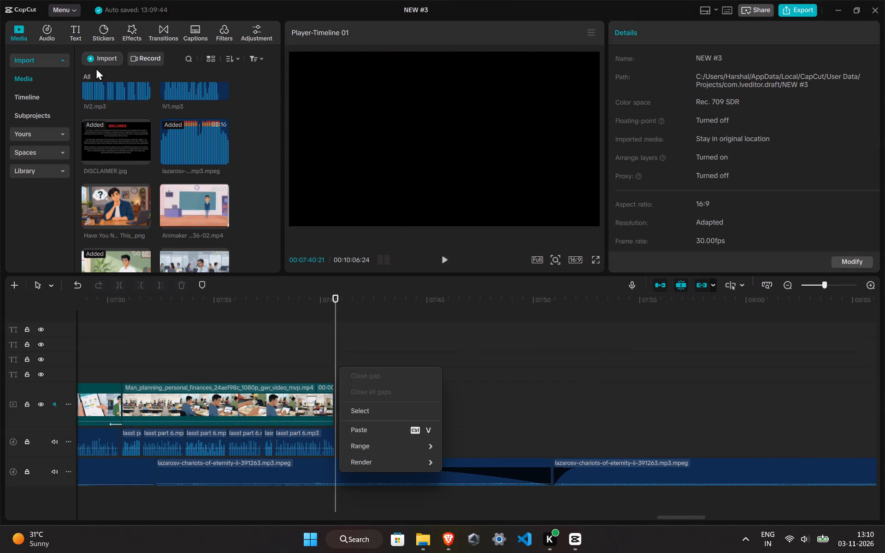
{"action": "left_click", "coordinate": [96, 68]}
{"action": "left_click", "coordinate": [98, 62]}
{"action": "left_click", "coordinate": [149, 82]}
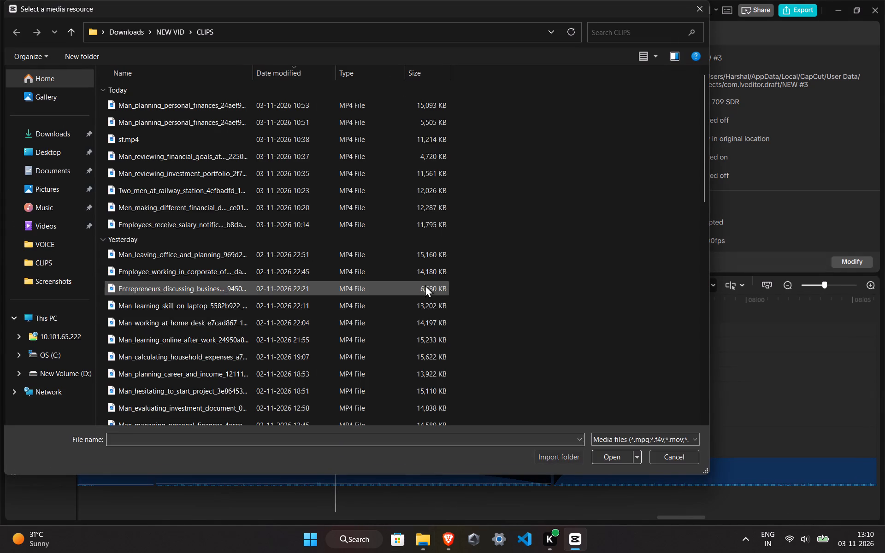
{"action": "scroll", "coordinate": [355, 290], "scroll_direction": "down", "scroll_amount": 5}
{"action": "left_click", "coordinate": [168, 35]}
{"action": "left_click", "coordinate": [182, 103]}
{"action": "left_click", "coordinate": [182, 118]}
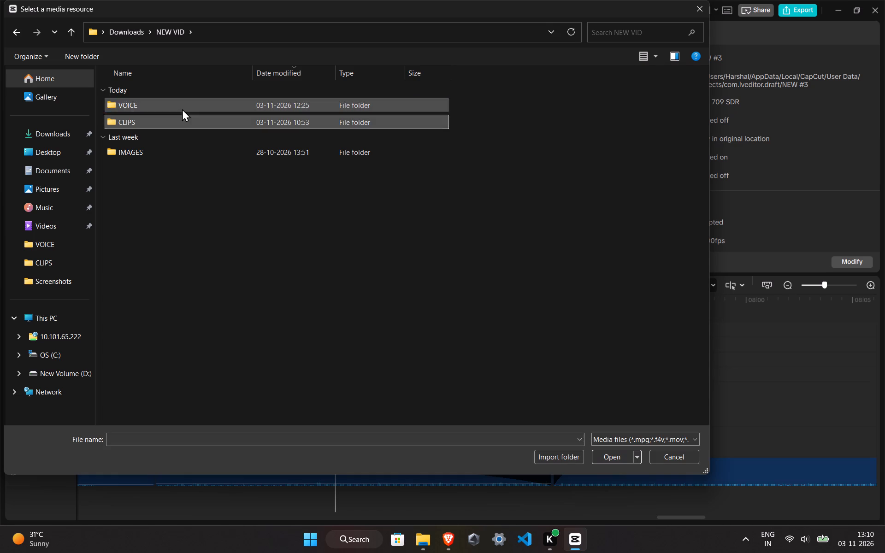
{"action": "double_click", "coordinate": [182, 109]}
{"action": "scroll", "coordinate": [223, 261], "scroll_direction": "down", "scroll_amount": 5}
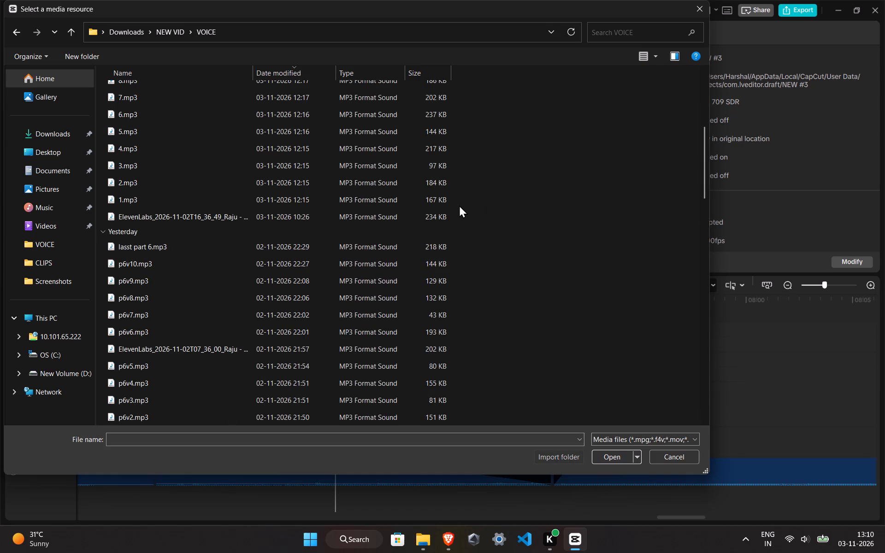
{"action": "left_click_drag", "start_coordinate": [457, 198], "coordinate": [429, 38]}
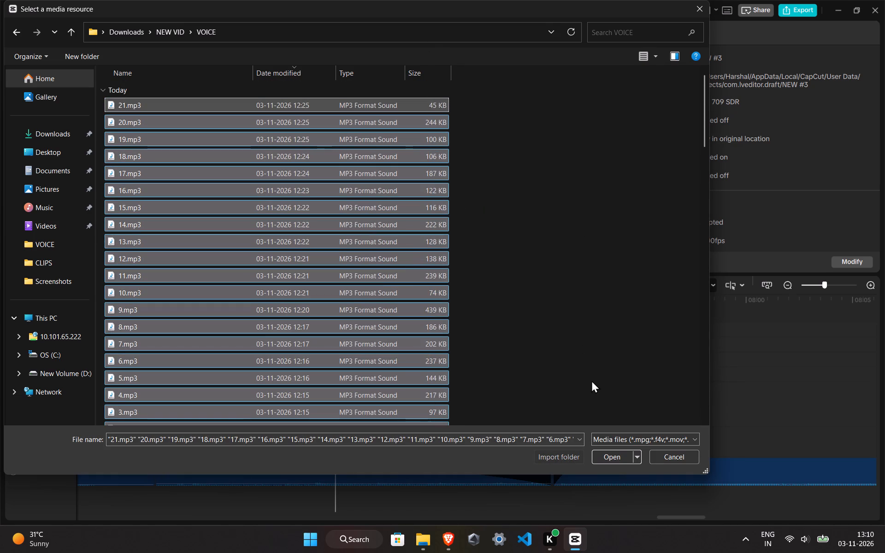
{"action": "left_click", "coordinate": [609, 454]}
Place 1.mp3 on the voice track just after the last narration clip, near 07:41.
{"action": "scroll", "coordinate": [256, 310], "scroll_direction": "down", "scroll_amount": 2}
{"action": "scroll", "coordinate": [291, 281], "scroll_direction": "down", "scroll_amount": 8}
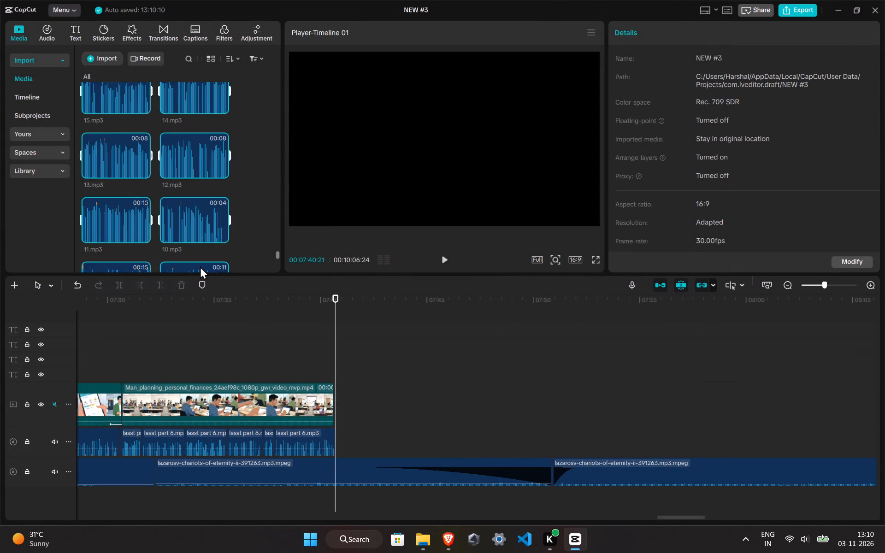
{"action": "scroll", "coordinate": [200, 266], "scroll_direction": "down", "scroll_amount": 9}
{"action": "left_click", "coordinate": [165, 232]}
{"action": "left_click_drag", "start_coordinate": [115, 229], "coordinate": [342, 428]}
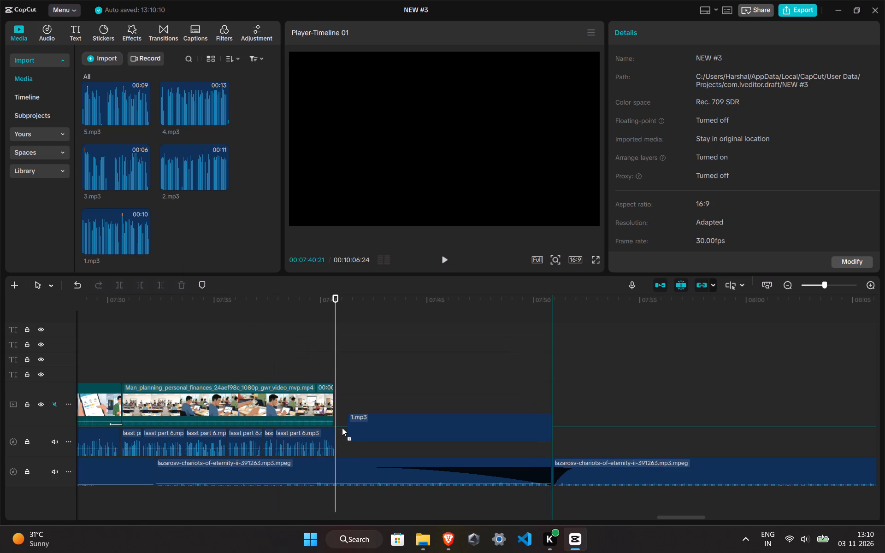
{"action": "left_click_drag", "start_coordinate": [342, 428], "coordinate": [340, 441]}
Preview the transition into 1.mp3 around 07:40 and shift the clip slightly later on the voice track.
{"action": "left_click", "coordinate": [312, 369]}
{"action": "key", "text": "space"}
{"action": "scroll", "coordinate": [381, 378], "scroll_direction": "up", "scroll_amount": 2, "text": "ctrl"}
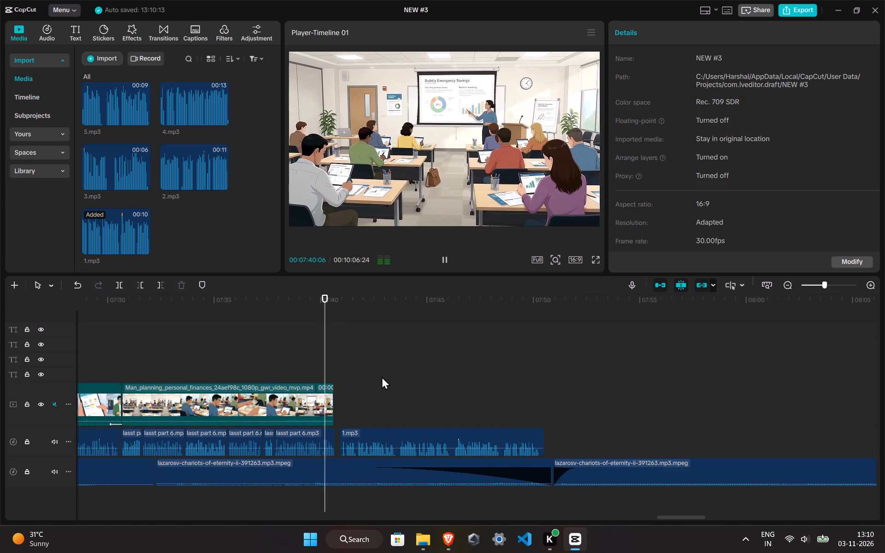
{"action": "scroll", "coordinate": [382, 377], "scroll_direction": "up", "scroll_amount": 11, "text": "ctrl"}
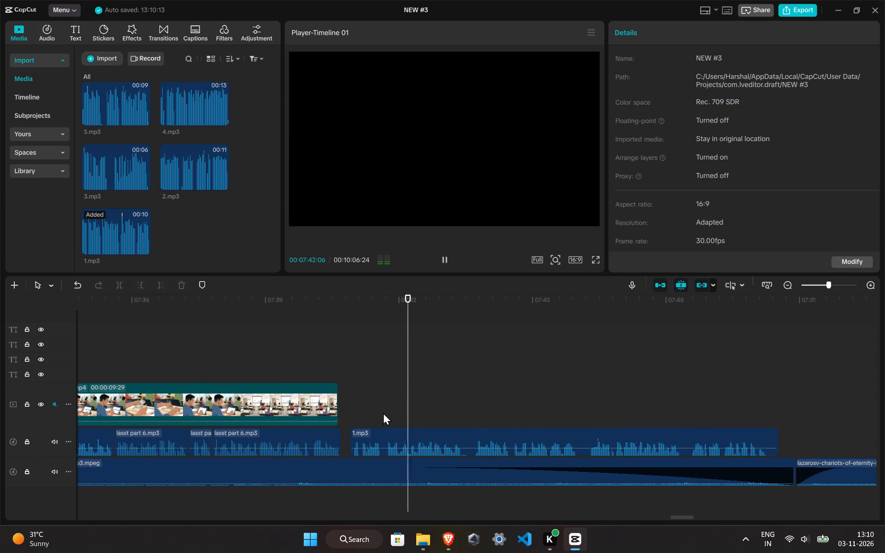
{"action": "scroll", "coordinate": [383, 412], "scroll_direction": "down", "scroll_amount": 3, "text": "ctrl"}
{"action": "left_click_drag", "start_coordinate": [394, 429], "coordinate": [407, 431]}
{"action": "left_click", "coordinate": [333, 367]}
{"action": "key", "text": "space"}
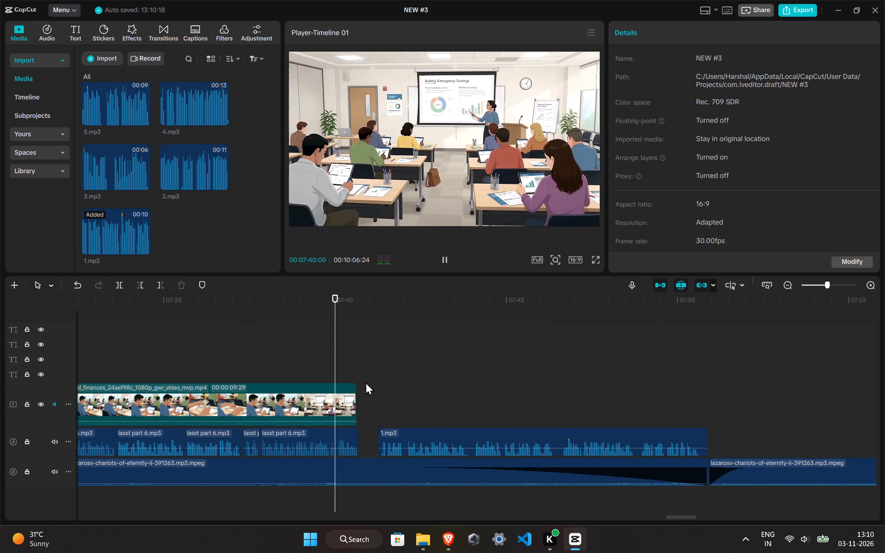
{"action": "left_click", "coordinate": [366, 377]}
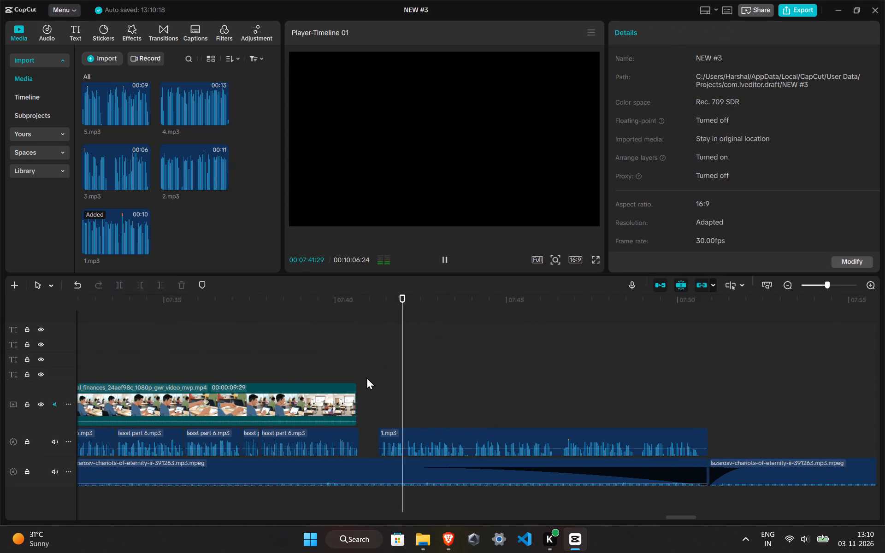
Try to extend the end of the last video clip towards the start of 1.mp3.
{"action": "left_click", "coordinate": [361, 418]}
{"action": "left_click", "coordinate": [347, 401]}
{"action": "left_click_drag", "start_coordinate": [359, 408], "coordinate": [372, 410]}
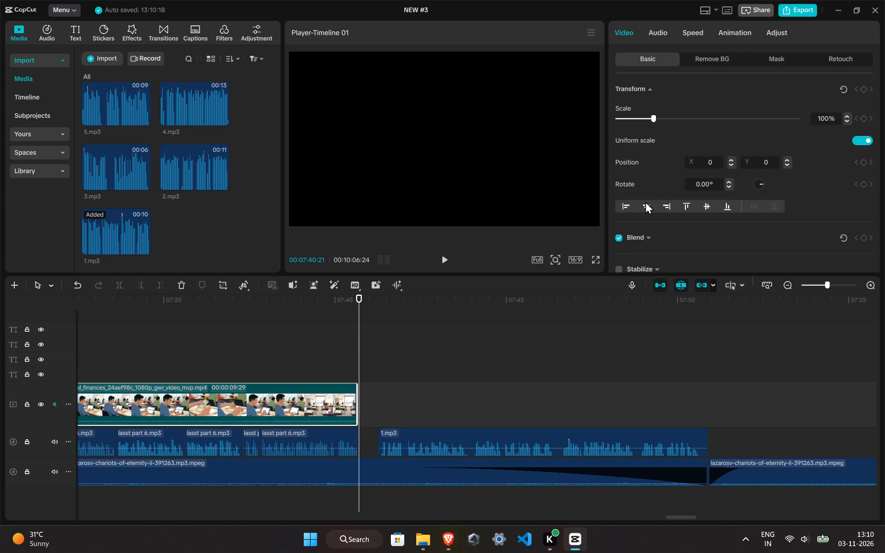
Slow the last video clip to 0.93x speed so it reaches the start of 1.mp3.
{"action": "left_click", "coordinate": [683, 26]}
{"action": "left_click", "coordinate": [651, 106]}
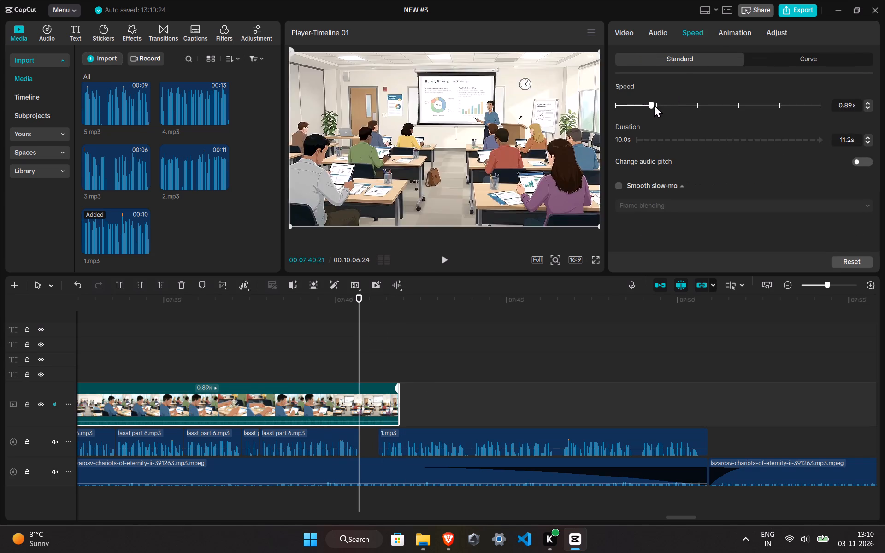
{"action": "double_click", "coordinate": [654, 105]}
{"action": "double_click", "coordinate": [654, 105]}
{"action": "left_click", "coordinate": [654, 105]}
{"action": "left_click", "coordinate": [651, 105]}
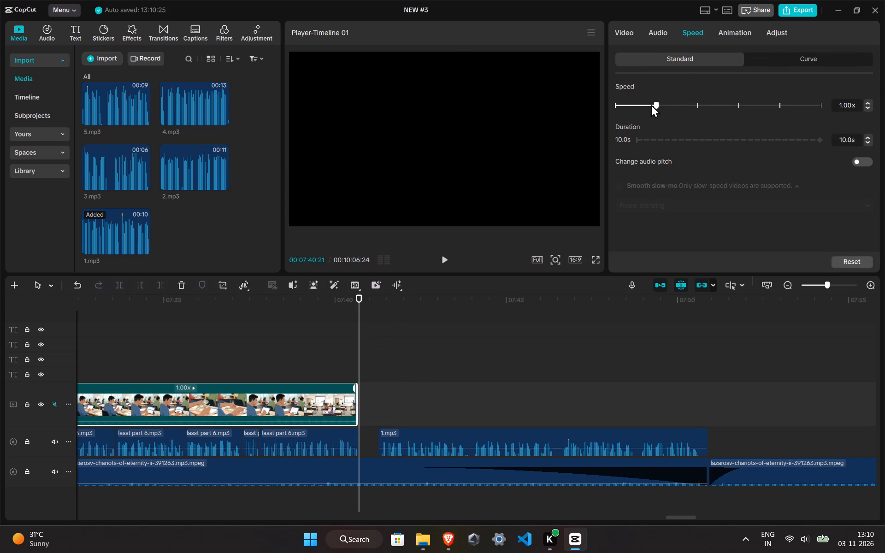
{"action": "left_click", "coordinate": [651, 105]}
{"action": "left_click", "coordinate": [653, 105]}
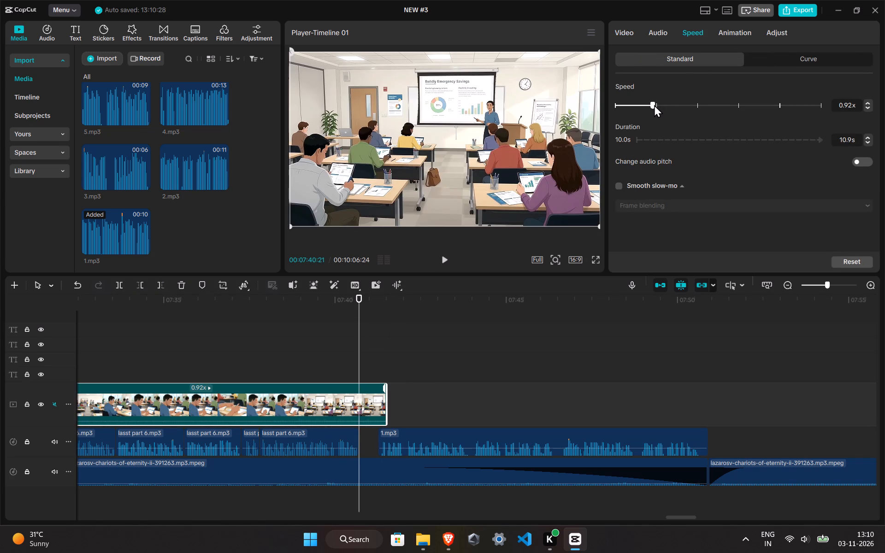
{"action": "left_click", "coordinate": [654, 105]}
{"action": "left_click", "coordinate": [654, 105]}
{"action": "double_click", "coordinate": [654, 105]}
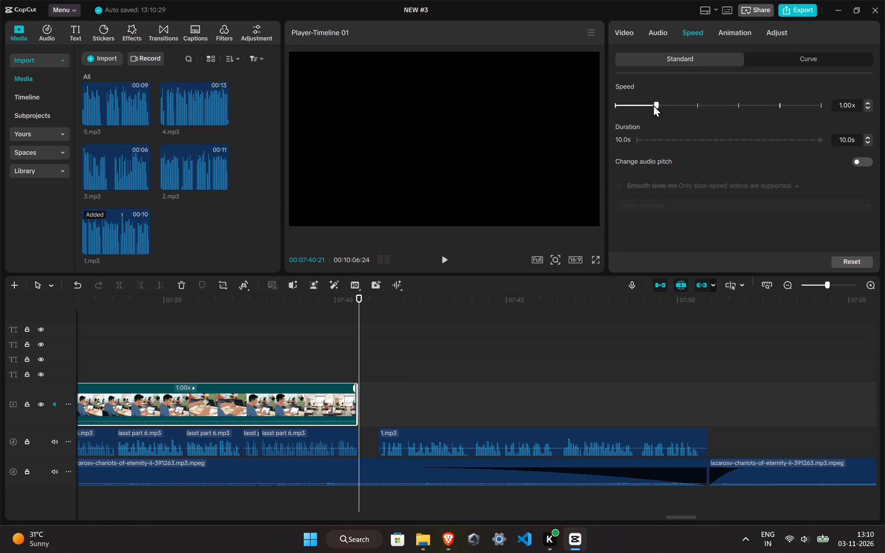
{"action": "left_click", "coordinate": [653, 105]}
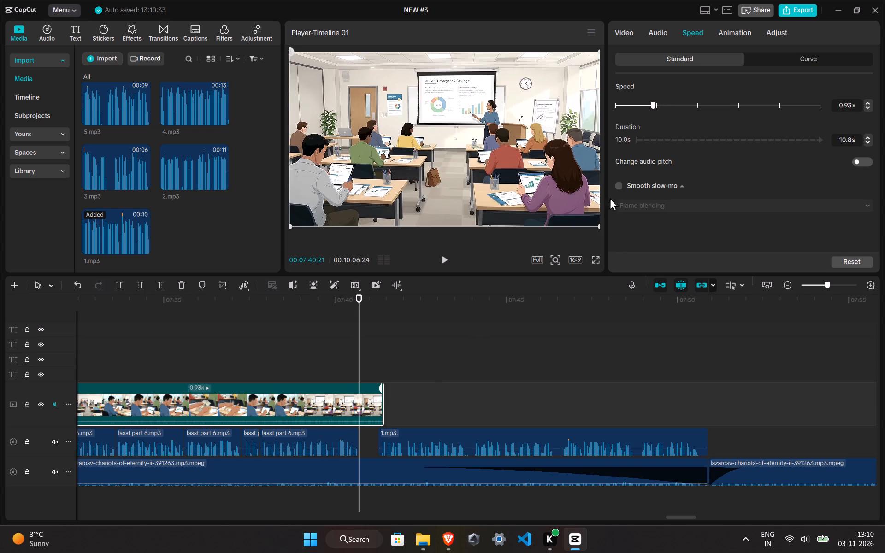
Enable smooth slow-mo with frame blending on the slowed video clip and preview its end.
{"action": "left_click", "coordinate": [617, 188]}
{"action": "left_click", "coordinate": [268, 344]}
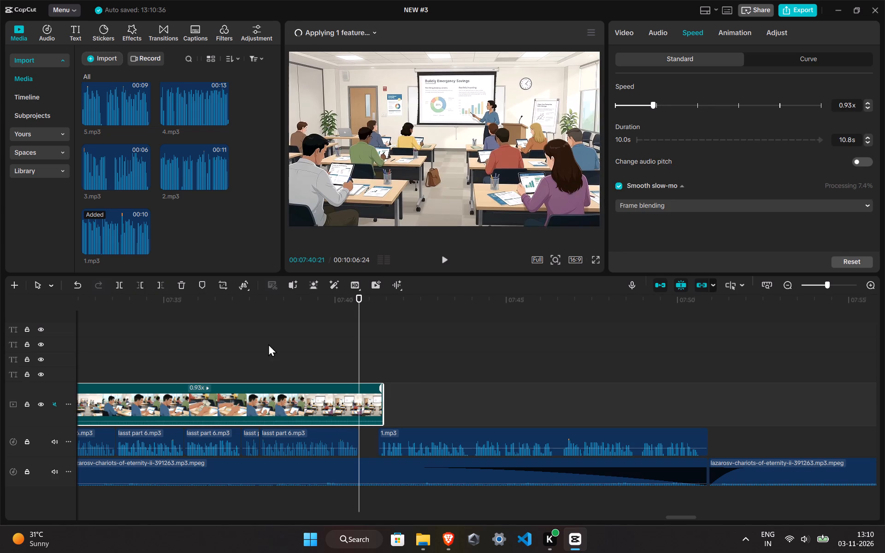
{"action": "key", "text": "space"}
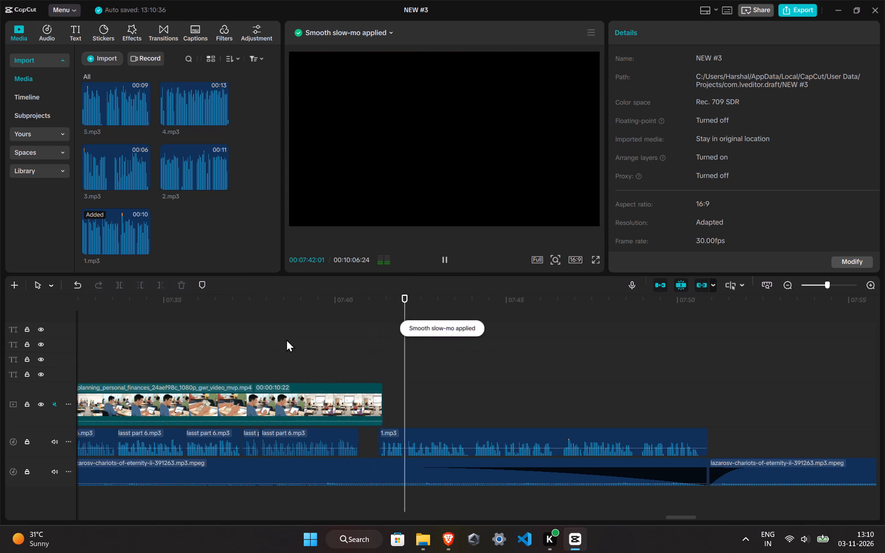
{"action": "left_click", "coordinate": [339, 350]}
Apply the Fade Out exit animation to the last video clip and preview the transition into 1.mp3.
{"action": "left_click", "coordinate": [370, 382]}
{"action": "left_click", "coordinate": [379, 385]}
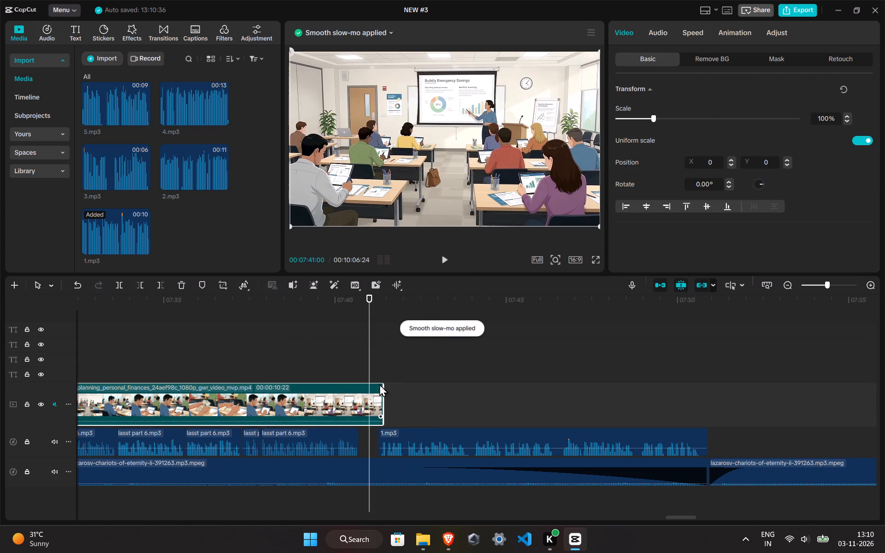
{"action": "left_click", "coordinate": [725, 21]}
{"action": "left_click", "coordinate": [682, 127]}
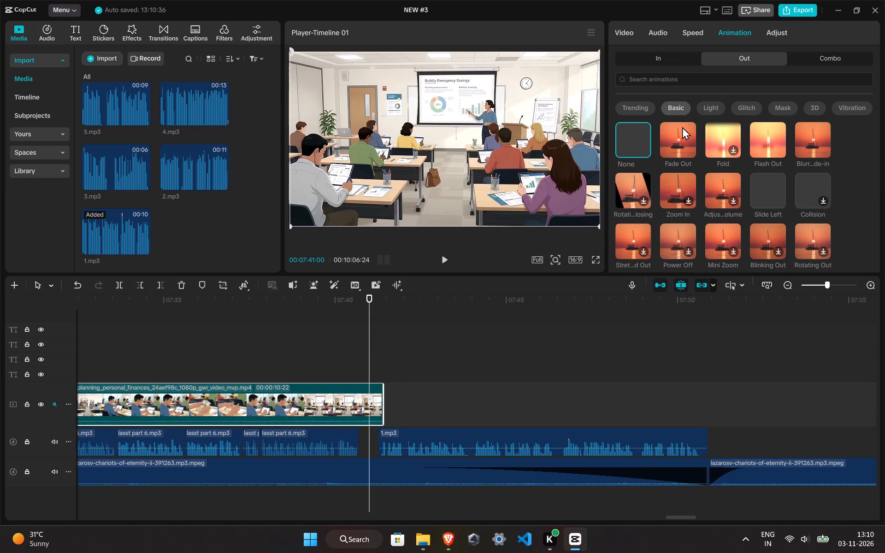
{"action": "left_click", "coordinate": [224, 355]}
{"action": "key", "text": "space"}
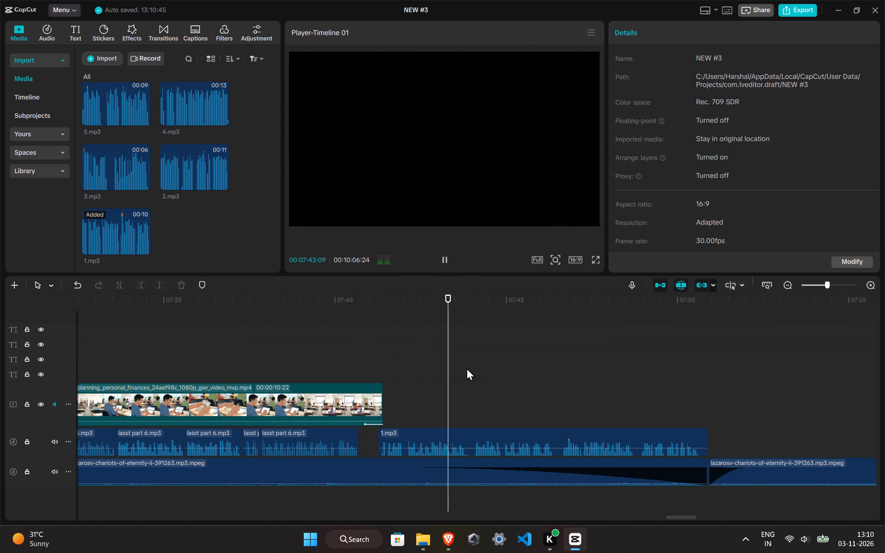
Shift 1.mp3 slightly later on the voice track, just past the end of the video clip, and preview it.
{"action": "left_click_drag", "start_coordinate": [414, 436], "coordinate": [420, 438]}
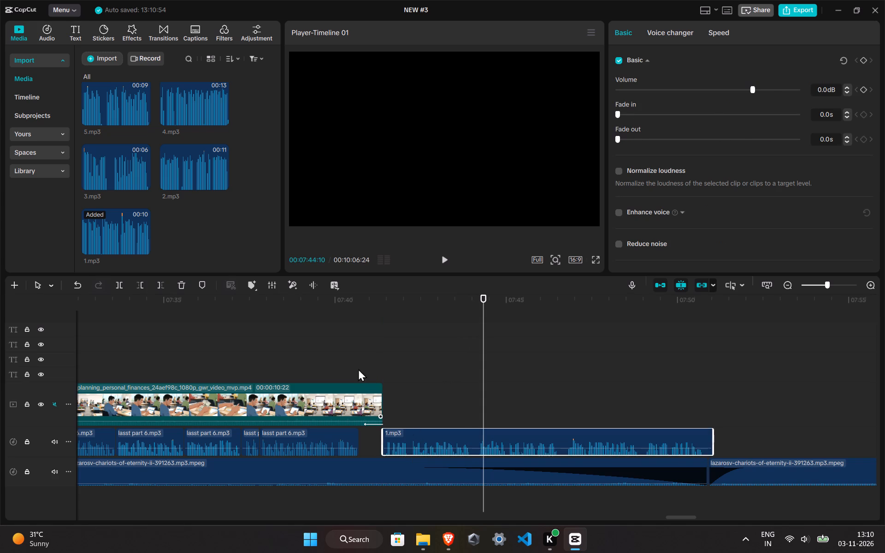
{"action": "left_click", "coordinate": [358, 369]}
{"action": "key", "text": "space"}
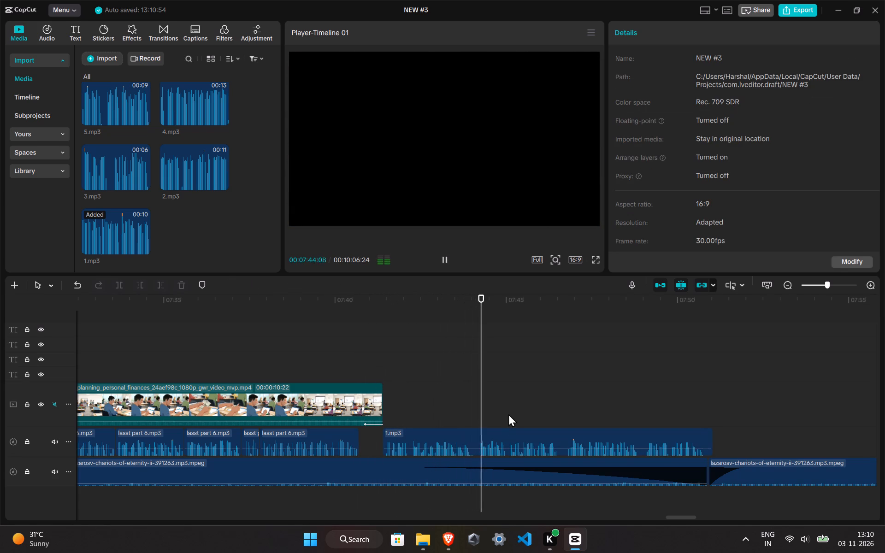
Cut the silent gap from 07:42:02 to 07:42:06 out of 1.mp3 and close up the remaining audio.
{"action": "right_click_drag", "start_coordinate": [508, 414], "coordinate": [493, 325], "text": "ctrl"}
{"action": "scroll", "coordinate": [493, 308], "scroll_direction": "up", "scroll_amount": 13, "text": "ctrl"}
{"action": "left_click", "coordinate": [400, 377]}
{"action": "left_click", "coordinate": [407, 378]}
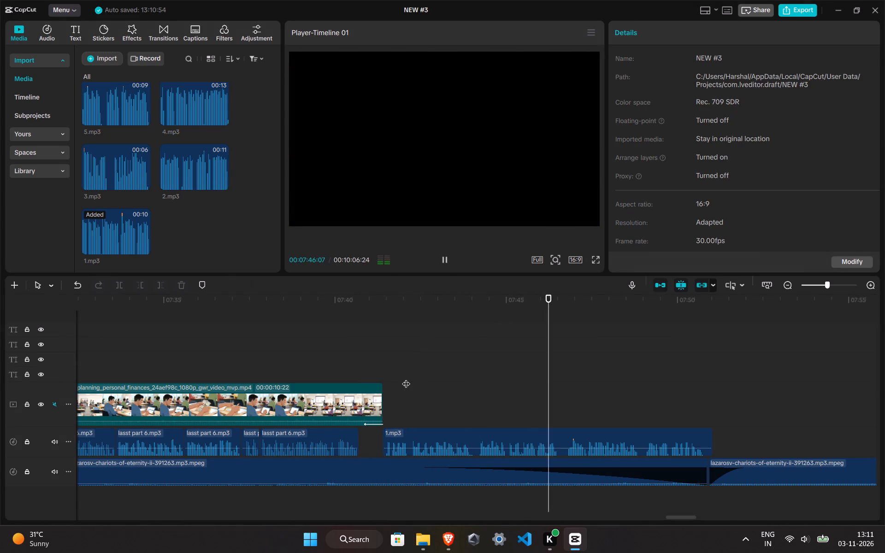
{"action": "scroll", "coordinate": [406, 378], "scroll_direction": "up", "scroll_amount": 20}
{"action": "scroll", "coordinate": [406, 378], "scroll_direction": "up", "scroll_amount": 20}
{"action": "scroll", "coordinate": [406, 378], "scroll_direction": "up", "scroll_amount": 3}
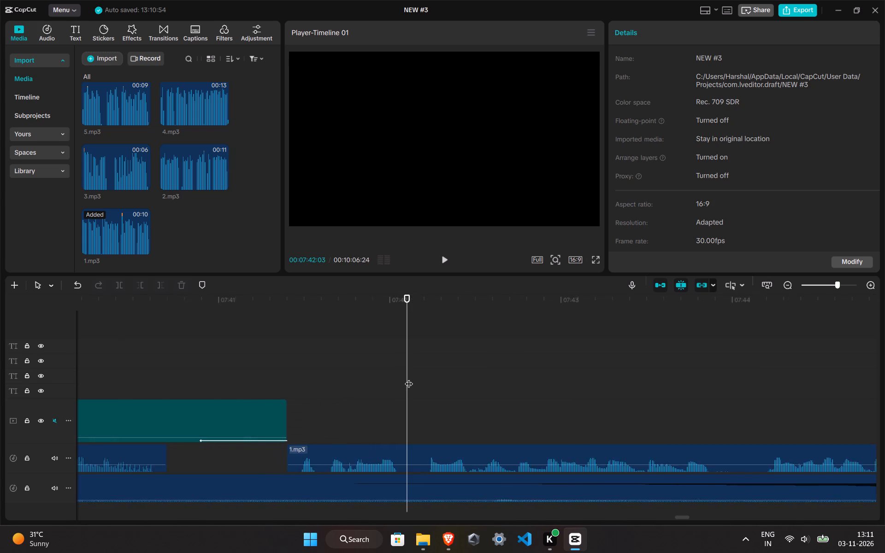
{"action": "scroll", "coordinate": [409, 378], "scroll_direction": "up", "scroll_amount": 10}
{"action": "left_click", "coordinate": [394, 402]}
{"action": "left_click", "coordinate": [394, 463]}
{"action": "key", "text": "ctrl+b"}
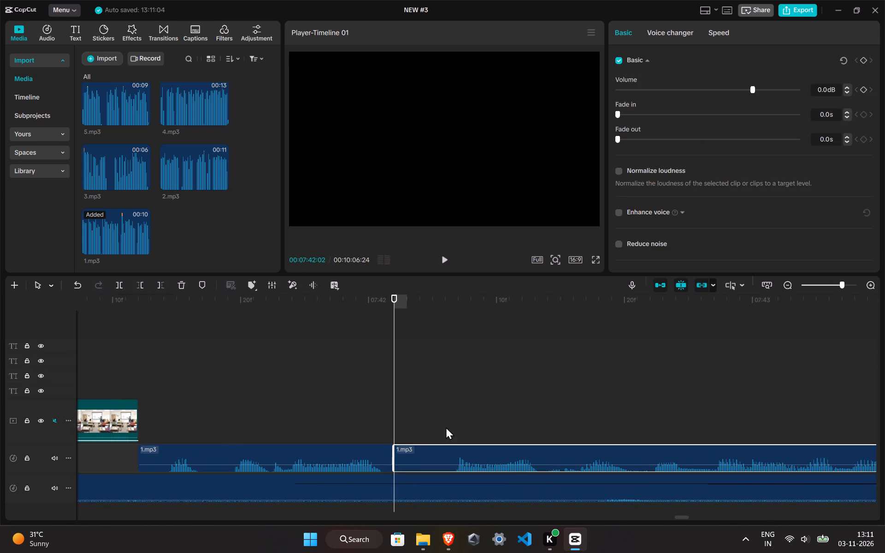
{"action": "left_click", "coordinate": [448, 415]}
{"action": "left_click", "coordinate": [425, 471]}
{"action": "key", "text": "ctrl+b"}
{"action": "left_click", "coordinate": [426, 464], "text": "ctrl"}
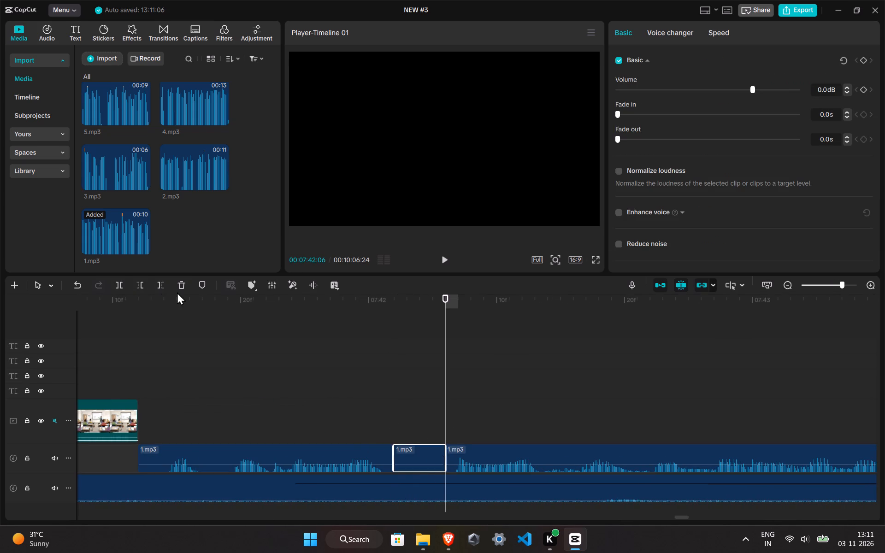
{"action": "left_click", "coordinate": [181, 291]}
{"action": "left_click_drag", "start_coordinate": [483, 462], "coordinate": [429, 460]}
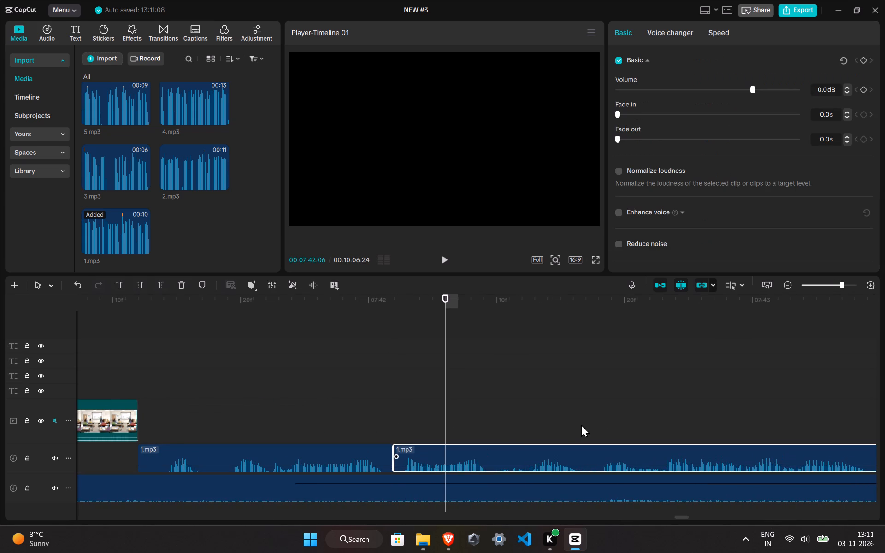
Cut the silent gap in 1.mp3 ending at 07:44:01 and move the following audio against the preceding piece.
{"action": "scroll", "coordinate": [735, 400], "scroll_direction": "down", "scroll_amount": 14, "text": "ctrl"}
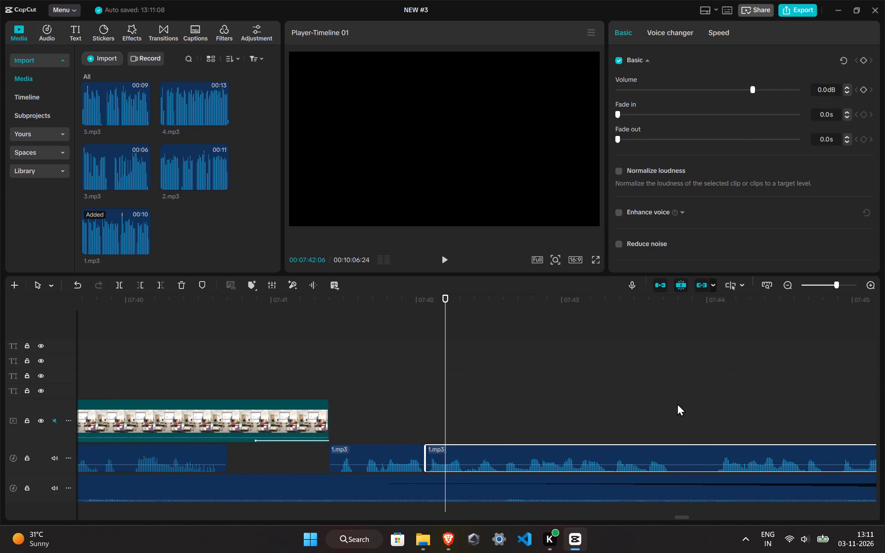
{"action": "left_click", "coordinate": [677, 403]}
{"action": "left_click", "coordinate": [663, 466]}
{"action": "left_click", "coordinate": [678, 462]}
{"action": "scroll", "coordinate": [678, 459], "scroll_direction": "up", "scroll_amount": 6, "text": "ctrl"}
{"action": "left_click_drag", "start_coordinate": [678, 430], "coordinate": [669, 432]}
{"action": "key", "text": "ctrl+b"}
{"action": "left_click", "coordinate": [727, 410]}
{"action": "left_click", "coordinate": [708, 473]}
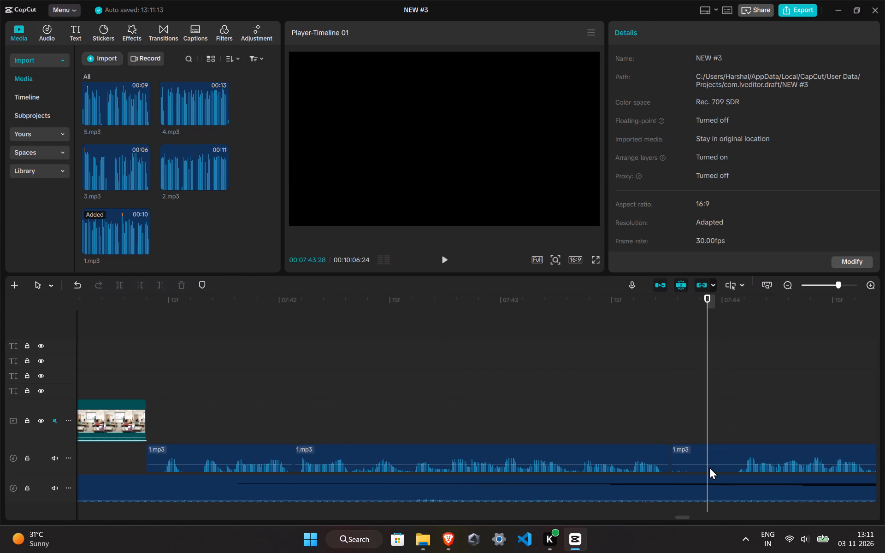
{"action": "left_click", "coordinate": [729, 411]}
{"action": "left_click", "coordinate": [726, 451]}
{"action": "key", "text": "ctrl+b"}
{"action": "double_click", "coordinate": [726, 451], "text": "ctrl"}
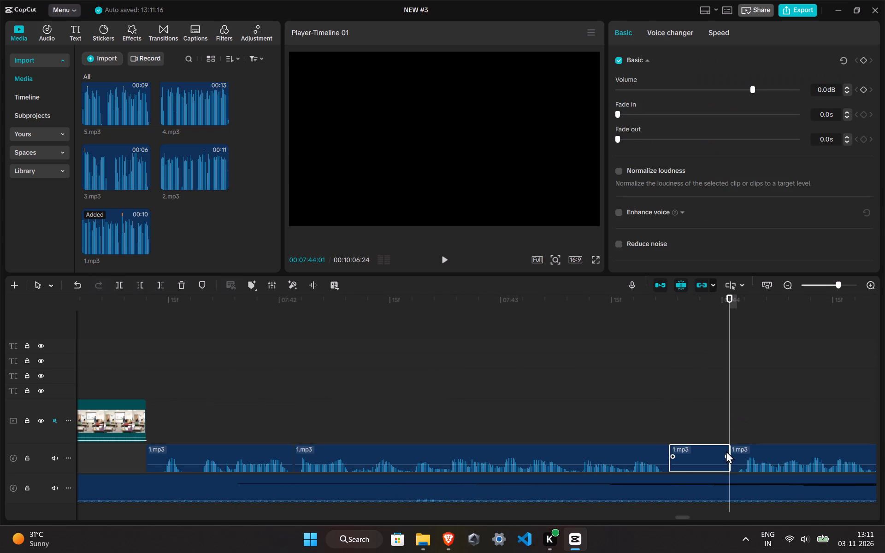
{"action": "left_click", "coordinate": [181, 285]}
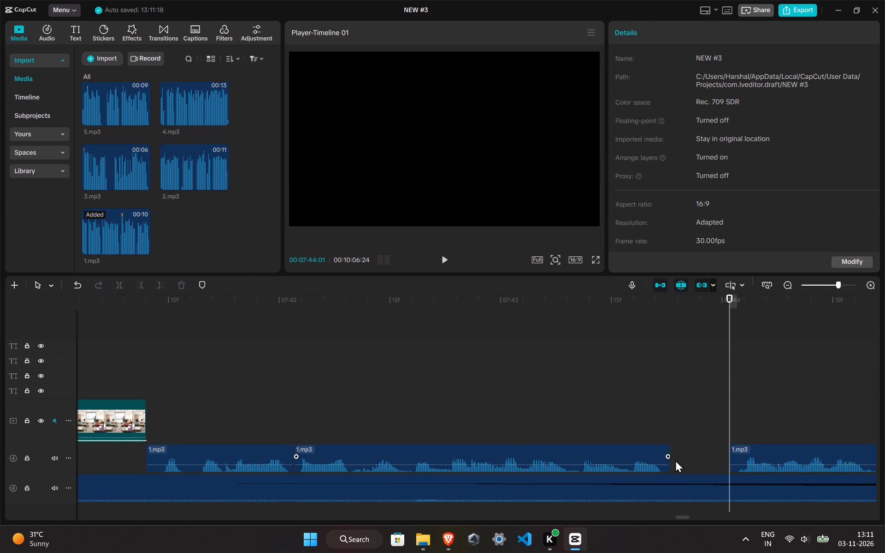
{"action": "left_click_drag", "start_coordinate": [747, 456], "coordinate": [690, 456]}
{"action": "left_click", "coordinate": [654, 414]}
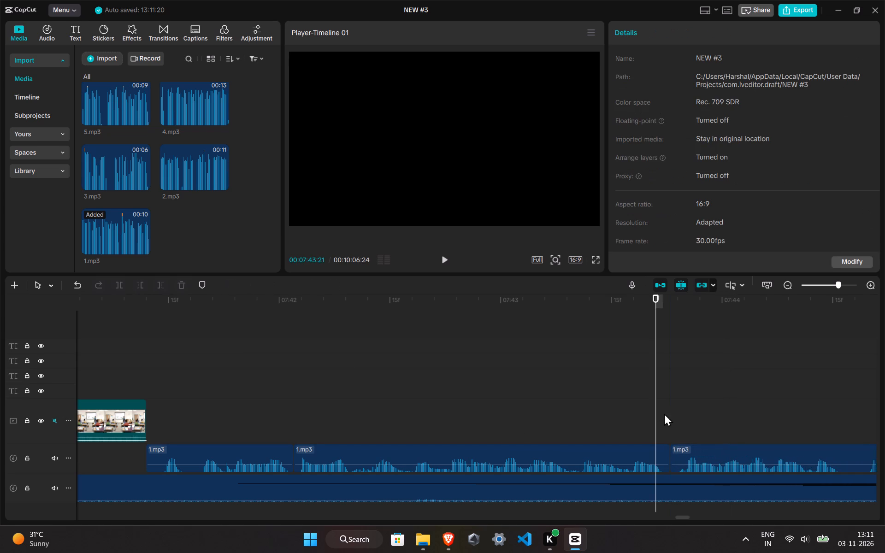
Remove the short pause in 1.mp3 ending at 07:44:19, close the gap and preview the join.
{"action": "left_click_drag", "start_coordinate": [656, 413], "coordinate": [582, 426]}
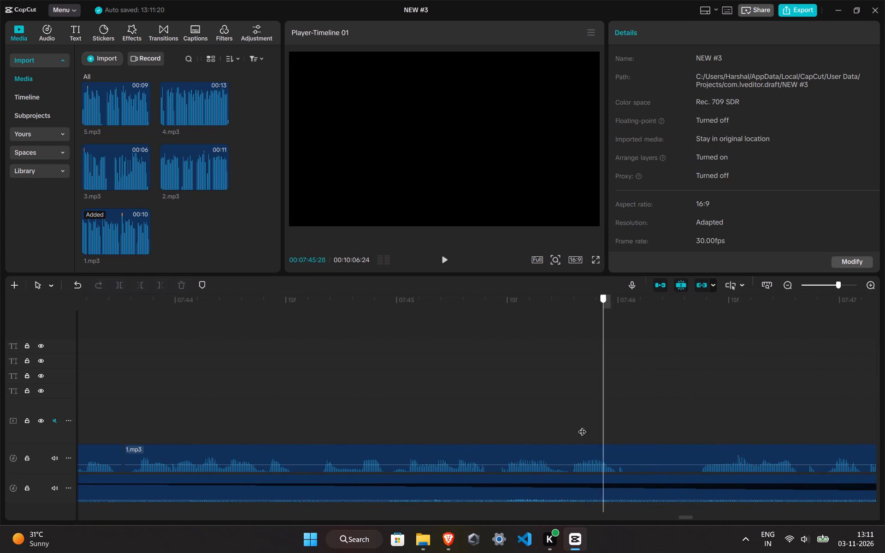
{"action": "left_click_drag", "start_coordinate": [582, 426], "coordinate": [300, 420]}
{"action": "left_click", "coordinate": [300, 453]}
{"action": "key", "text": "ctrl+b"}
{"action": "left_click", "coordinate": [313, 418]}
{"action": "left_click", "coordinate": [310, 454]}
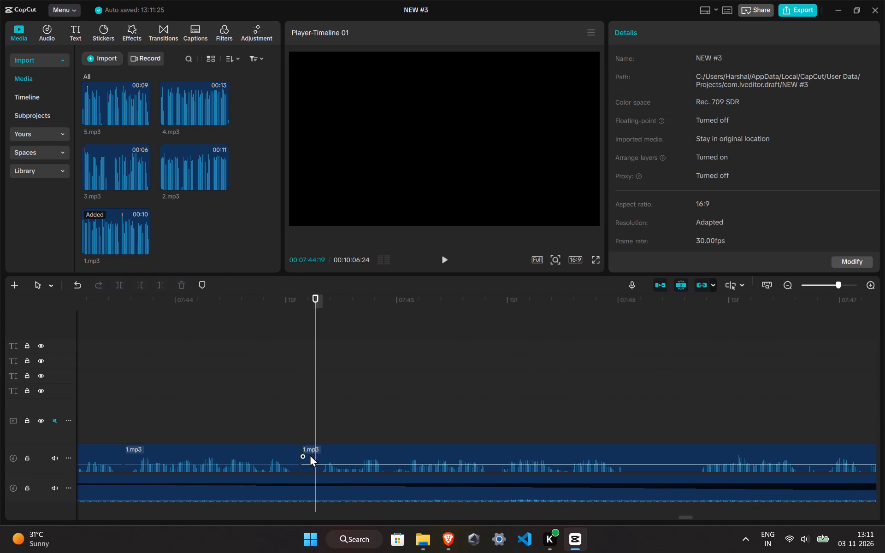
{"action": "key", "text": "ctrl+b"}
{"action": "left_click", "coordinate": [310, 454]}
{"action": "left_click", "coordinate": [179, 290]}
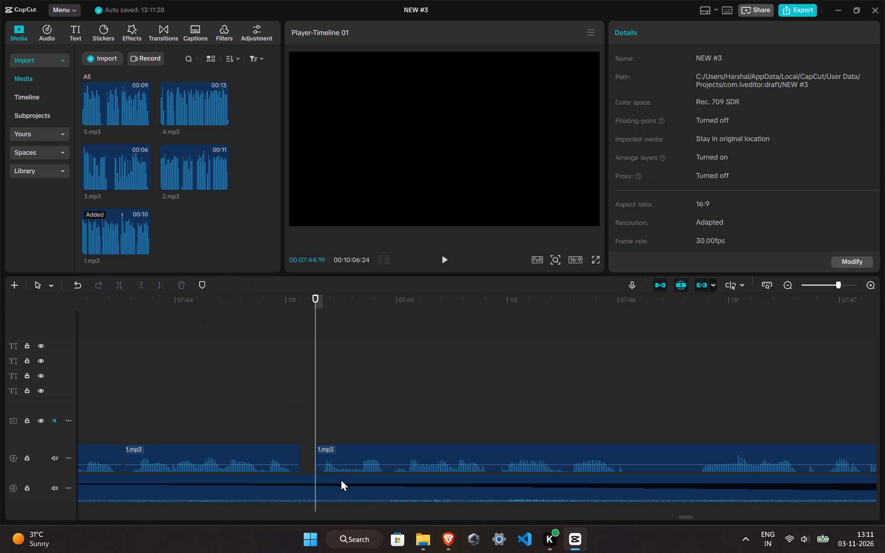
{"action": "left_click_drag", "start_coordinate": [338, 458], "coordinate": [326, 459]}
{"action": "left_click", "coordinate": [268, 415]}
{"action": "key", "text": "space"}
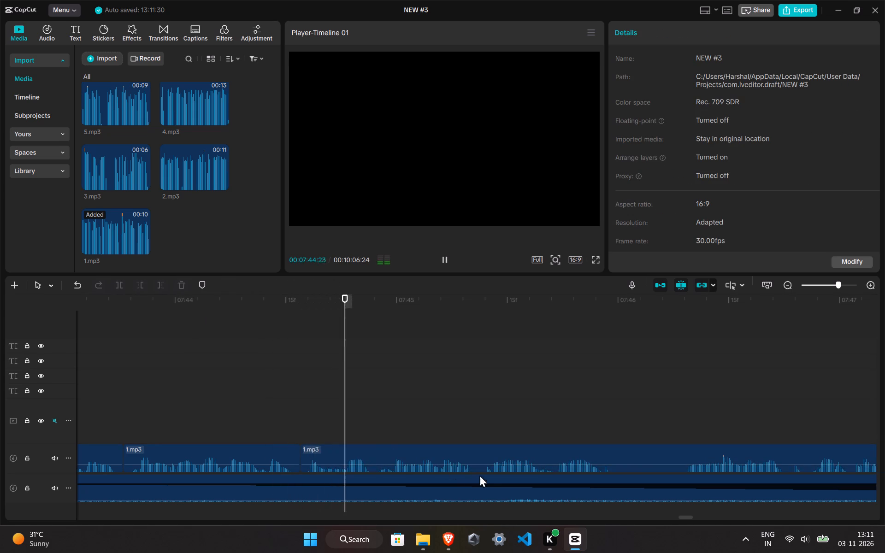
Remove the silence in 1.mp3 from 07:46:01 to 07:46:08, close the gap and preview the join.
{"action": "scroll", "coordinate": [515, 484], "scroll_direction": "down", "scroll_amount": 5, "text": "ctrl"}
{"action": "left_click", "coordinate": [563, 414]}
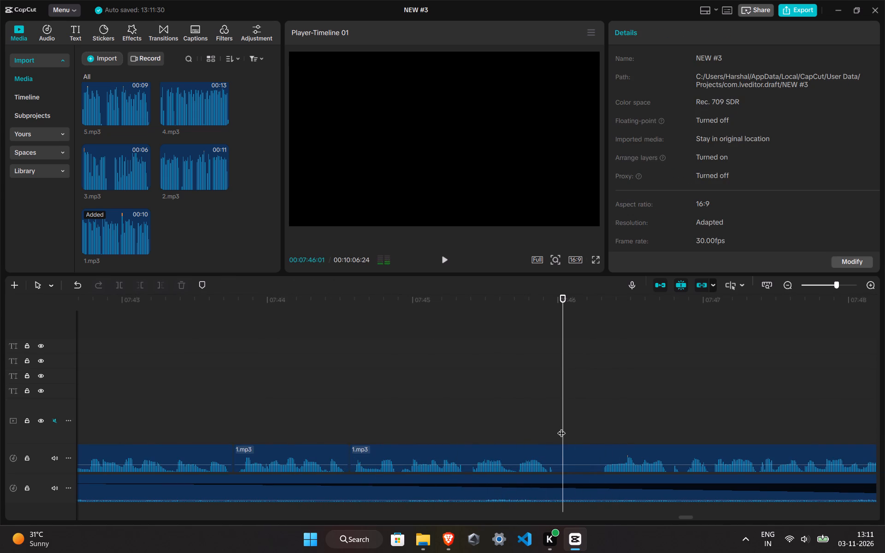
{"action": "left_click", "coordinate": [569, 462]}
{"action": "key", "text": "ctrl+b"}
{"action": "left_click", "coordinate": [602, 415]}
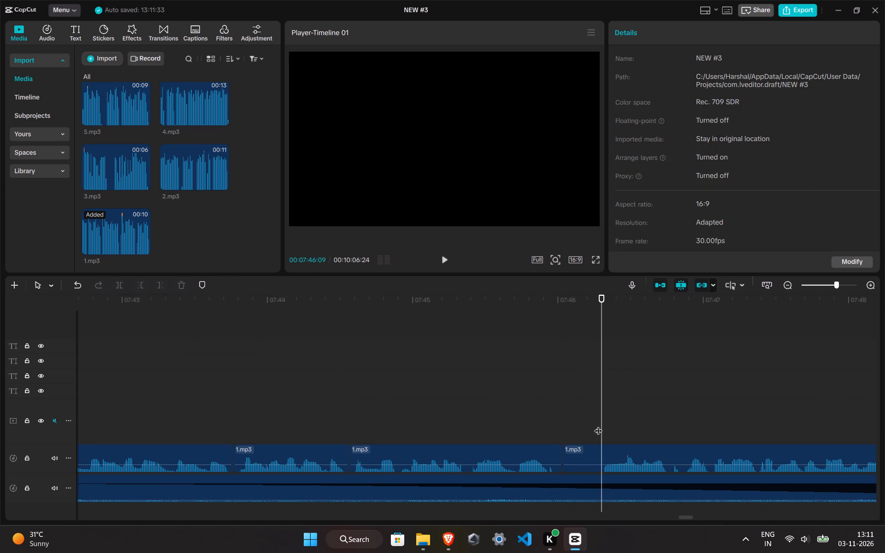
{"action": "left_click_drag", "start_coordinate": [601, 424], "coordinate": [596, 426]}
{"action": "left_click", "coordinate": [589, 448]}
{"action": "key", "text": "ctrl+b"}
{"action": "left_click", "coordinate": [589, 448]}
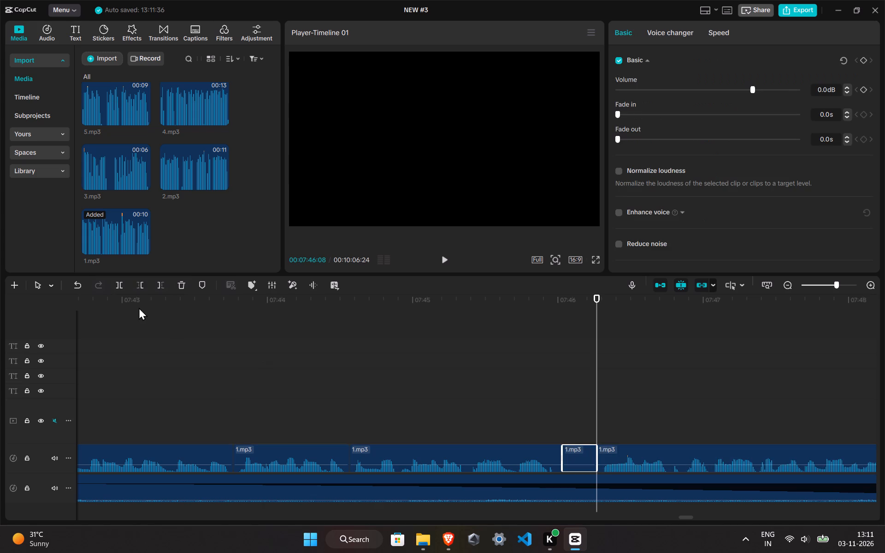
{"action": "left_click", "coordinate": [178, 288]}
{"action": "left_click_drag", "start_coordinate": [608, 453], "coordinate": [593, 454]}
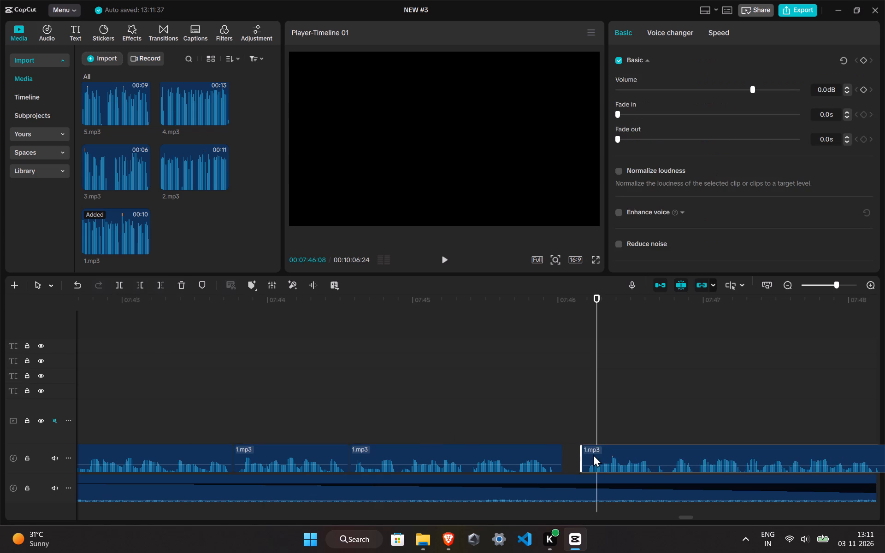
{"action": "left_click_drag", "start_coordinate": [593, 454], "coordinate": [575, 455]}
{"action": "left_click", "coordinate": [501, 420]}
{"action": "key", "text": "space"}
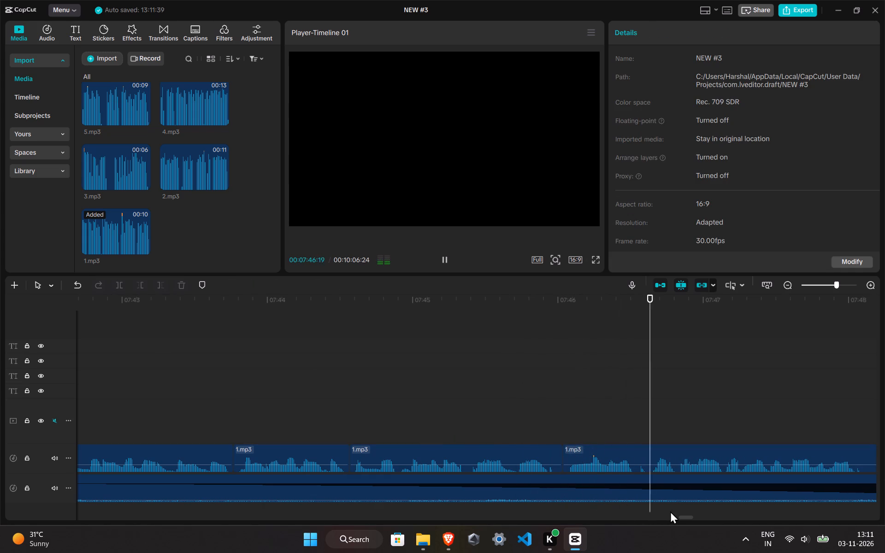
Cut the silent gap from 07:48:03 to 07:48:10 out of 1.mp3, close up the remaining audio and preview the join.
{"action": "left_click", "coordinate": [684, 514]}
{"action": "left_click_drag", "start_coordinate": [685, 516], "coordinate": [690, 516]}
{"action": "key", "text": "space"}
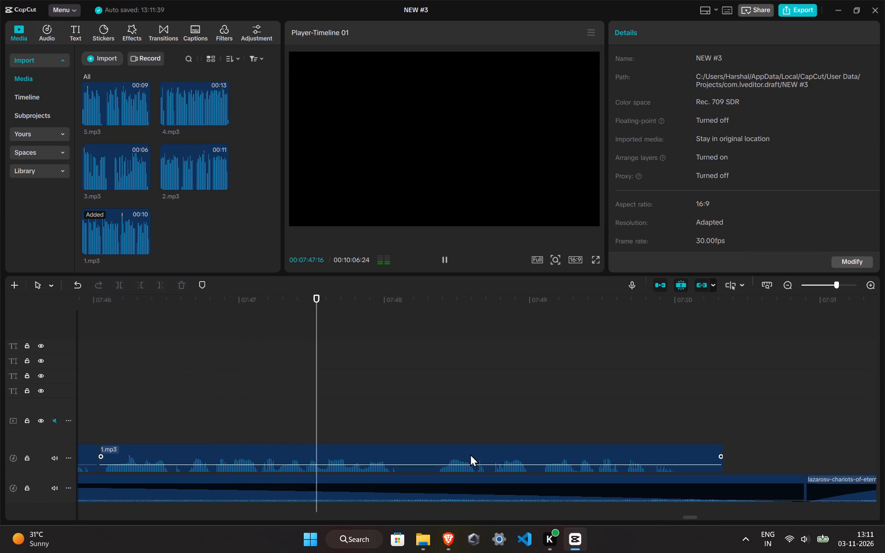
{"action": "scroll", "coordinate": [496, 458], "scroll_direction": "down", "scroll_amount": 1, "text": "ctrl"}
{"action": "left_click", "coordinate": [404, 407]}
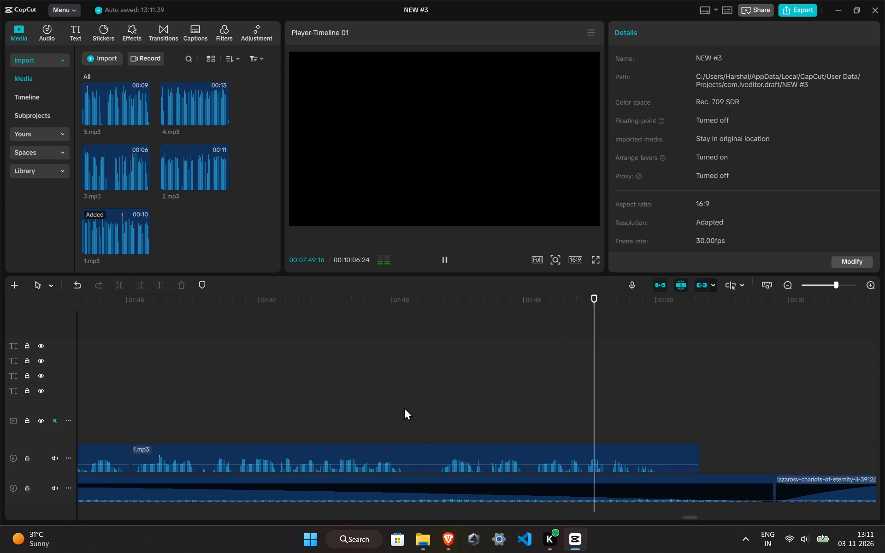
{"action": "left_click", "coordinate": [423, 453]}
{"action": "key", "text": "ctrl+b"}
{"action": "left_click", "coordinate": [435, 406]}
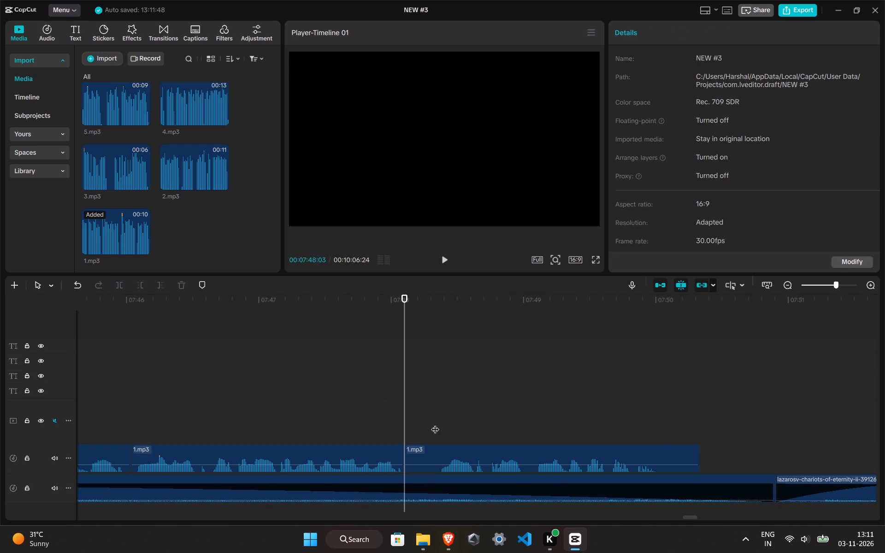
{"action": "left_click", "coordinate": [435, 447]}
{"action": "key", "text": "ctrl+b"}
{"action": "left_click", "coordinate": [431, 454]}
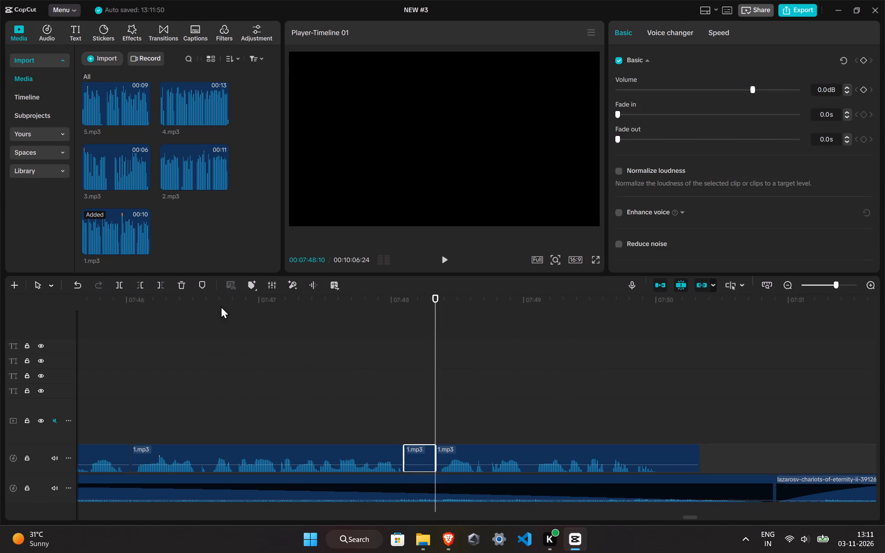
{"action": "left_click", "coordinate": [176, 276]}
{"action": "left_click", "coordinate": [180, 287]}
{"action": "left_click", "coordinate": [348, 414]}
{"action": "left_click_drag", "start_coordinate": [458, 461], "coordinate": [439, 460]}
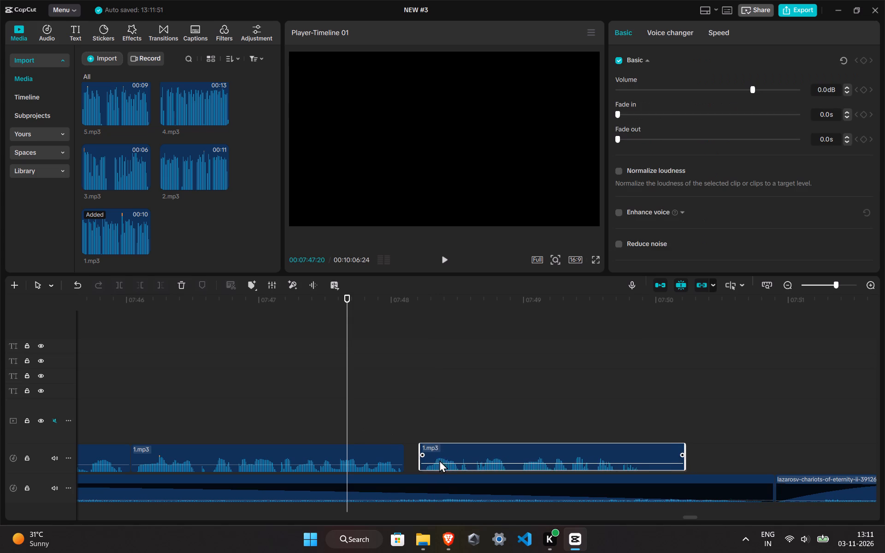
{"action": "left_click_drag", "start_coordinate": [439, 460], "coordinate": [432, 461]}
{"action": "key", "text": "space"}
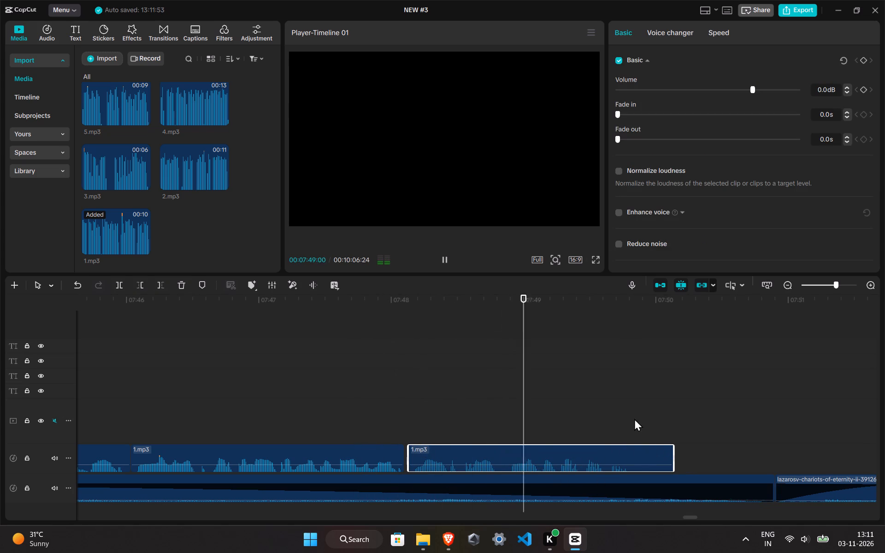
Trim the silent tail off the last 1.mp3 piece from 07:49:28 onward.
{"action": "left_click", "coordinate": [645, 416]}
{"action": "left_click", "coordinate": [656, 448]}
{"action": "key", "text": "ctrl+b"}
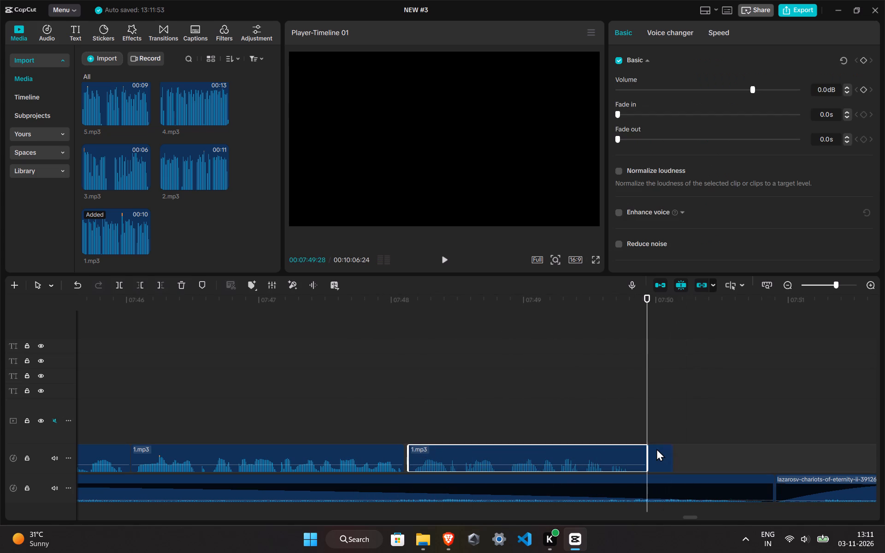
{"action": "left_click", "coordinate": [188, 285]}
Add 2.mp3 to the voice-over track directly after the last 1.mp3 piece and preview the transition.
{"action": "scroll", "coordinate": [621, 426], "scroll_direction": "down", "scroll_amount": 3, "text": "ctrl"}
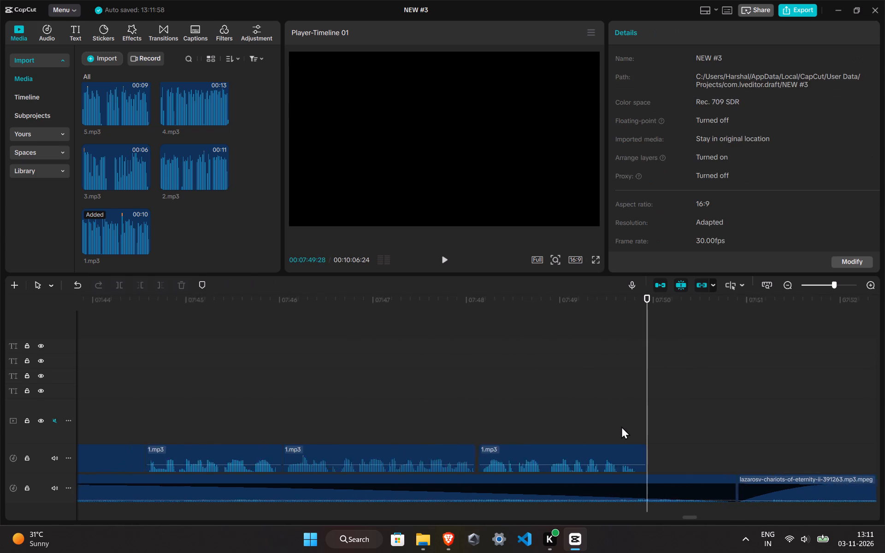
{"action": "scroll", "coordinate": [621, 426], "scroll_direction": "down", "scroll_amount": 14, "text": "ctrl"}
{"action": "left_click_drag", "start_coordinate": [181, 178], "coordinate": [553, 371]}
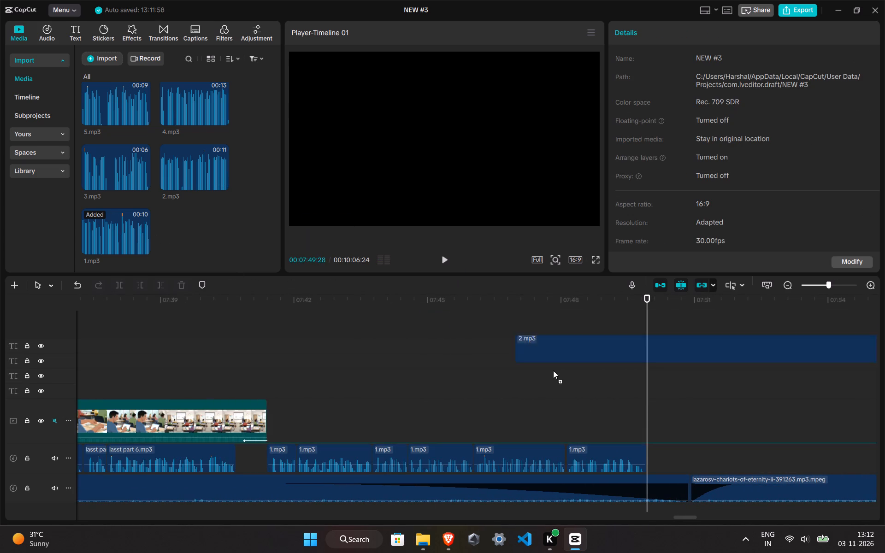
{"action": "left_click_drag", "start_coordinate": [553, 371], "coordinate": [647, 455]}
{"action": "left_click", "coordinate": [607, 407]}
{"action": "key", "text": "space"}
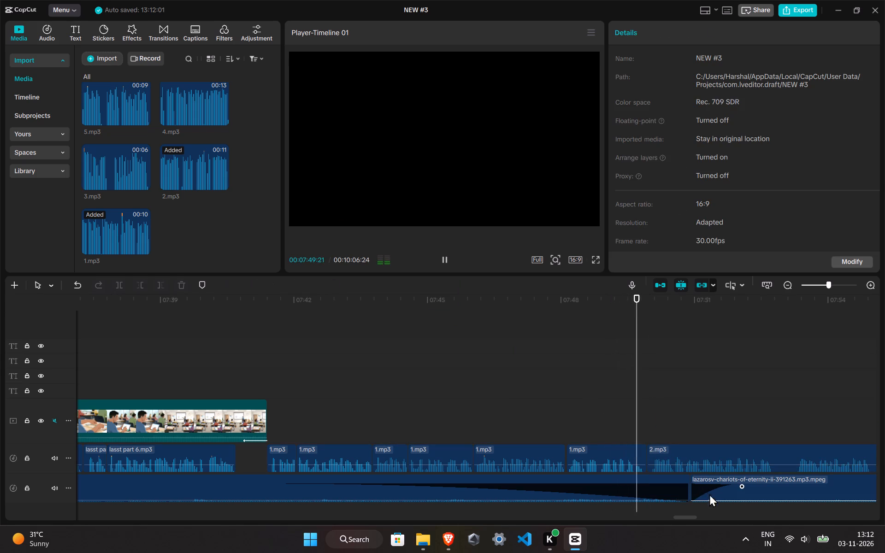
Cut the silent gap in 2.mp3 ending at 07:53:05 and move the following audio against the preceding piece.
{"action": "left_click_drag", "start_coordinate": [689, 516], "coordinate": [699, 516]}
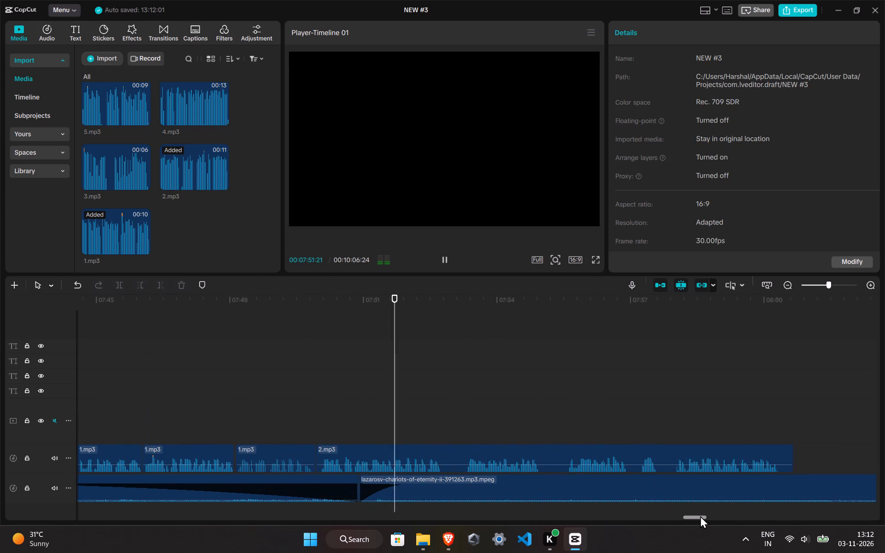
{"action": "scroll", "coordinate": [448, 453], "scroll_direction": "up", "scroll_amount": 1}
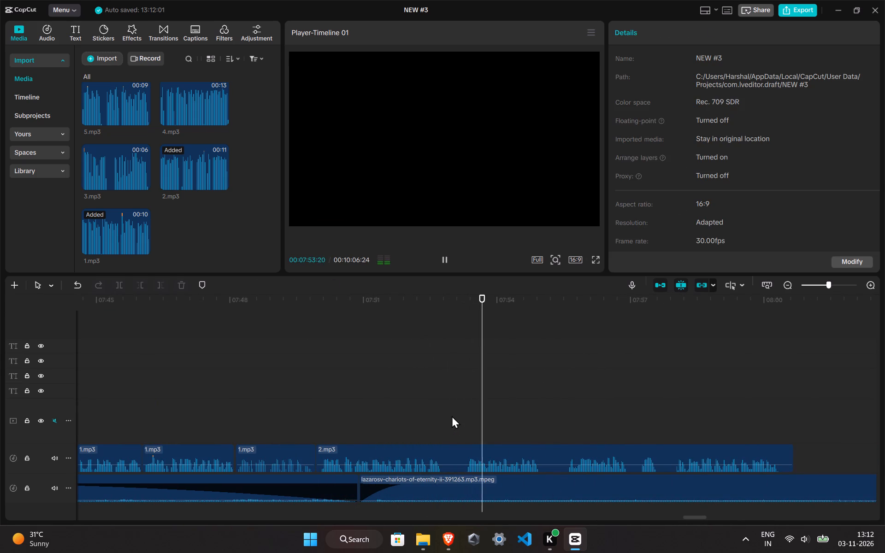
{"action": "left_click", "coordinate": [445, 413]}
{"action": "left_click", "coordinate": [461, 466]}
{"action": "key", "text": "ctrl+b"}
{"action": "left_click", "coordinate": [460, 404]}
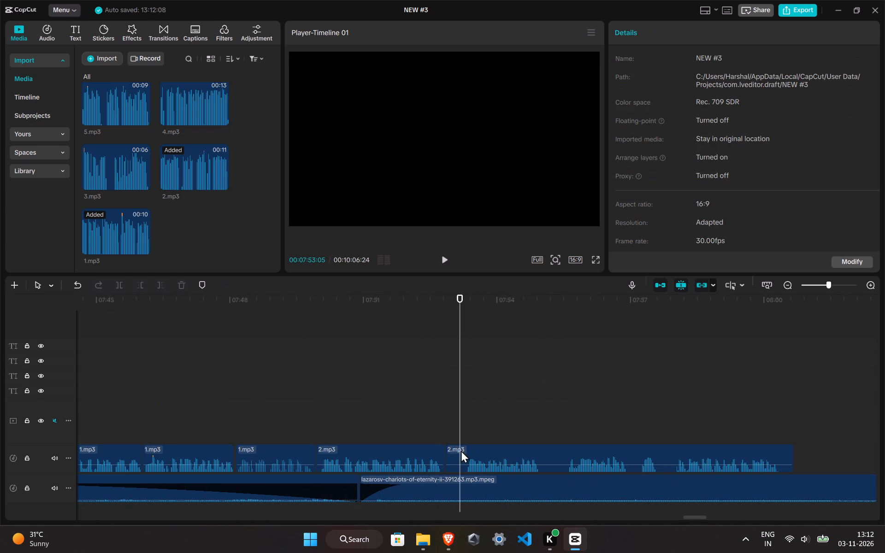
{"action": "left_click_drag", "start_coordinate": [460, 439], "coordinate": [465, 439]}
{"action": "left_click_drag", "start_coordinate": [465, 439], "coordinate": [460, 440]}
{"action": "left_click", "coordinate": [456, 447]}
{"action": "key", "text": "ctrl+b"}
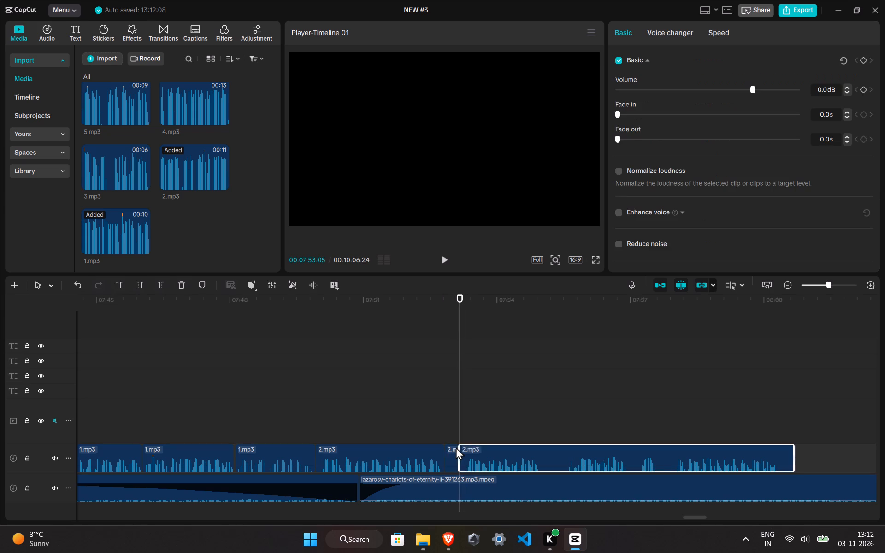
{"action": "left_click", "coordinate": [456, 447]}
{"action": "left_click", "coordinate": [183, 284]}
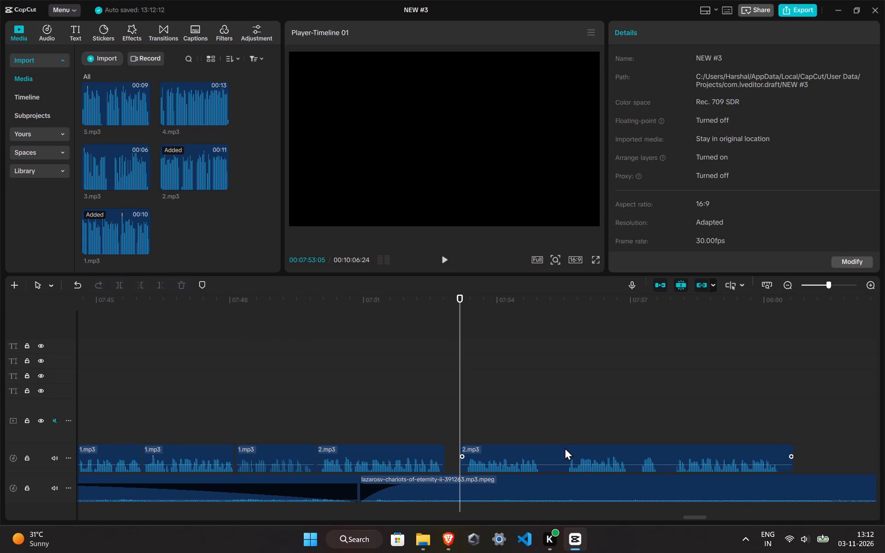
{"action": "left_click_drag", "start_coordinate": [561, 448], "coordinate": [549, 449]}
Cut the silent gap from 07:54:20 to 07:55:06 out of 2.mp3 and close up the remaining audio.
{"action": "left_click", "coordinate": [526, 412]}
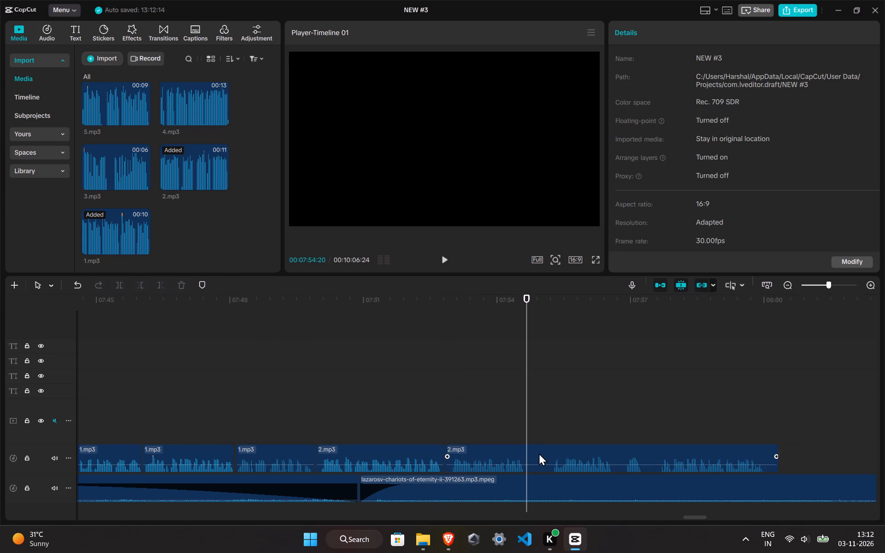
{"action": "left_click", "coordinate": [539, 453]}
{"action": "key", "text": "ctrl+b"}
{"action": "left_click", "coordinate": [551, 420]}
{"action": "left_click", "coordinate": [543, 460]}
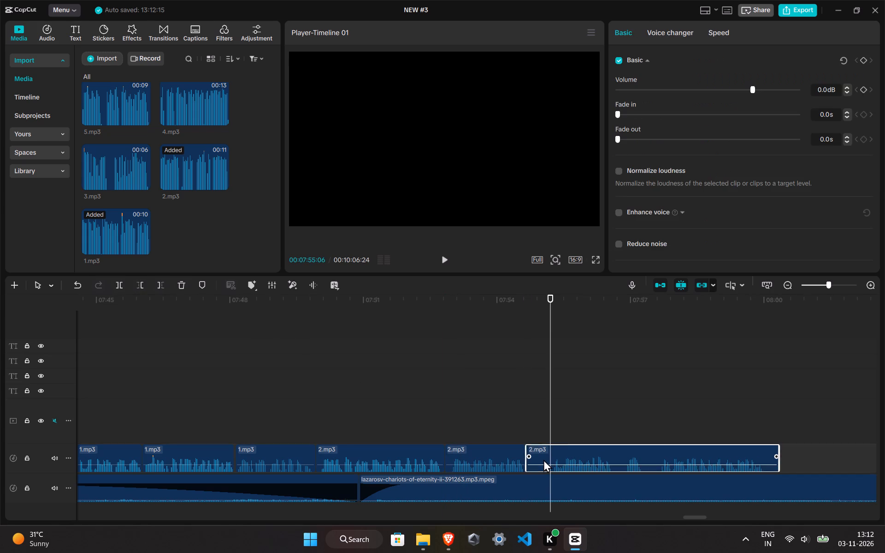
{"action": "key", "text": "ctrl+b"}
{"action": "left_click", "coordinate": [543, 460]}
{"action": "left_click", "coordinate": [183, 287]}
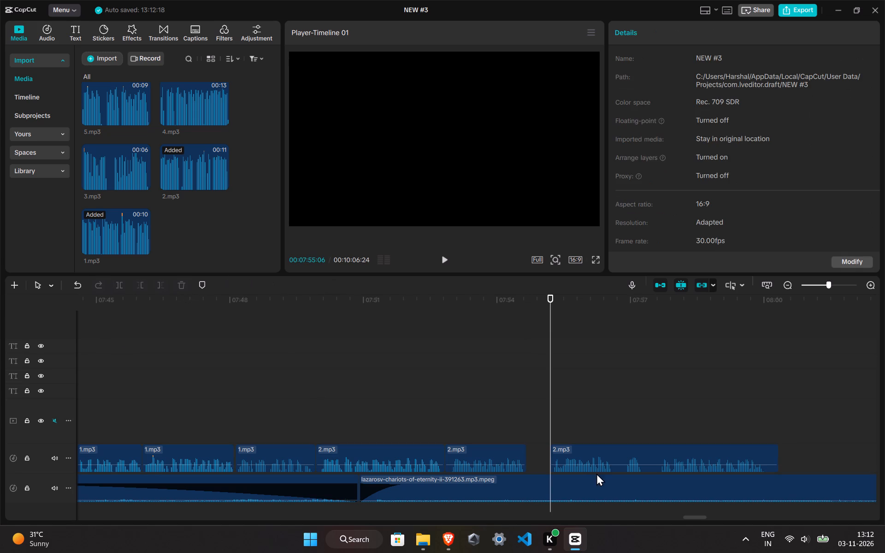
{"action": "left_click_drag", "start_coordinate": [592, 461], "coordinate": [572, 460]}
Remove the short pause in 2.mp3 from 07:56:03 to 07:56:09 and move the following audio back to close the gap.
{"action": "left_click_drag", "start_coordinate": [596, 410], "coordinate": [590, 411]}
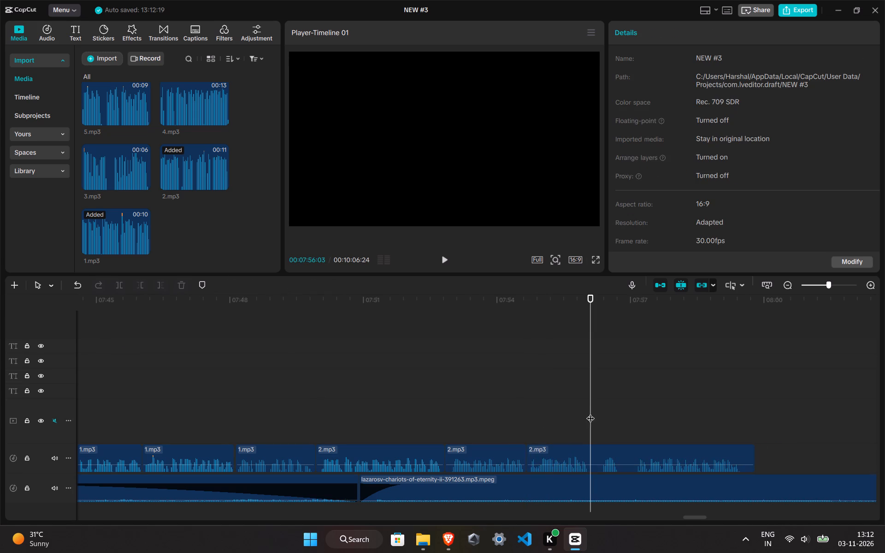
{"action": "left_click", "coordinate": [591, 419]}
{"action": "scroll", "coordinate": [603, 459], "scroll_direction": "up", "scroll_amount": 10, "text": "ctrl"}
{"action": "left_click", "coordinate": [603, 459], "text": "ctrl"}
{"action": "key", "text": "ctrl+b"}
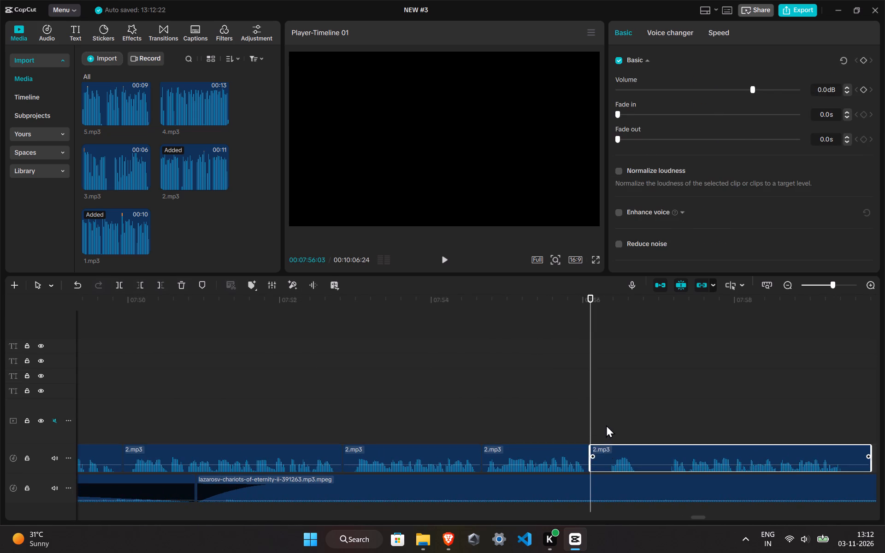
{"action": "left_click", "coordinate": [606, 425]}
{"action": "left_click", "coordinate": [599, 465]}
{"action": "key", "text": "ctrl+b"}
{"action": "left_click", "coordinate": [599, 465]}
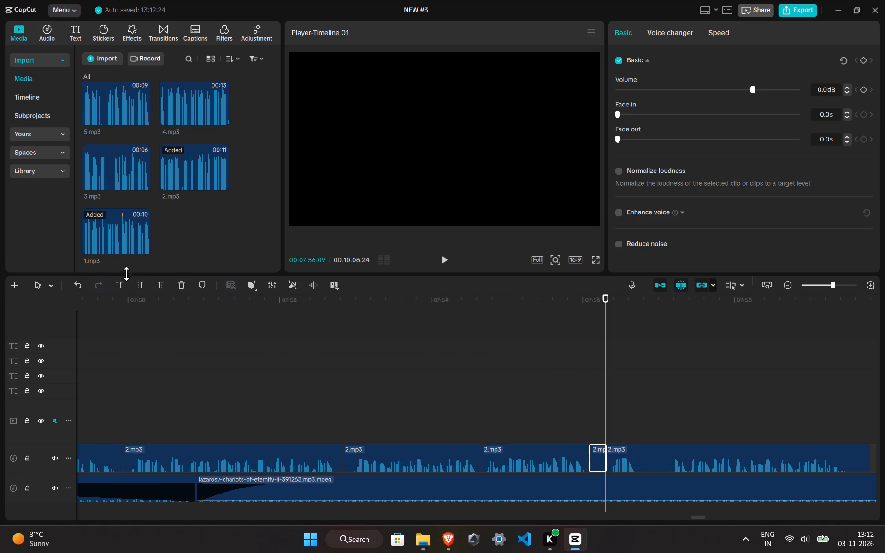
{"action": "left_click", "coordinate": [179, 285]}
{"action": "left_click_drag", "start_coordinate": [677, 453], "coordinate": [661, 453]}
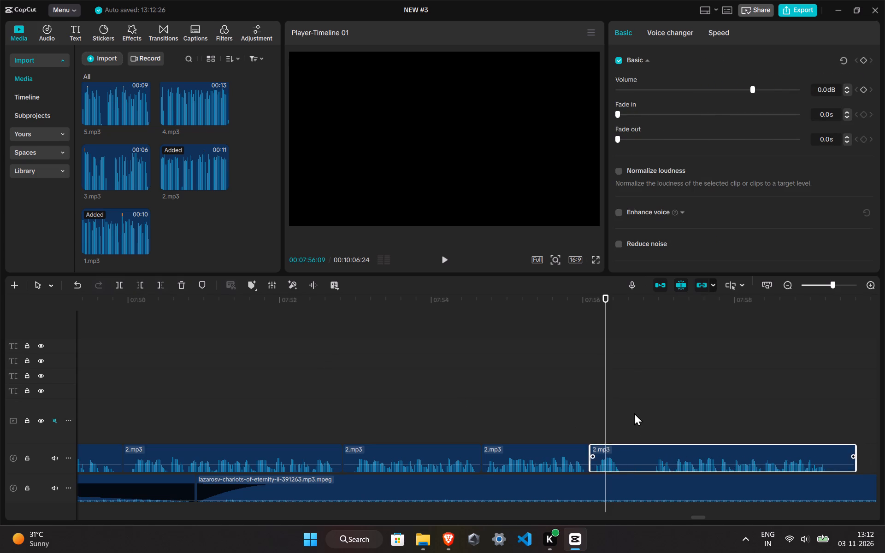
Cut the silence from 07:56:17 to 07:56:26 out of 2.mp3, move the remaining audio back toward the preceding piece and preview it.
{"action": "left_click", "coordinate": [634, 413]}
{"action": "left_click", "coordinate": [627, 420]}
{"action": "left_click", "coordinate": [627, 466]}
{"action": "key", "text": "ctrl+b"}
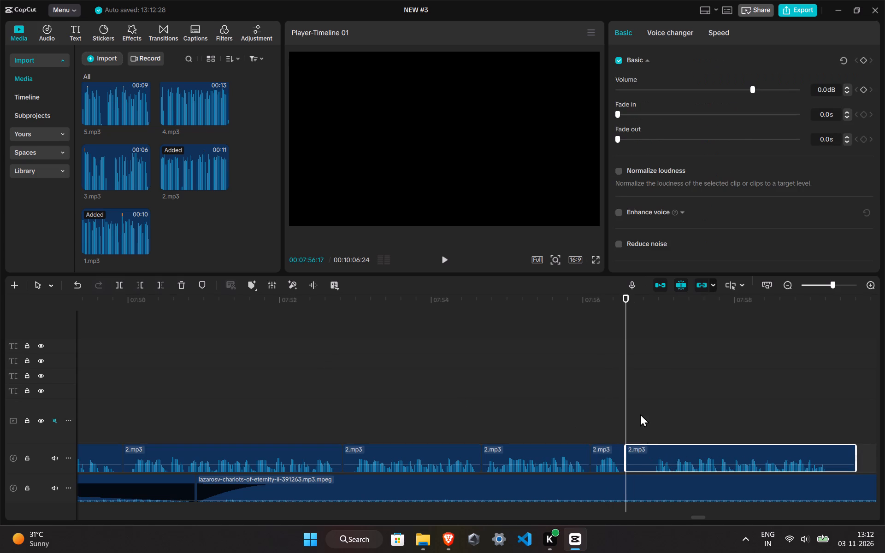
{"action": "left_click", "coordinate": [640, 414]}
{"action": "double_click", "coordinate": [648, 430]}
{"action": "left_click", "coordinate": [643, 454]}
{"action": "key", "text": "ctrl+b"}
{"action": "double_click", "coordinate": [643, 454], "text": "ctrl"}
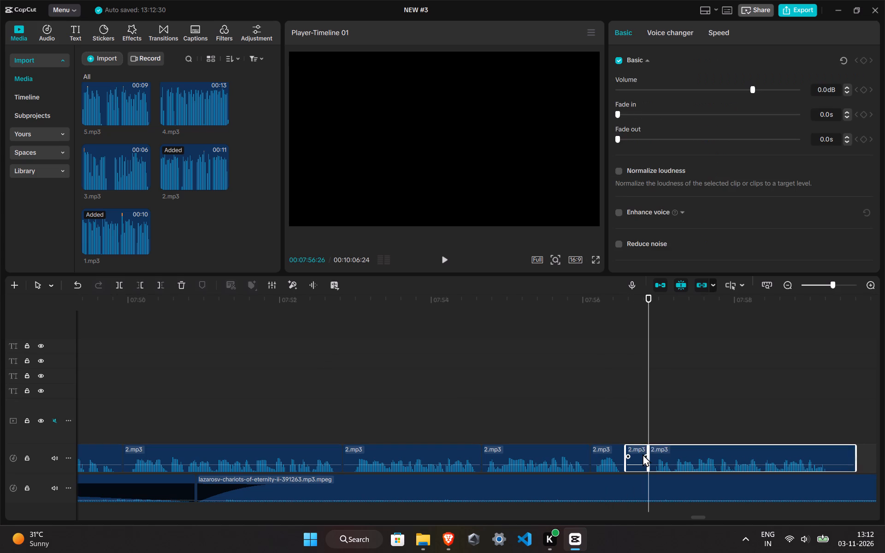
{"action": "left_click", "coordinate": [178, 290]}
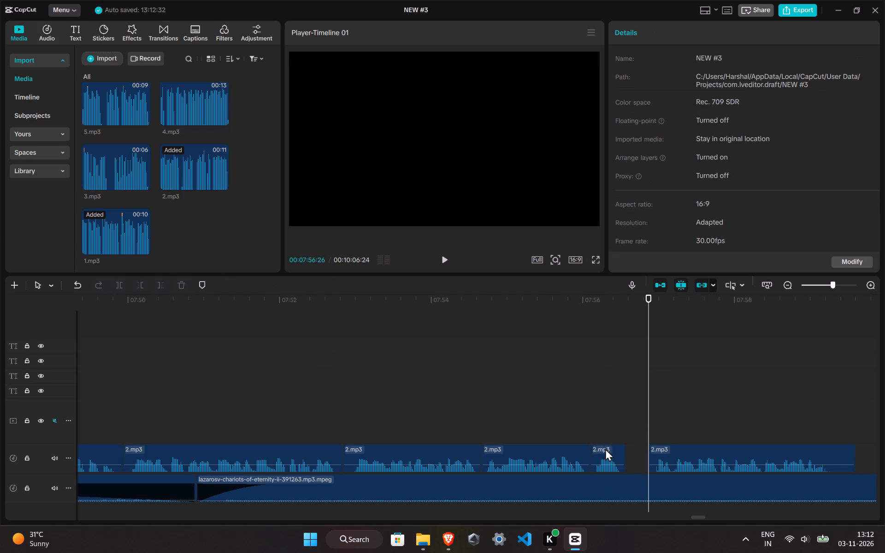
{"action": "left_click_drag", "start_coordinate": [668, 449], "coordinate": [649, 451]}
{"action": "left_click", "coordinate": [585, 404]}
{"action": "key", "text": "space"}
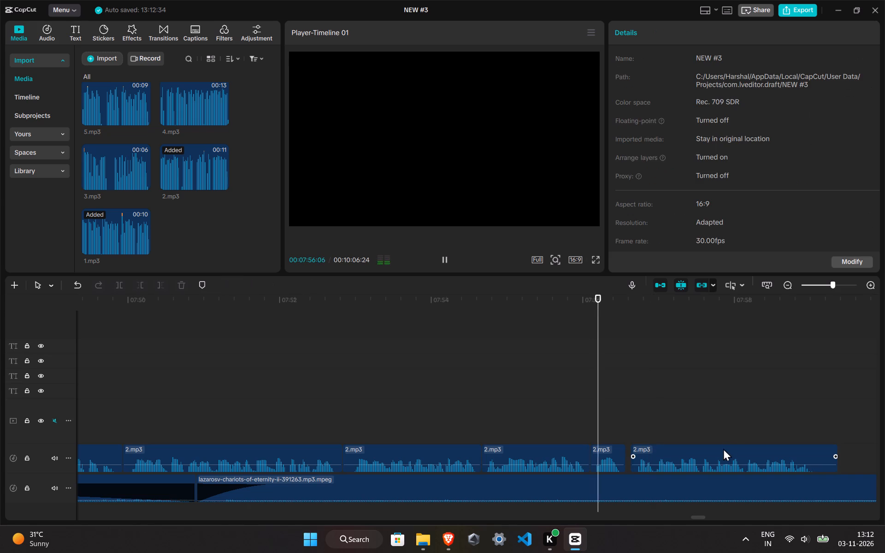
Move the last 2.mp3 piece closer to the preceding piece to tighten the remaining gap, and preview the join.
{"action": "scroll", "coordinate": [768, 465], "scroll_direction": "down", "scroll_amount": 1, "text": "ctrl"}
{"action": "left_click_drag", "start_coordinate": [706, 460], "coordinate": [705, 460]}
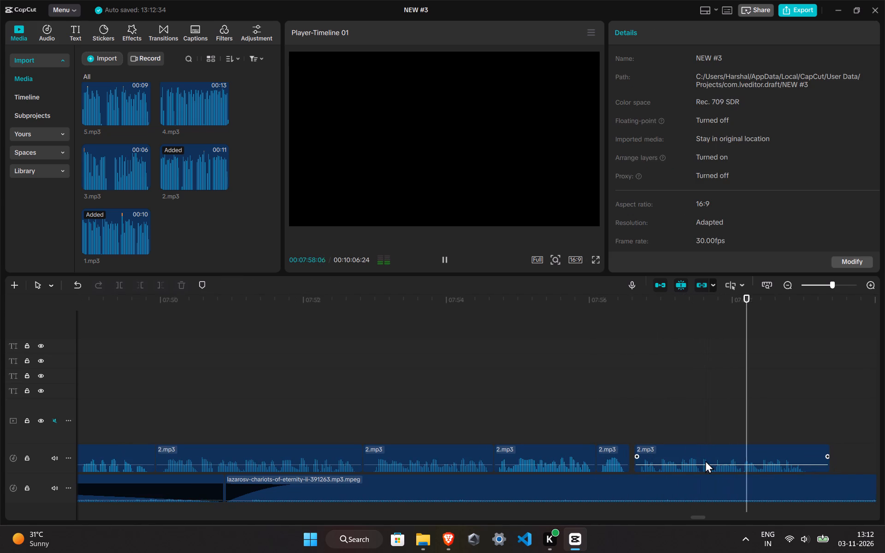
{"action": "left_click_drag", "start_coordinate": [705, 460], "coordinate": [701, 460]}
{"action": "left_click", "coordinate": [571, 402]}
{"action": "key", "text": "space"}
{"action": "key", "text": "space"}
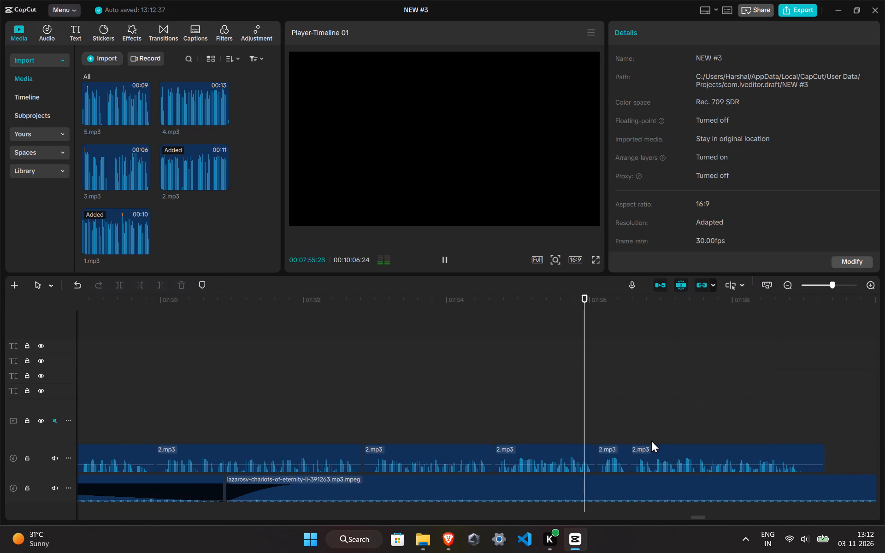
{"action": "scroll", "coordinate": [613, 451], "scroll_direction": "up", "scroll_amount": 16, "text": "ctrl"}
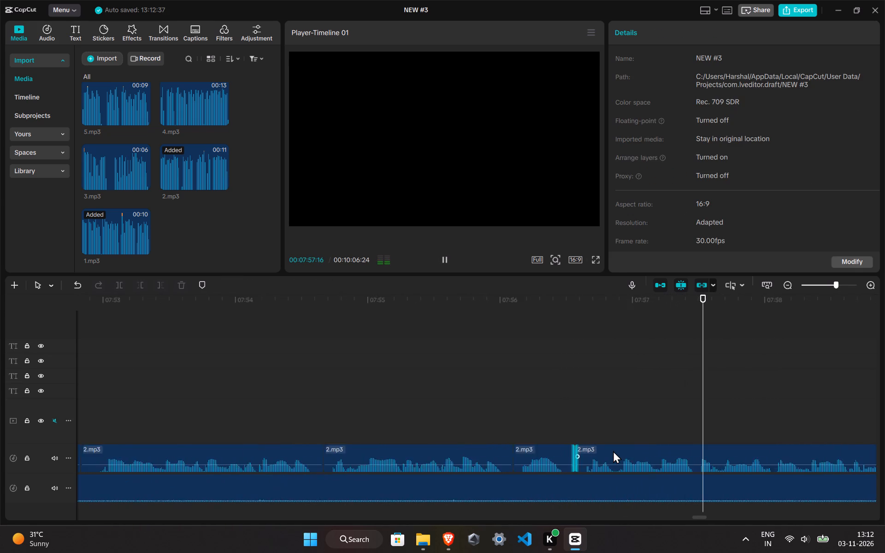
{"action": "scroll", "coordinate": [366, 443], "scroll_direction": "down", "scroll_amount": 15, "text": "ctrl"}
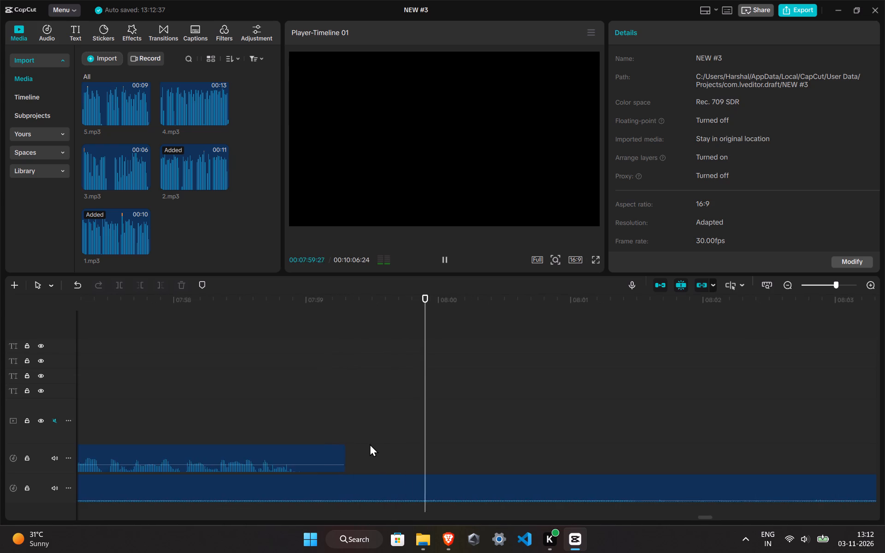
Preview the 2.mp3 joins around 07:56 and delete the silent sliver from 07:56:01 at the end of that piece.
{"action": "scroll", "coordinate": [370, 444], "scroll_direction": "down", "scroll_amount": 3, "text": "ctrl"}
{"action": "left_click", "coordinate": [197, 402]}
{"action": "left_click_drag", "start_coordinate": [197, 408], "coordinate": [195, 409]}
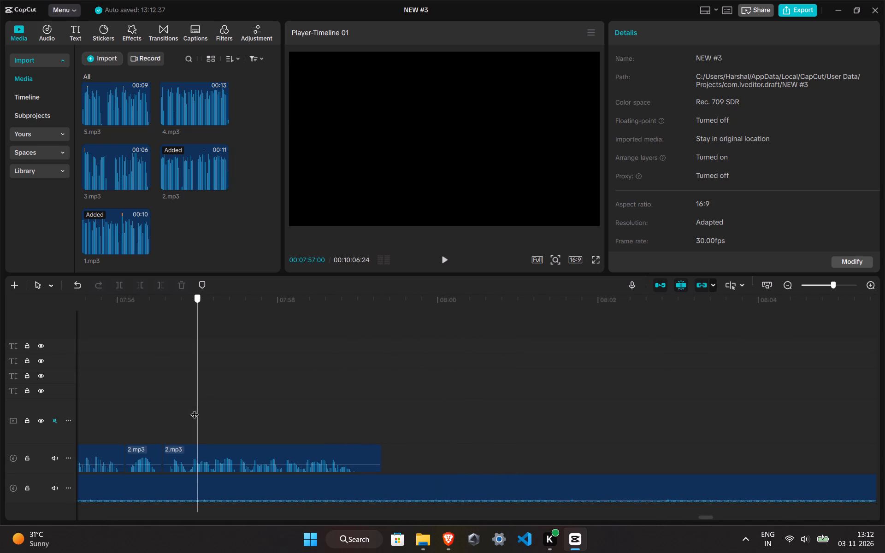
{"action": "left_click_drag", "start_coordinate": [195, 409], "coordinate": [219, 388]}
{"action": "key", "text": "space"}
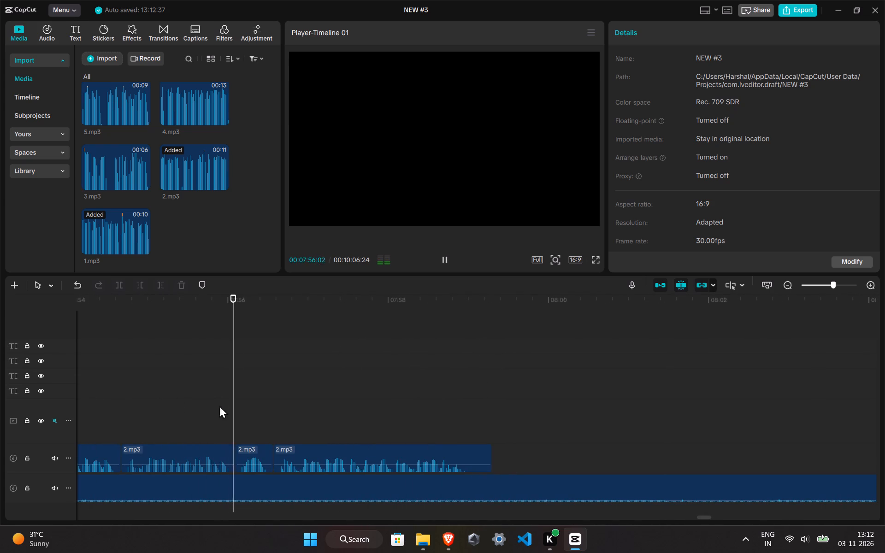
{"action": "left_click", "coordinate": [230, 418]}
{"action": "left_click", "coordinate": [232, 453]}
{"action": "key", "text": "ctrl+b"}
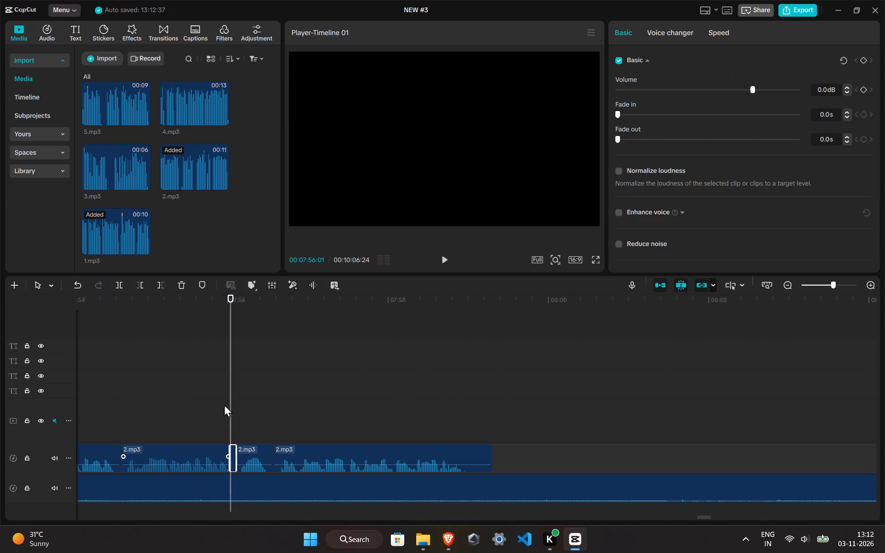
{"action": "left_click", "coordinate": [179, 286]}
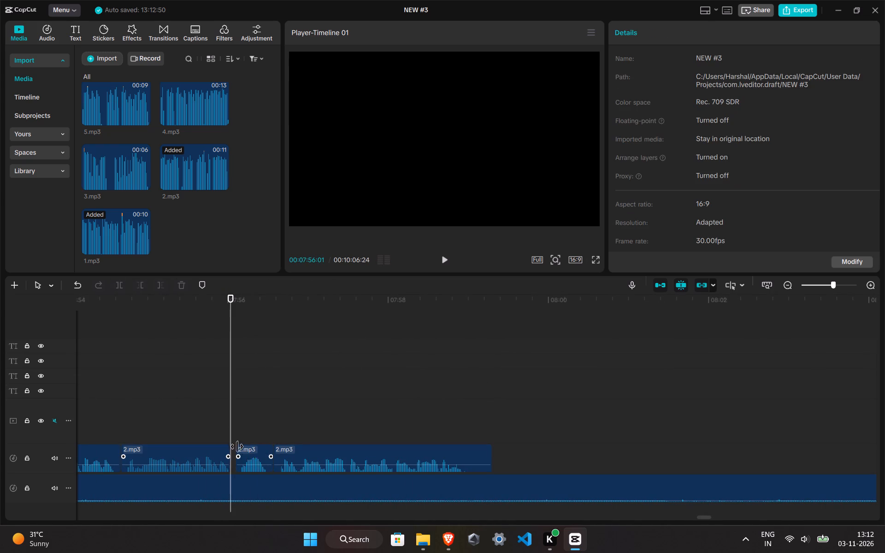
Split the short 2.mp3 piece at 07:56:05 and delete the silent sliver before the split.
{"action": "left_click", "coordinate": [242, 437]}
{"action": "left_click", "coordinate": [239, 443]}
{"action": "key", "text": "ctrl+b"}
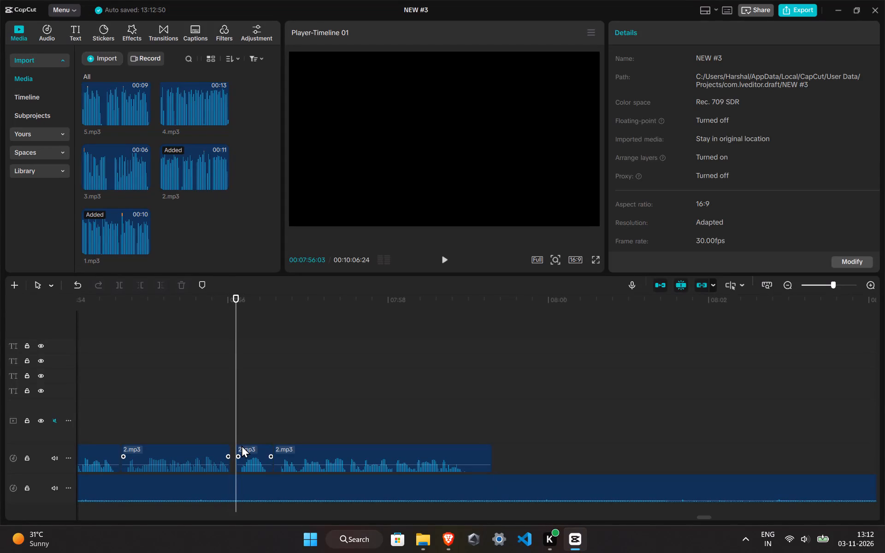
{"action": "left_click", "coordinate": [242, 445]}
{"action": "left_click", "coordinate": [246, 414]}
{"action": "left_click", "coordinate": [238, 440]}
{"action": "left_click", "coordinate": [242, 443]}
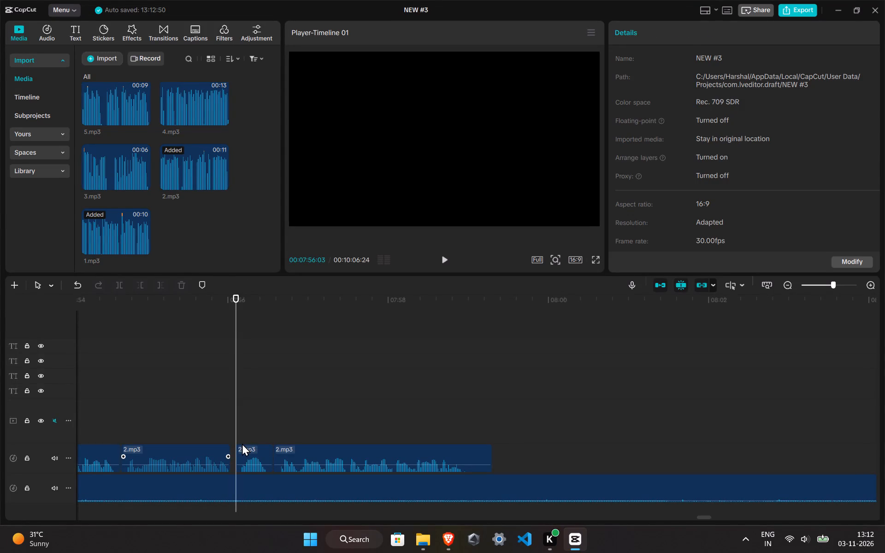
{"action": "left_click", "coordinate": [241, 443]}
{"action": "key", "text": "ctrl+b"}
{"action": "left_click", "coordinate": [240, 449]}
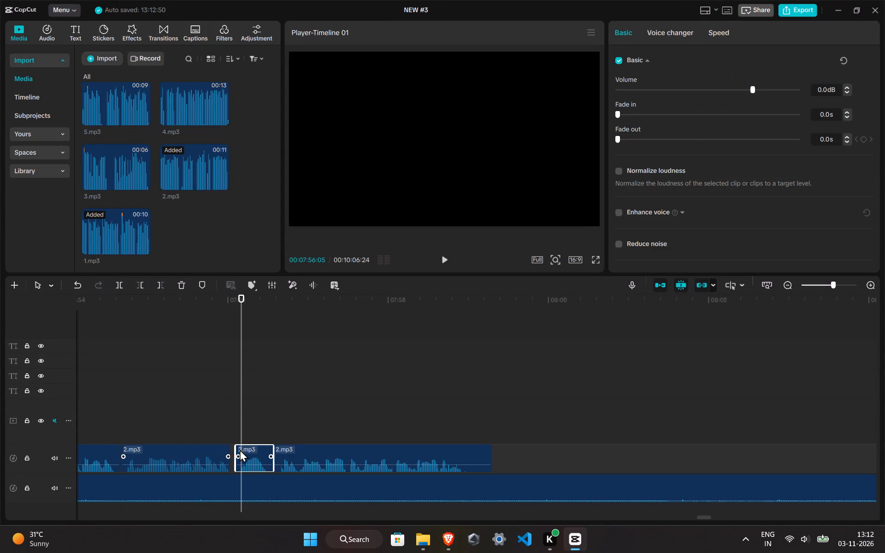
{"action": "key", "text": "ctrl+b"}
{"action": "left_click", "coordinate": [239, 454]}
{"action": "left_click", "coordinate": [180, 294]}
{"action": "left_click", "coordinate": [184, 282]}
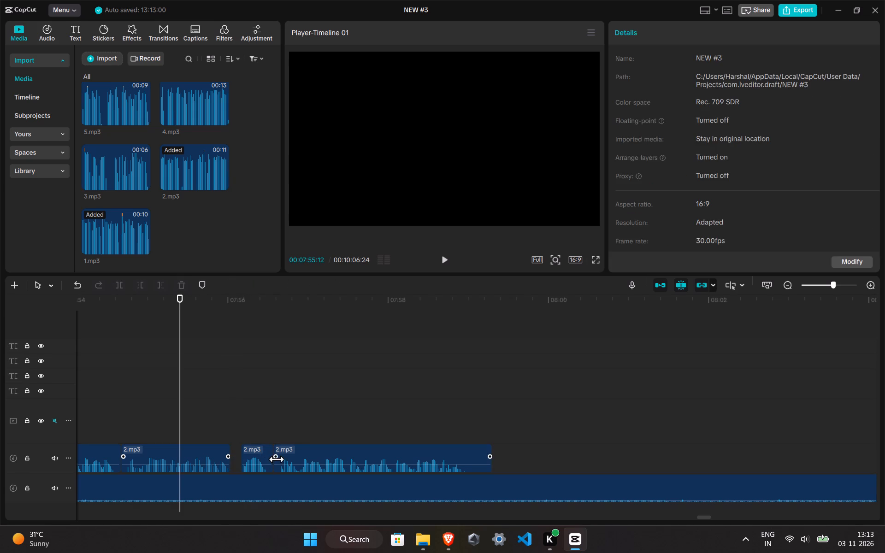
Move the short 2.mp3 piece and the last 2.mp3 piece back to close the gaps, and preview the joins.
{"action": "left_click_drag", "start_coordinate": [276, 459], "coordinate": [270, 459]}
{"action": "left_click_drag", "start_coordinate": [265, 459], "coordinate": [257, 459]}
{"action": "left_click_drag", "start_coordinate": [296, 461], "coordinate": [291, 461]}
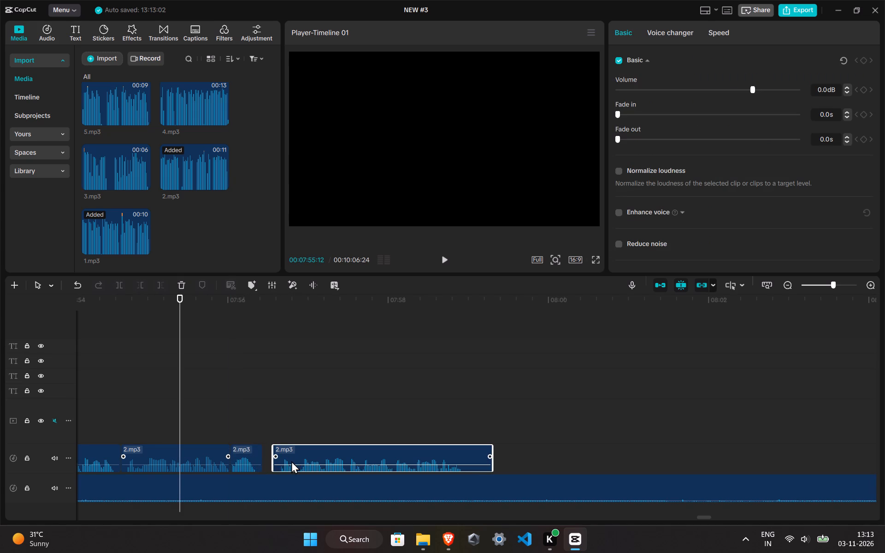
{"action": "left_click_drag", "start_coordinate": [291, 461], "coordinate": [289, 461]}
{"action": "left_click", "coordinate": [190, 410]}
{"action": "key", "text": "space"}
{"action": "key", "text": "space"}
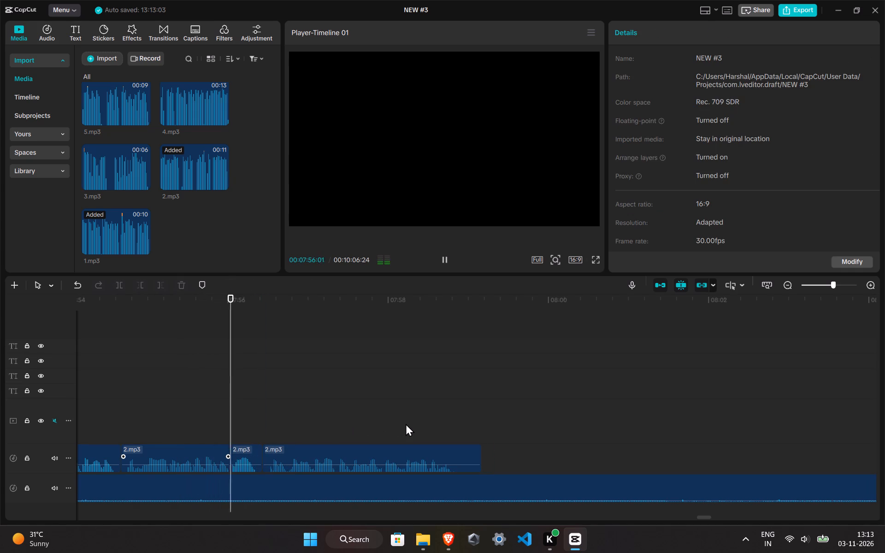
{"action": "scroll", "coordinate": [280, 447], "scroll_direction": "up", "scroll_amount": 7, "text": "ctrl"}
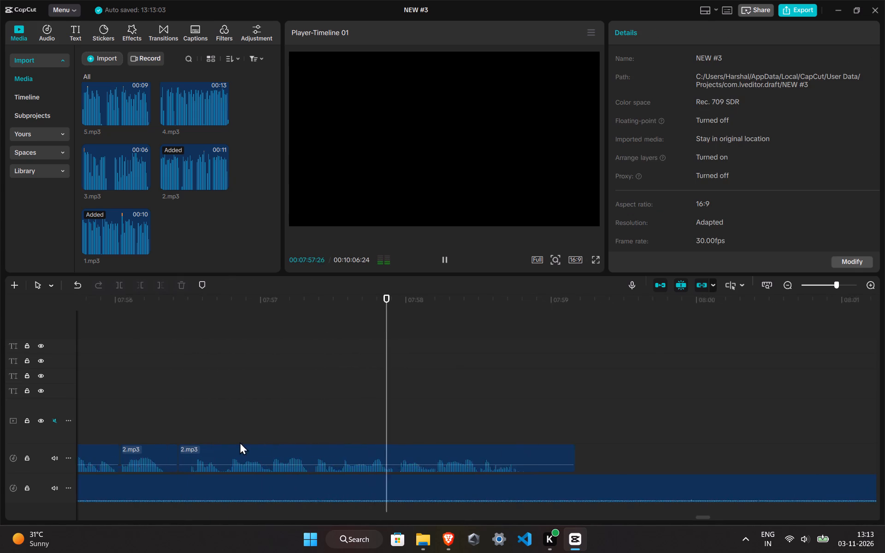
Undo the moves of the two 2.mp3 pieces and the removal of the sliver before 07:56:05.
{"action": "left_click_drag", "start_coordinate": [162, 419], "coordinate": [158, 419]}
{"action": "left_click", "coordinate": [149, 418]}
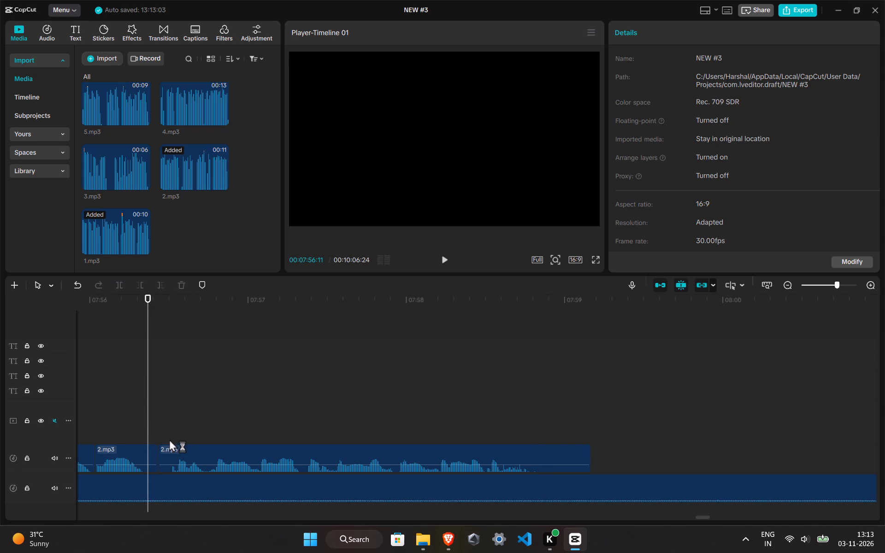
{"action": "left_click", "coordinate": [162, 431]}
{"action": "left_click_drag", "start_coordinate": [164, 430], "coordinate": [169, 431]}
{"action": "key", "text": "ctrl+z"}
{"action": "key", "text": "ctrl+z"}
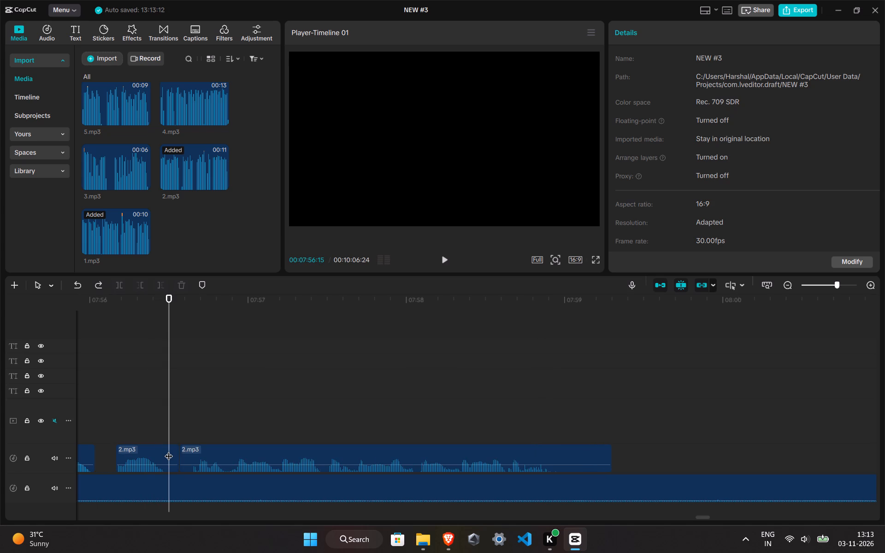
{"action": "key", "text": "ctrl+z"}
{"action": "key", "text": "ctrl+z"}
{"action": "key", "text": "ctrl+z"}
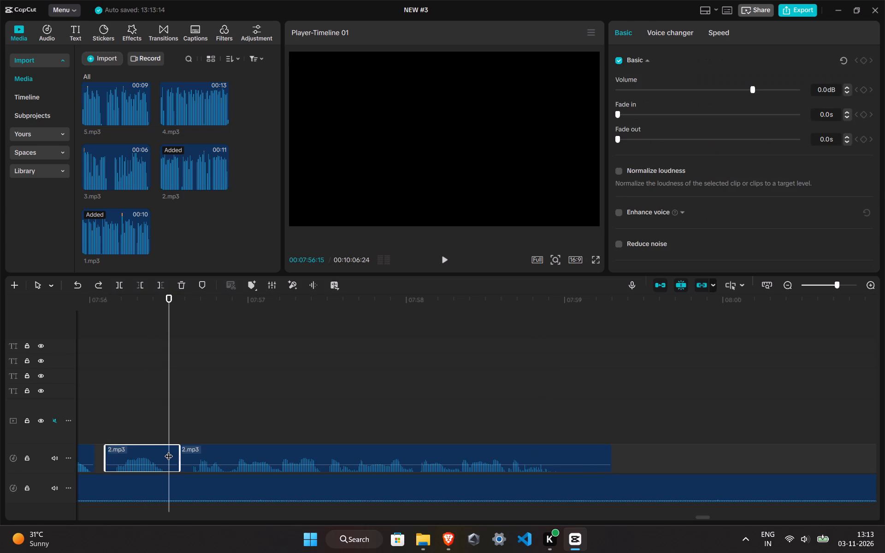
Cut off the silent end of the short 2.mp3 piece from 07:56:14 and move the last piece back against it.
{"action": "left_click", "coordinate": [78, 409]}
{"action": "key", "text": "space"}
{"action": "left_click_drag", "start_coordinate": [152, 432], "coordinate": [157, 435]}
{"action": "left_click", "coordinate": [168, 439]}
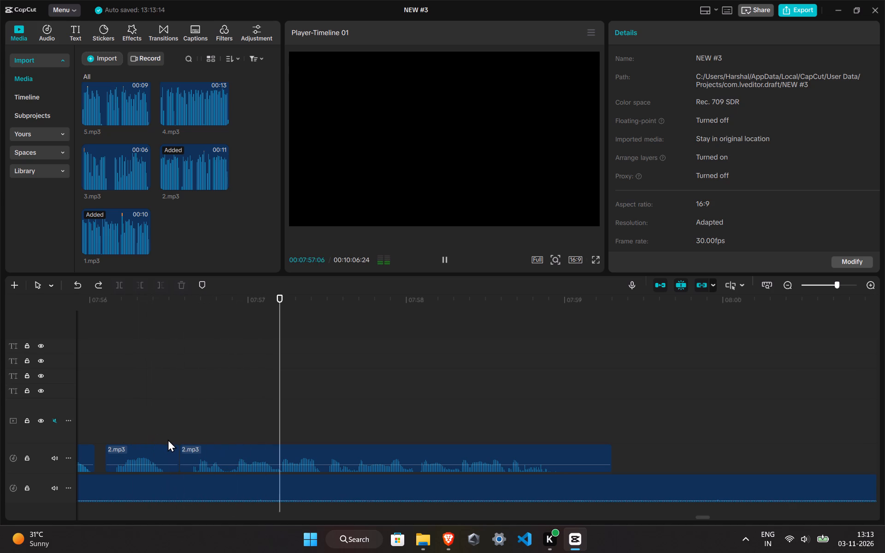
{"action": "left_click", "coordinate": [165, 432]}
{"action": "left_click", "coordinate": [166, 431]}
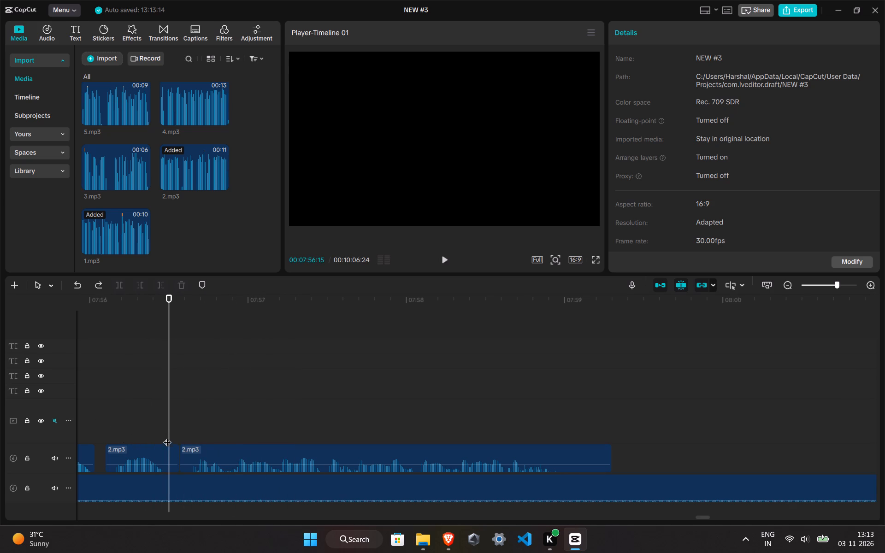
{"action": "left_click", "coordinate": [166, 437]}
{"action": "left_click", "coordinate": [166, 453], "text": "ctrl"}
{"action": "key", "text": "ctrl+b"}
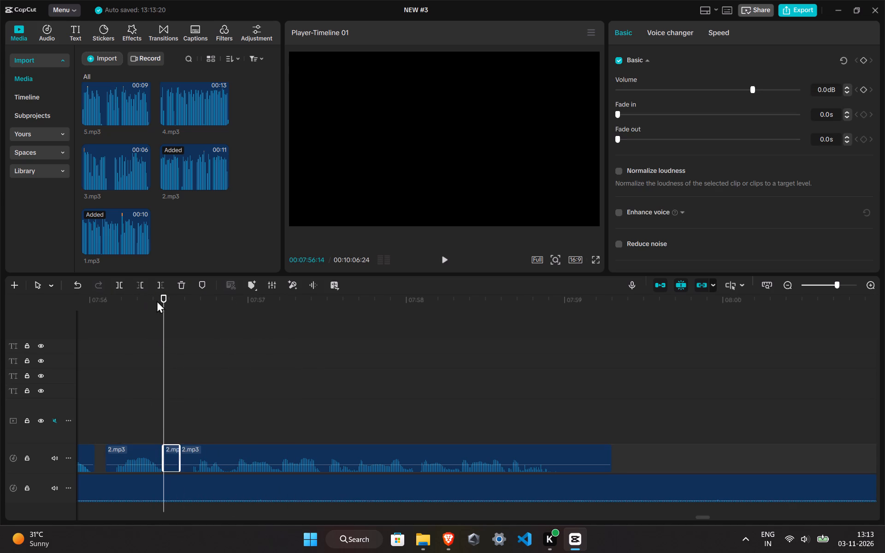
{"action": "left_click", "coordinate": [182, 290]}
{"action": "left_click_drag", "start_coordinate": [202, 459], "coordinate": [187, 458]}
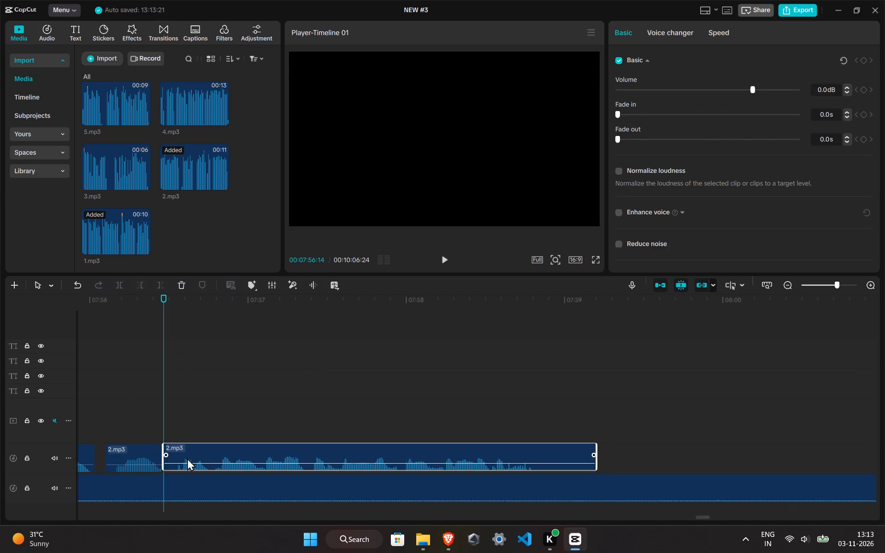
Remove the silent start of the last 2.mp3 piece up to 07:56:16, move the piece back against the preceding one and preview it.
{"action": "left_click", "coordinate": [174, 428]}
{"action": "left_click", "coordinate": [173, 435]}
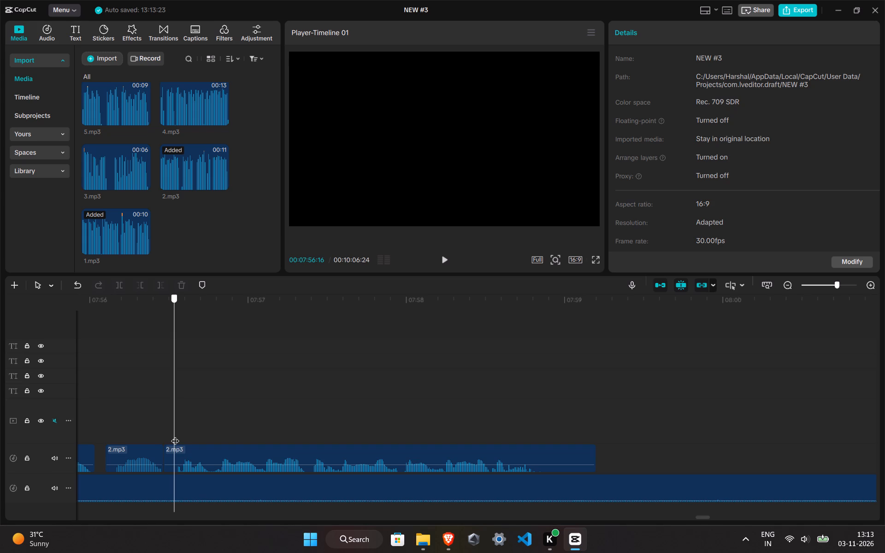
{"action": "scroll", "coordinate": [181, 465], "scroll_direction": "up", "scroll_amount": 10, "text": "ctrl"}
{"action": "left_click", "coordinate": [177, 431]}
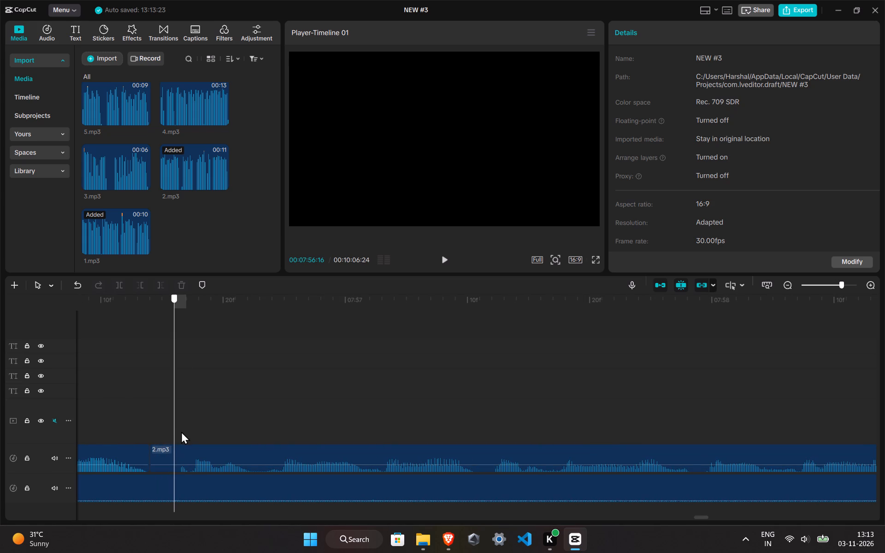
{"action": "key", "text": "ctrl+b"}
{"action": "left_click", "coordinate": [164, 458]}
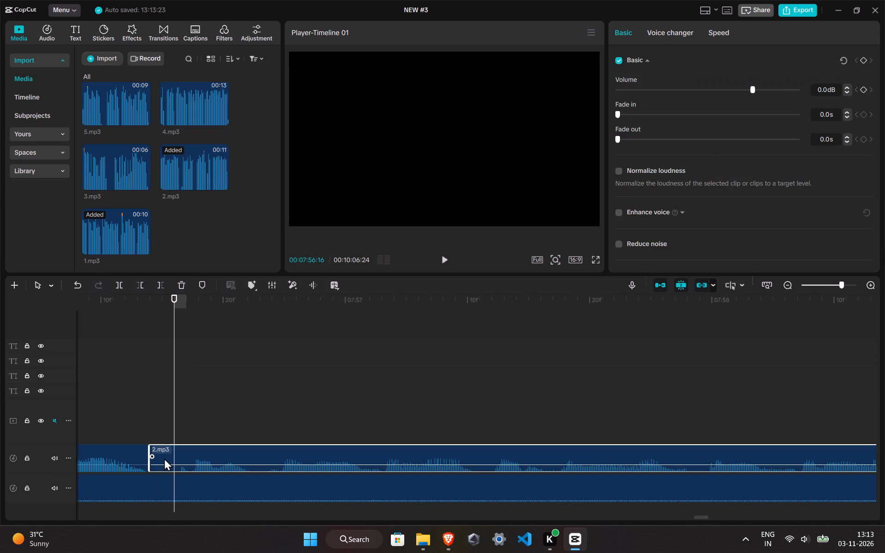
{"action": "key", "text": "ctrl+b"}
{"action": "left_click", "coordinate": [164, 458]}
{"action": "left_click", "coordinate": [185, 286]}
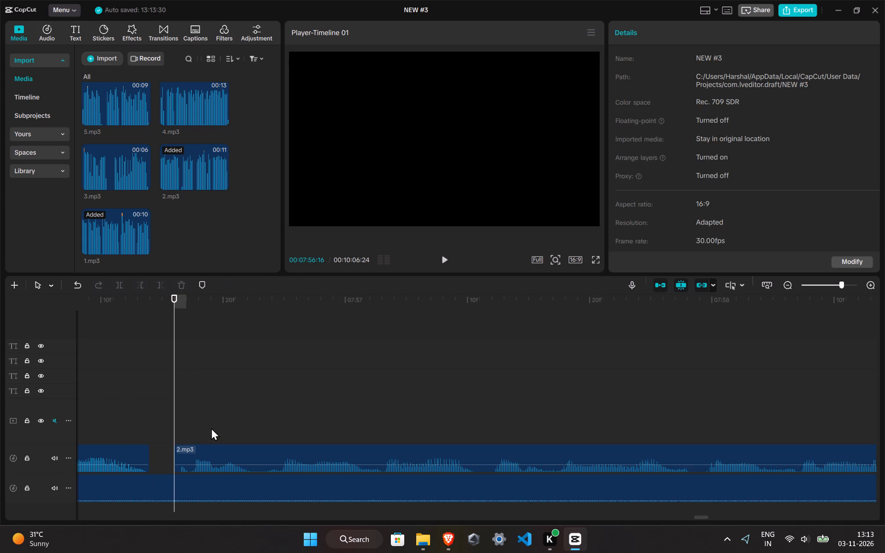
{"action": "left_click_drag", "start_coordinate": [213, 451], "coordinate": [189, 451]}
{"action": "left_click", "coordinate": [118, 417]}
{"action": "key", "text": "space"}
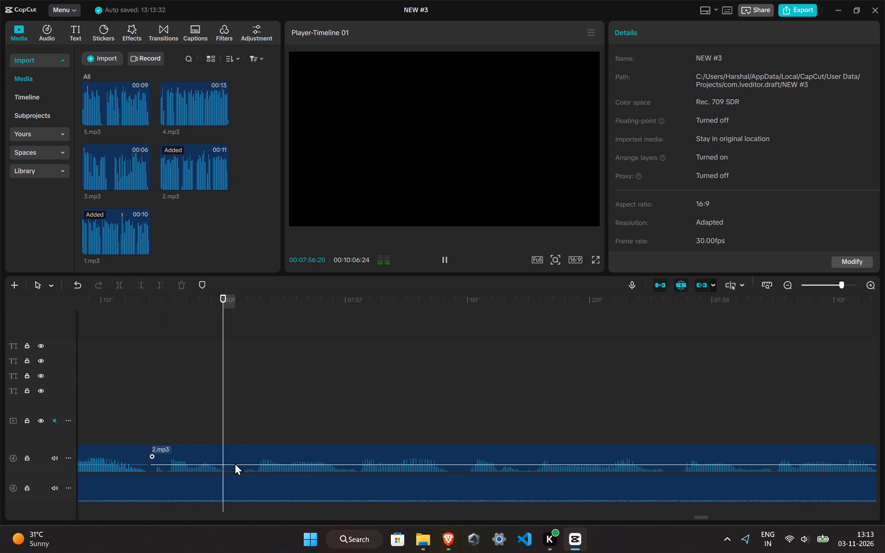
{"action": "scroll", "coordinate": [269, 471], "scroll_direction": "down", "scroll_amount": 19, "text": "ctrl"}
{"action": "scroll", "coordinate": [481, 465], "scroll_direction": "down", "scroll_amount": 2, "text": "ctrl"}
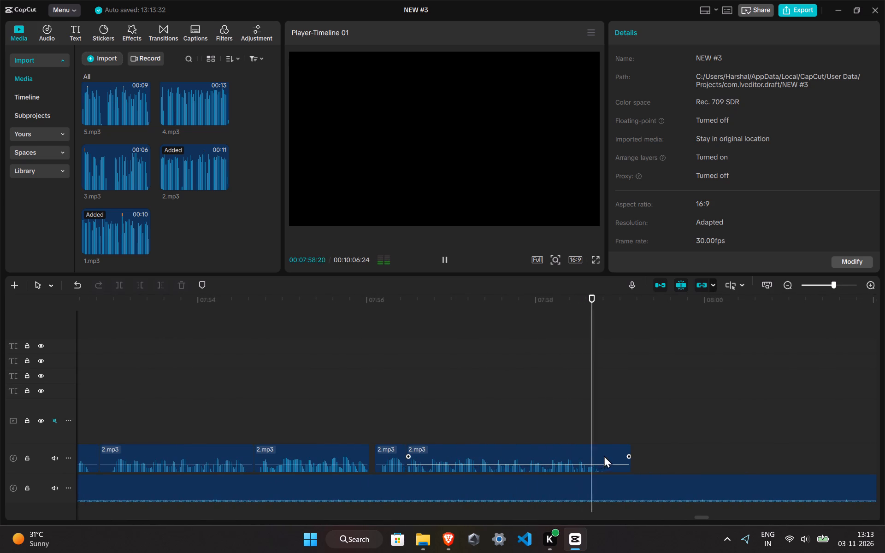
Cut off the silent tail of the last 2.mp3 piece from 07:58:28.
{"action": "left_click", "coordinate": [617, 429]}
{"action": "left_click", "coordinate": [615, 460]}
{"action": "key", "text": "ctrl+b"}
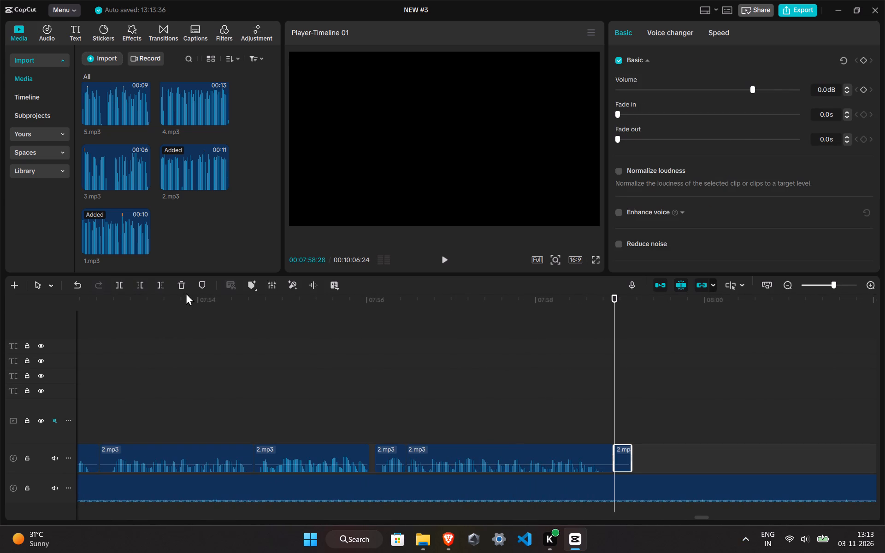
{"action": "left_click", "coordinate": [183, 291]}
Add 3.mp3 to the voice-over track directly after the last 2.mp3 piece at 07:58:28 and preview the join.
{"action": "scroll", "coordinate": [287, 374], "scroll_direction": "down", "scroll_amount": 5, "text": "ctrl"}
{"action": "left_click_drag", "start_coordinate": [116, 170], "coordinate": [146, 188]}
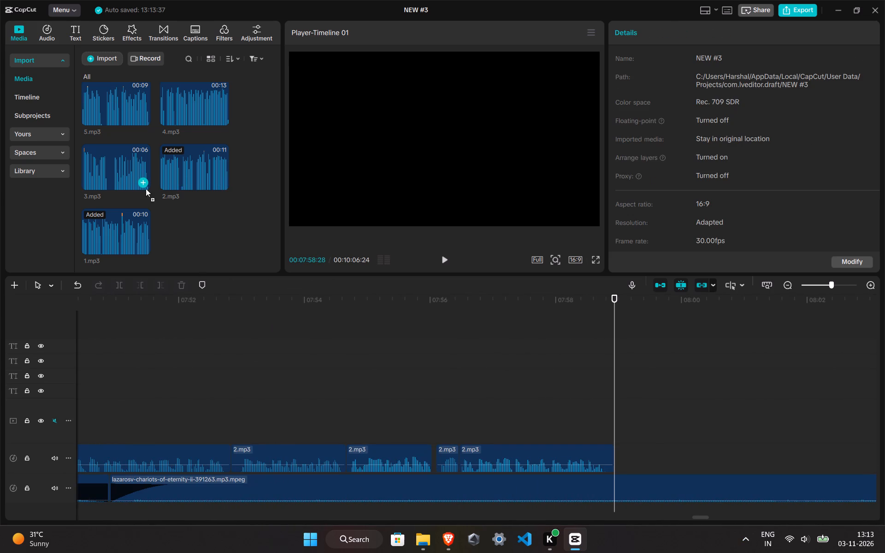
{"action": "left_click_drag", "start_coordinate": [146, 188], "coordinate": [617, 455]}
{"action": "left_click", "coordinate": [602, 427]}
{"action": "key", "text": "space"}
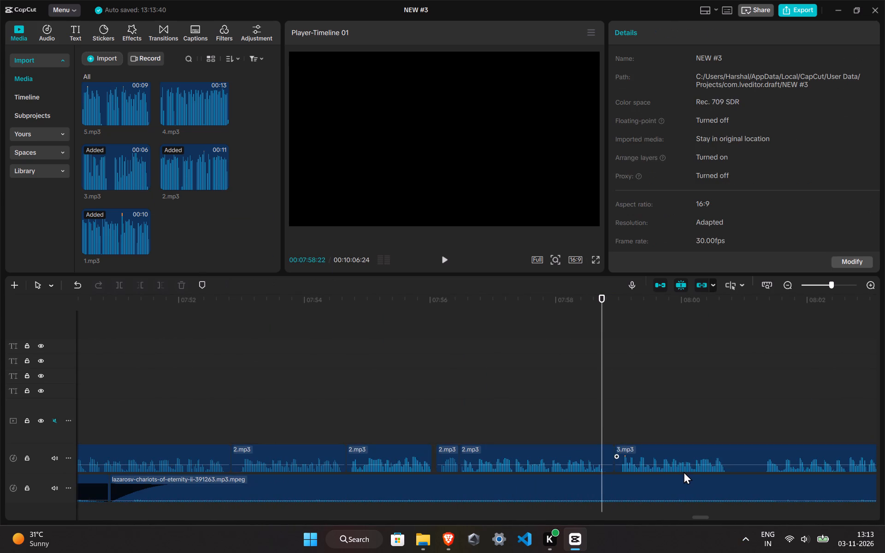
{"action": "key", "text": "space"}
Cut the silence from 08:00:24 to 08:01:07 out of 3.mp3, move the remaining piece back to close the gap and preview it.
{"action": "left_click", "coordinate": [732, 418]}
{"action": "left_click", "coordinate": [733, 466], "text": "ctrl"}
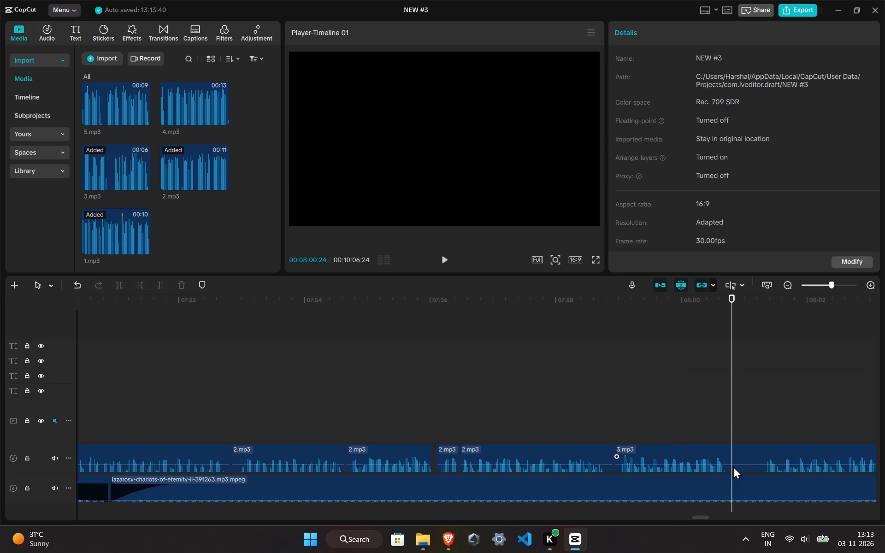
{"action": "key", "text": "ctrl+b"}
{"action": "left_click", "coordinate": [758, 415]}
{"action": "key", "text": "ctrl+b"}
{"action": "left_click", "coordinate": [742, 461]}
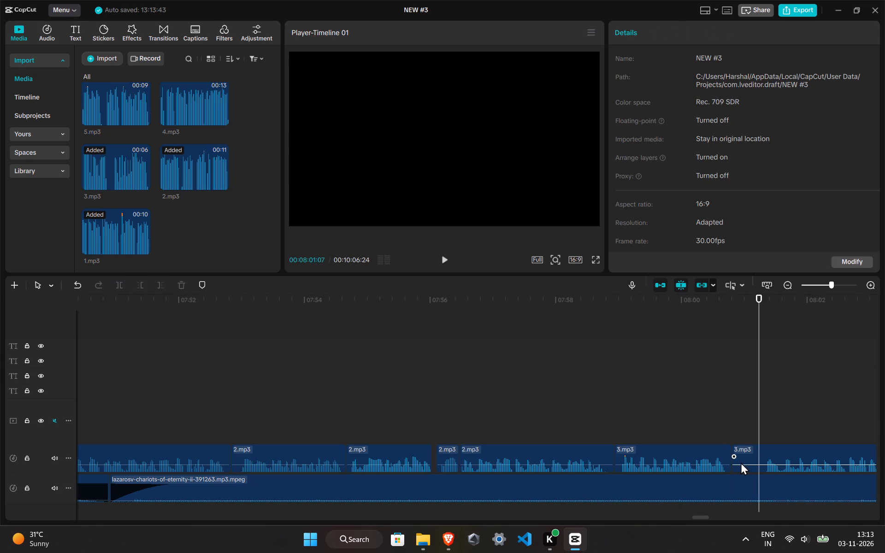
{"action": "key", "text": "ctrl+b"}
{"action": "left_click", "coordinate": [742, 464]}
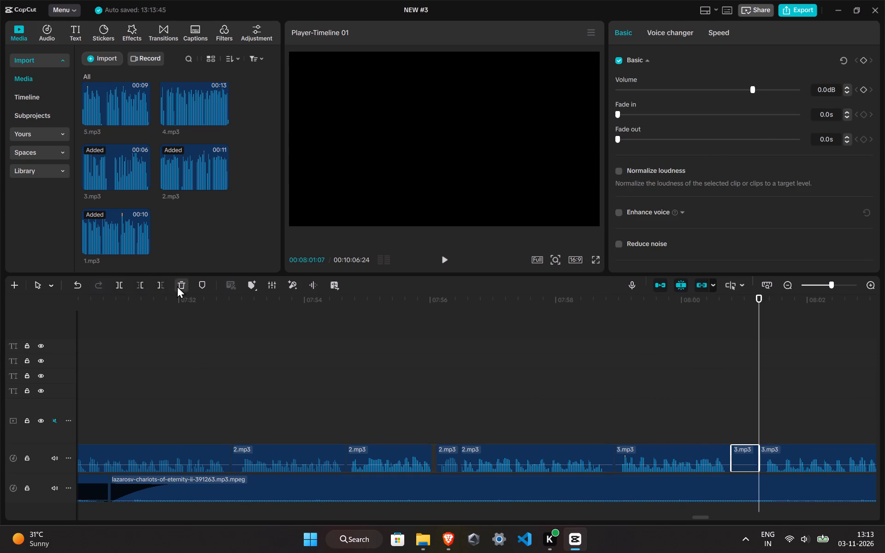
{"action": "left_click", "coordinate": [183, 286]}
{"action": "left_click_drag", "start_coordinate": [777, 452], "coordinate": [760, 456]}
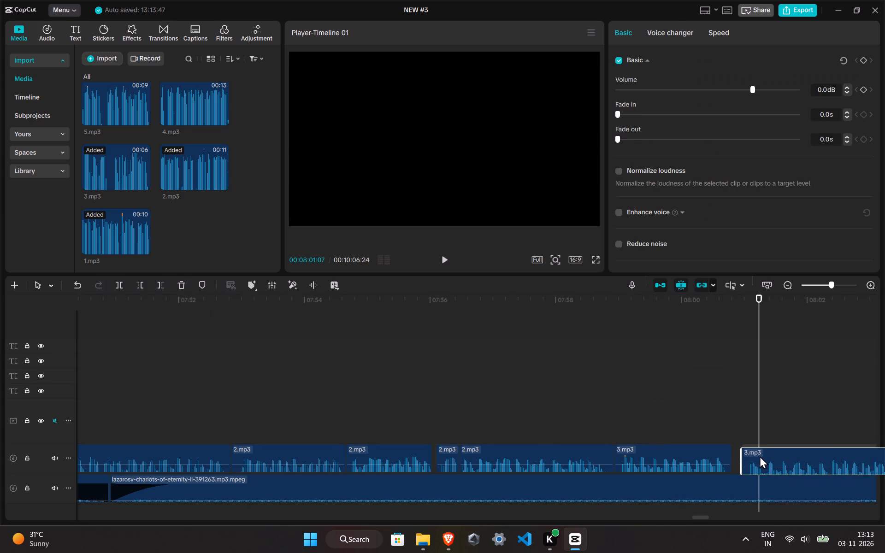
{"action": "left_click_drag", "start_coordinate": [760, 456], "coordinate": [750, 454]}
{"action": "left_click", "coordinate": [667, 411]}
{"action": "key", "text": "space"}
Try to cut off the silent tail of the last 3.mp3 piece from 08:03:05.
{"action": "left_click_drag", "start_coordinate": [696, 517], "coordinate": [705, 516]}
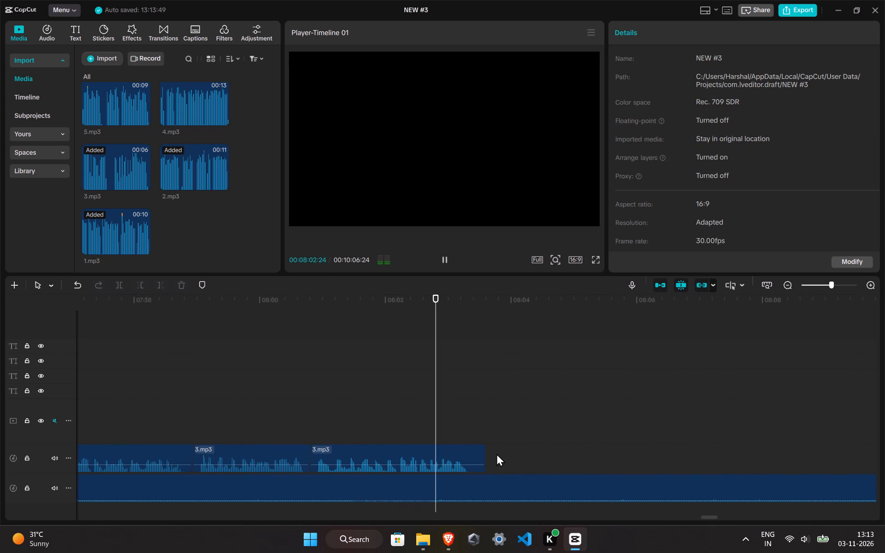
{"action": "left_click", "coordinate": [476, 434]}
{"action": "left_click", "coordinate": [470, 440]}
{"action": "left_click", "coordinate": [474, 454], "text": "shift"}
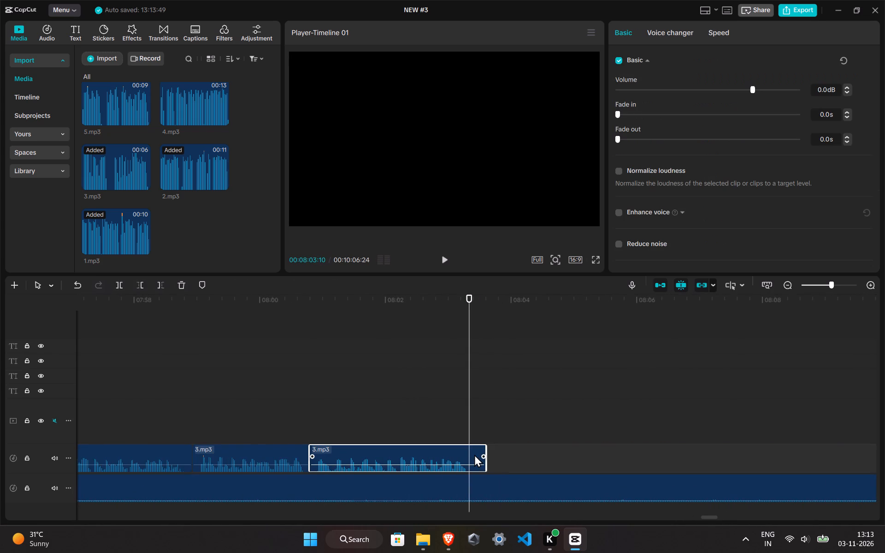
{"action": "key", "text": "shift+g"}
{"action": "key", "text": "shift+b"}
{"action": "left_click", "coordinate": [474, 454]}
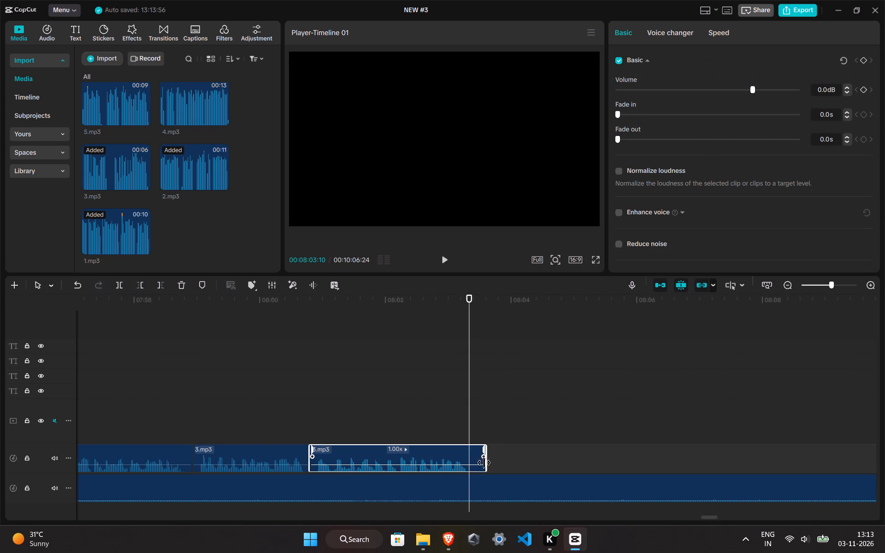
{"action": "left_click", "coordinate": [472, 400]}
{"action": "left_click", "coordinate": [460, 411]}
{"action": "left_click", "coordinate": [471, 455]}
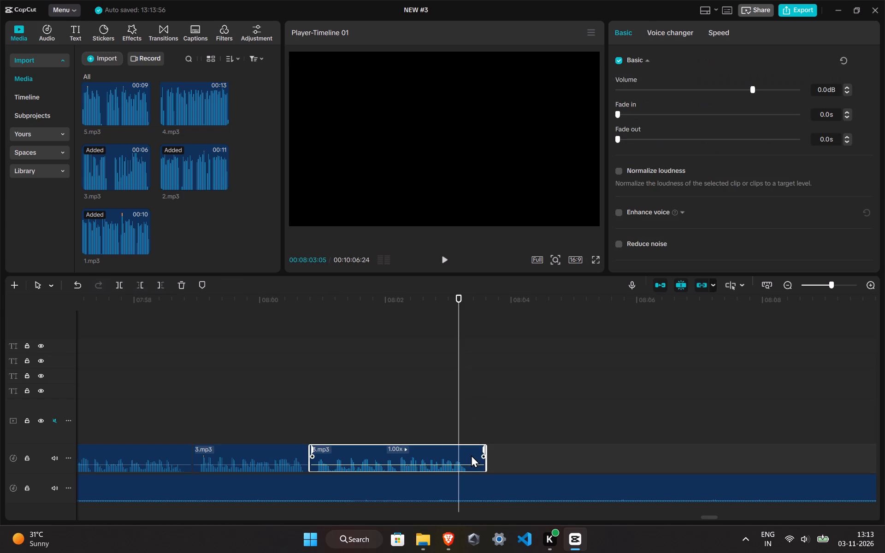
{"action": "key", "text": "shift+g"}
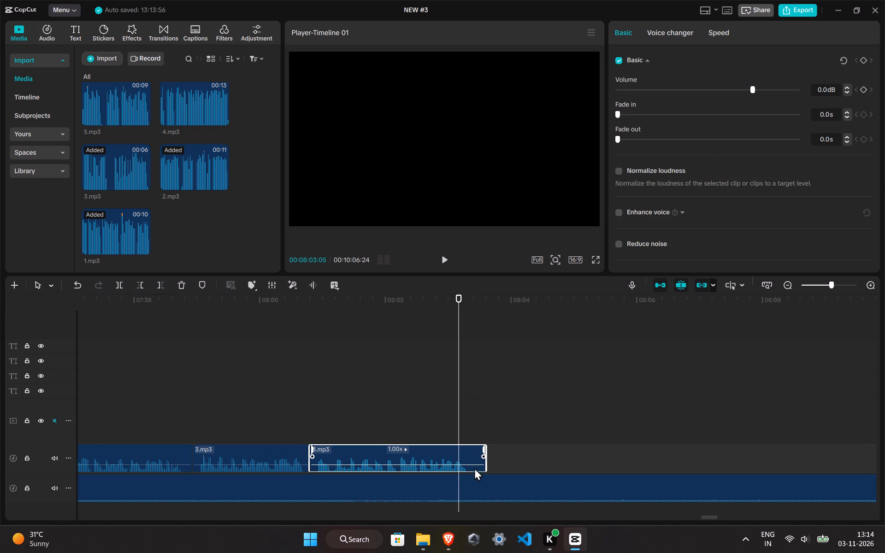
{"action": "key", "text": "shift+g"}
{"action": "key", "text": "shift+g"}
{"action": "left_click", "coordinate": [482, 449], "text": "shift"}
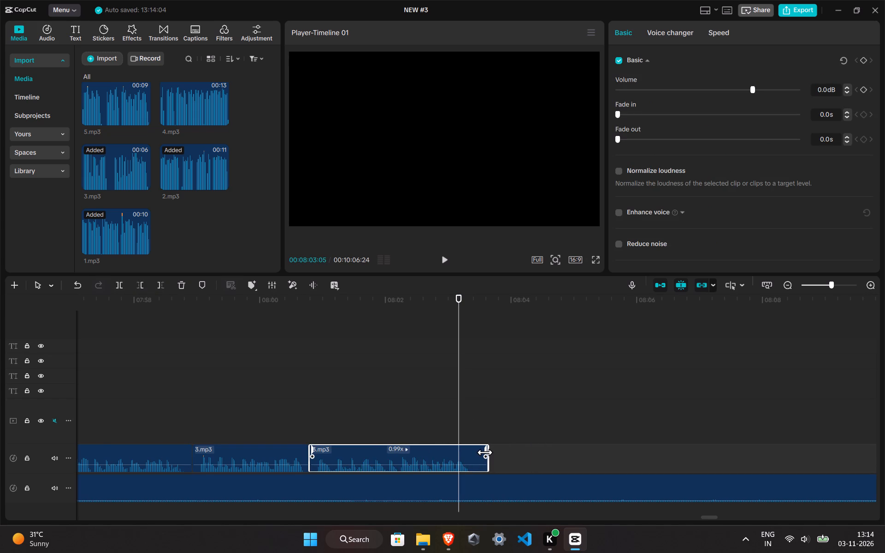
Play back the narration from the last 2.mp3 pieces toward the 3.mp3 pieces.
{"action": "key", "text": "shift+z"}
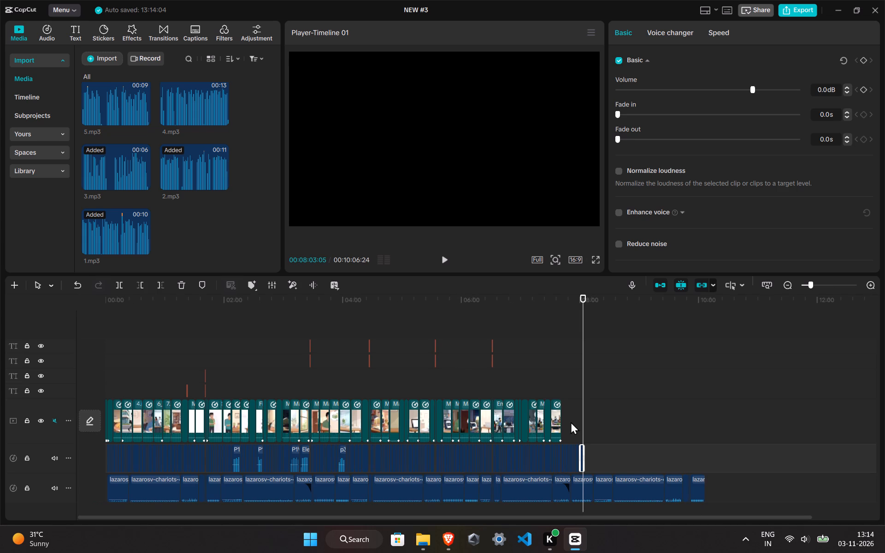
{"action": "key", "text": "shift+a"}
{"action": "key", "text": "shift+z"}
{"action": "left_click", "coordinate": [585, 418]}
{"action": "scroll", "coordinate": [585, 418], "scroll_direction": "up", "scroll_amount": 18, "text": "shift"}
{"action": "scroll", "coordinate": [583, 429], "scroll_direction": "up", "scroll_amount": 10, "text": "ctrl"}
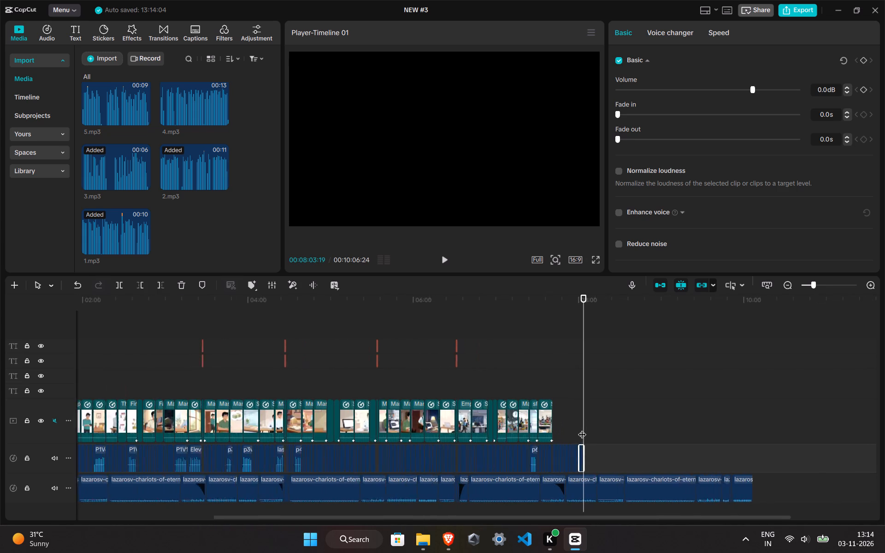
{"action": "scroll", "coordinate": [582, 429], "scroll_direction": "up", "scroll_amount": 20, "text": "ctrl"}
{"action": "scroll", "coordinate": [582, 429], "scroll_direction": "up", "scroll_amount": 16, "text": "ctrl"}
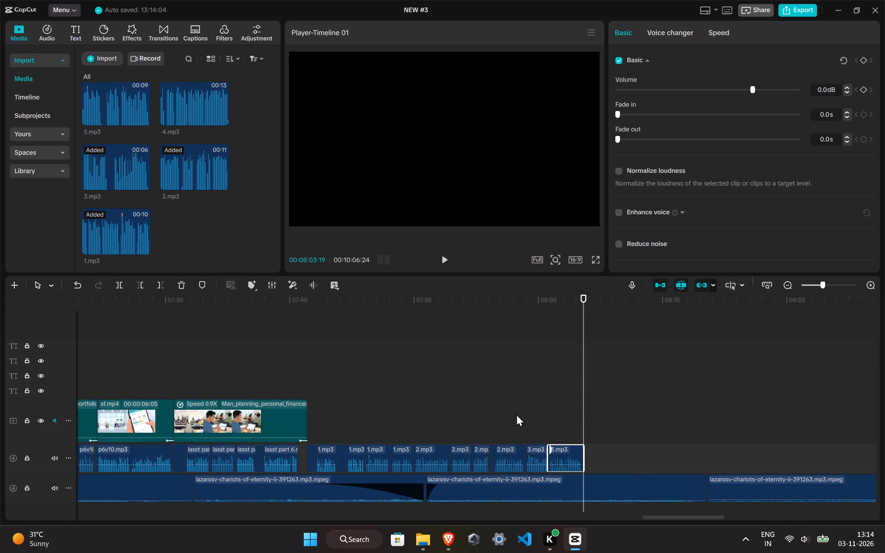
{"action": "scroll", "coordinate": [499, 411], "scroll_direction": "up", "scroll_amount": 5, "text": "ctrl"}
{"action": "left_click", "coordinate": [396, 404]}
{"action": "left_click", "coordinate": [271, 404]}
{"action": "key", "text": "space"}
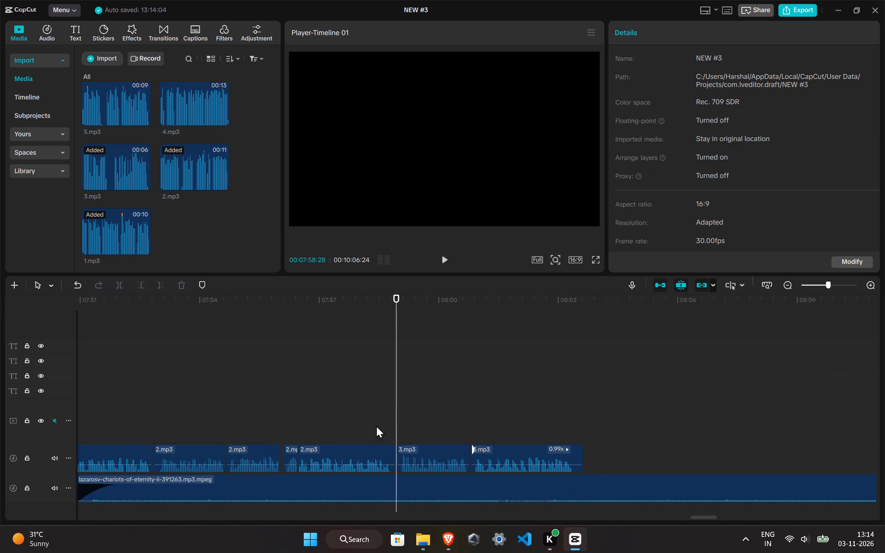
{"action": "key", "text": "space"}
{"action": "scroll", "coordinate": [480, 453], "scroll_direction": "down", "scroll_amount": 2, "text": "ctrl"}
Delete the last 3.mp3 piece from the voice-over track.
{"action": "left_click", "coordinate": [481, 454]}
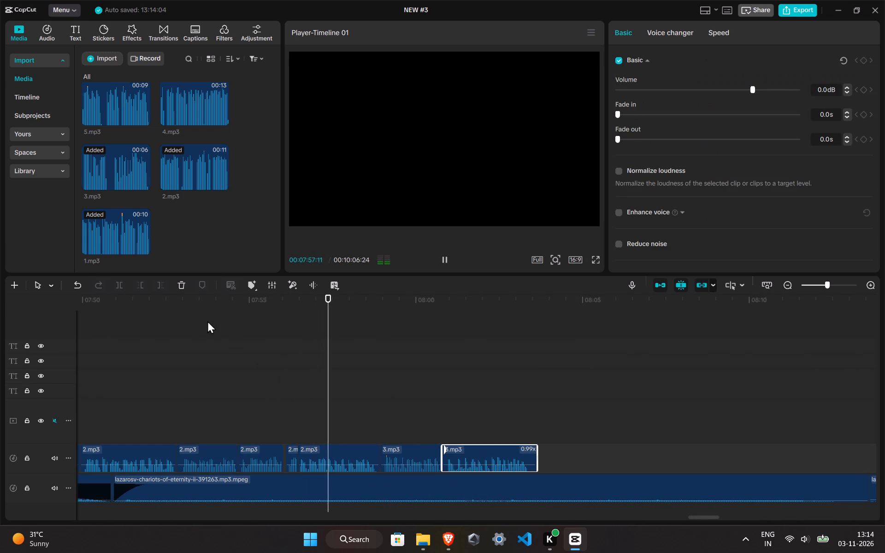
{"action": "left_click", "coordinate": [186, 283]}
Add 4.mp3 to the voice-over track just after the remaining 3.mp3 piece, leaving a short gap, and preview the join.
{"action": "left_click_drag", "start_coordinate": [178, 109], "coordinate": [244, 195]}
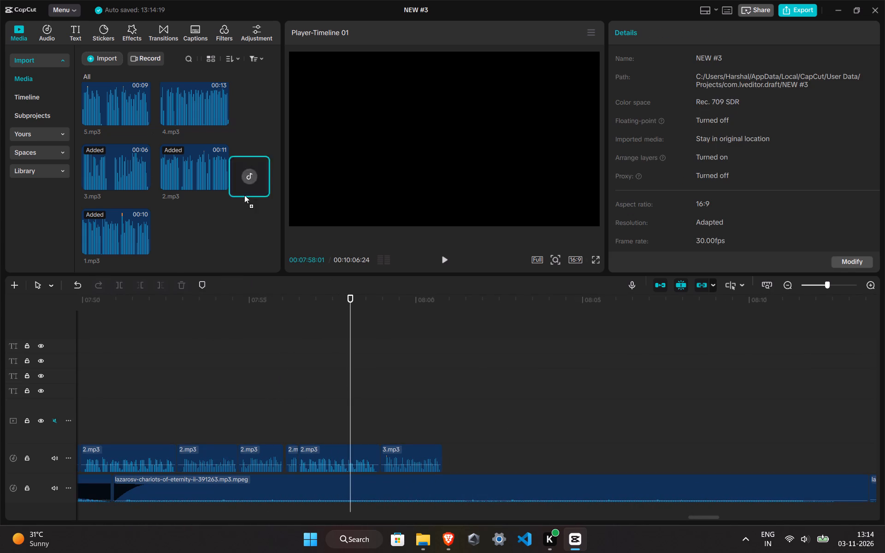
{"action": "left_click_drag", "start_coordinate": [244, 195], "coordinate": [442, 454]}
{"action": "left_click", "coordinate": [399, 410]}
{"action": "key", "text": "space"}
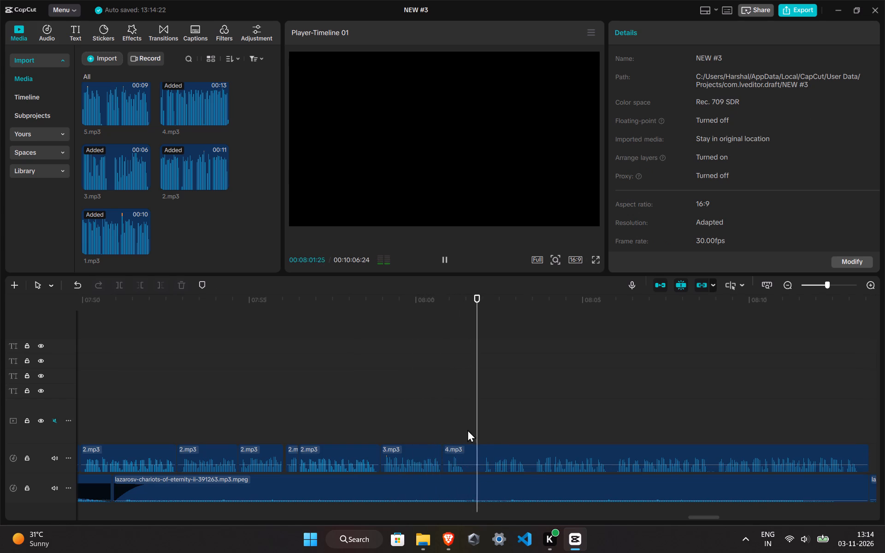
{"action": "left_click", "coordinate": [467, 429]}
{"action": "left_click_drag", "start_coordinate": [468, 463], "coordinate": [475, 462]}
{"action": "left_click", "coordinate": [384, 407]}
{"action": "key", "text": "space"}
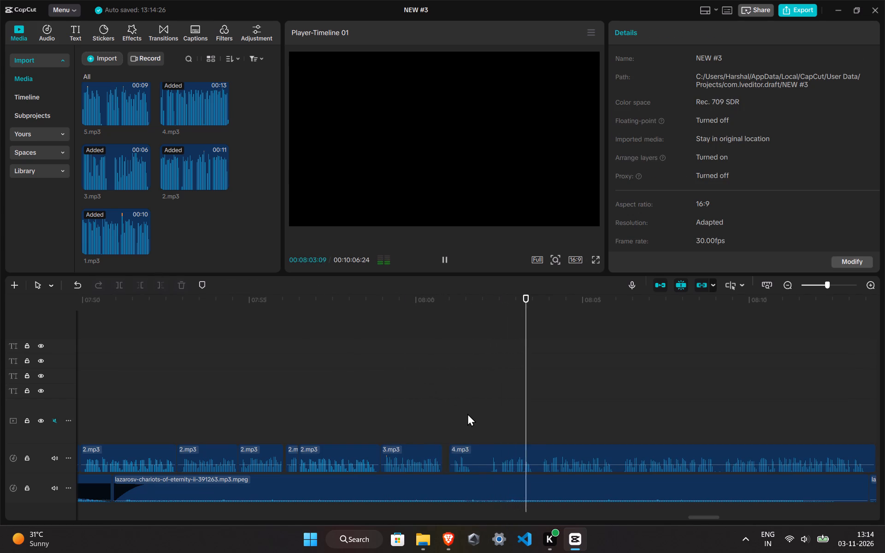
{"action": "left_click", "coordinate": [418, 406]}
Switch to the script document in the browser, look back through the PART 7 solution section and return to CapCut.
{"action": "left_click", "coordinate": [441, 551]}
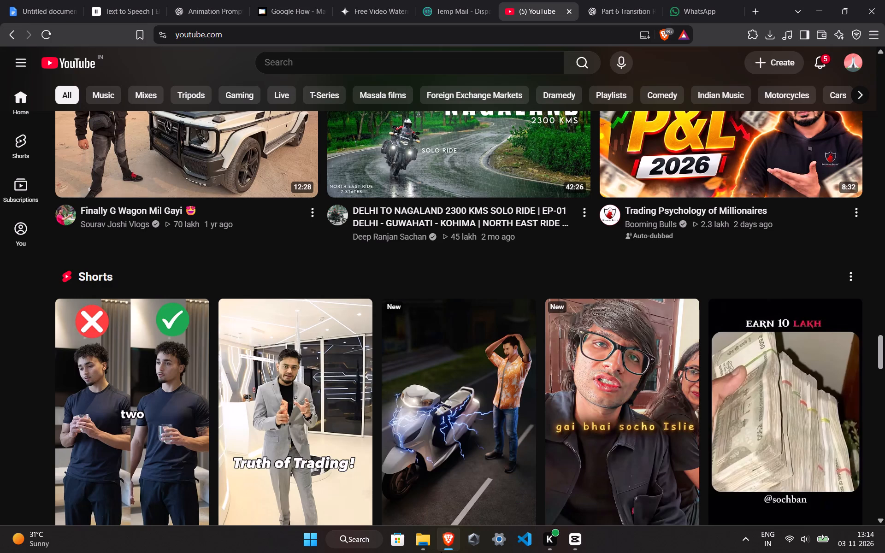
{"action": "left_click", "coordinate": [0, 0]}
{"action": "scroll", "coordinate": [282, 228], "scroll_direction": "up", "scroll_amount": 4}
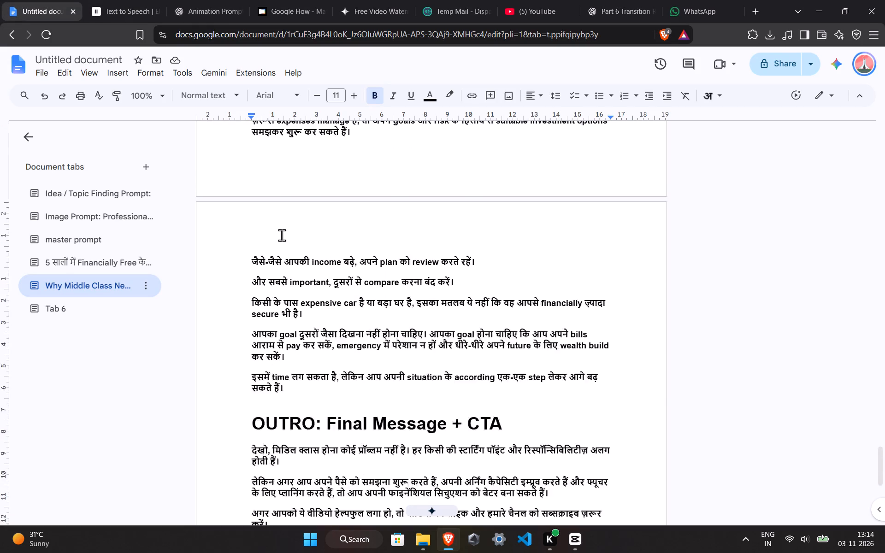
{"action": "scroll", "coordinate": [282, 235], "scroll_direction": "up", "scroll_amount": 7}
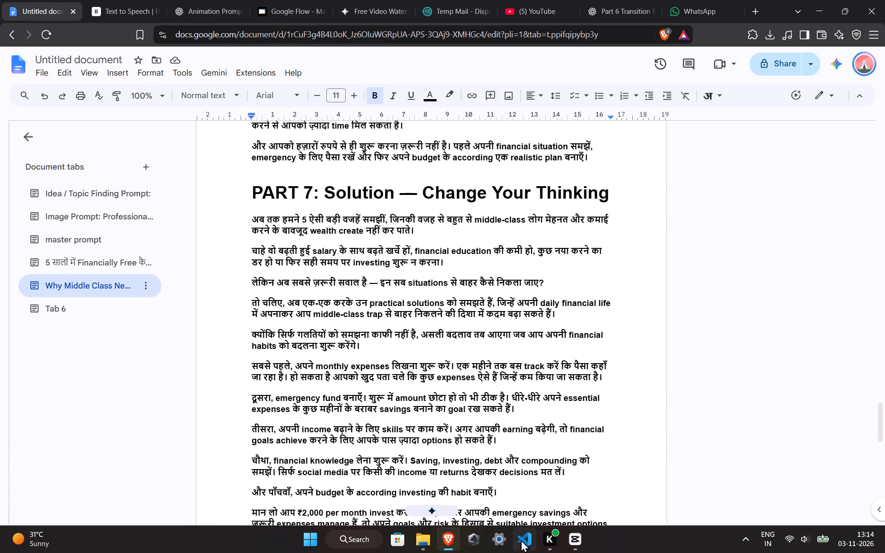
{"action": "left_click", "coordinate": [563, 534]}
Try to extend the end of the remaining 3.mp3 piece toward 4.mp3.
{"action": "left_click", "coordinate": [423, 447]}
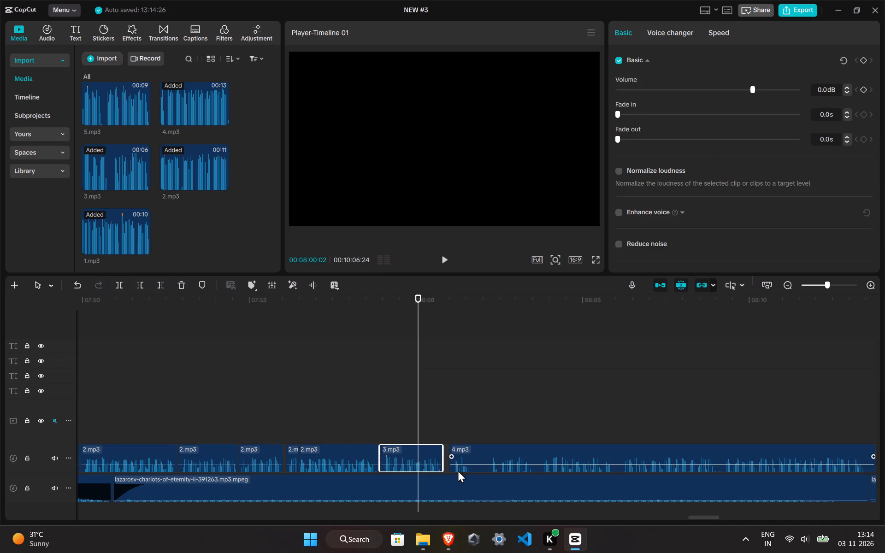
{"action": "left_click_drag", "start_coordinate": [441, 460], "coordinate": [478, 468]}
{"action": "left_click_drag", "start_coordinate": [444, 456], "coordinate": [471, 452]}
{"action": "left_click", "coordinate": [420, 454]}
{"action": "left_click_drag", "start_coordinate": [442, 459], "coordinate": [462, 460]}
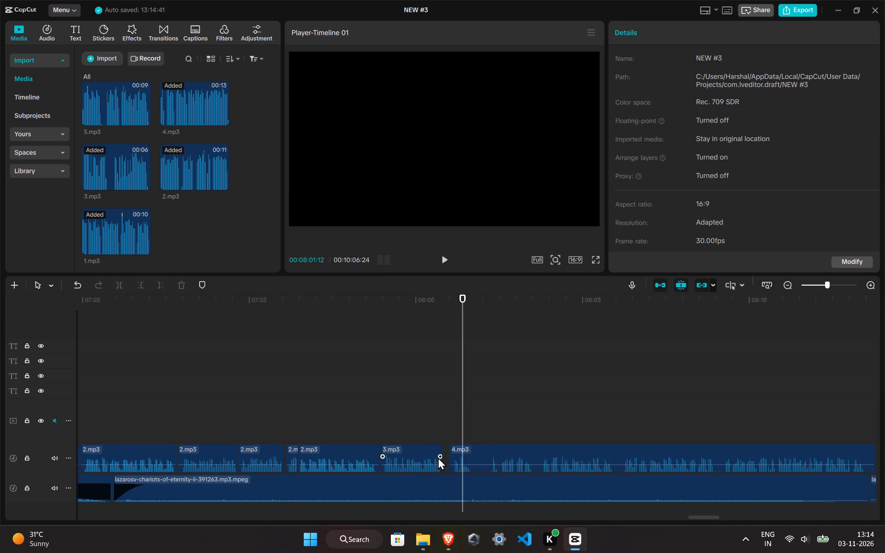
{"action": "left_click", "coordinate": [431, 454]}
Listen to the imported 3.mp3 and delete its remaining shortened piece from the voice-over track.
{"action": "left_click", "coordinate": [127, 195]}
{"action": "left_click", "coordinate": [127, 182]}
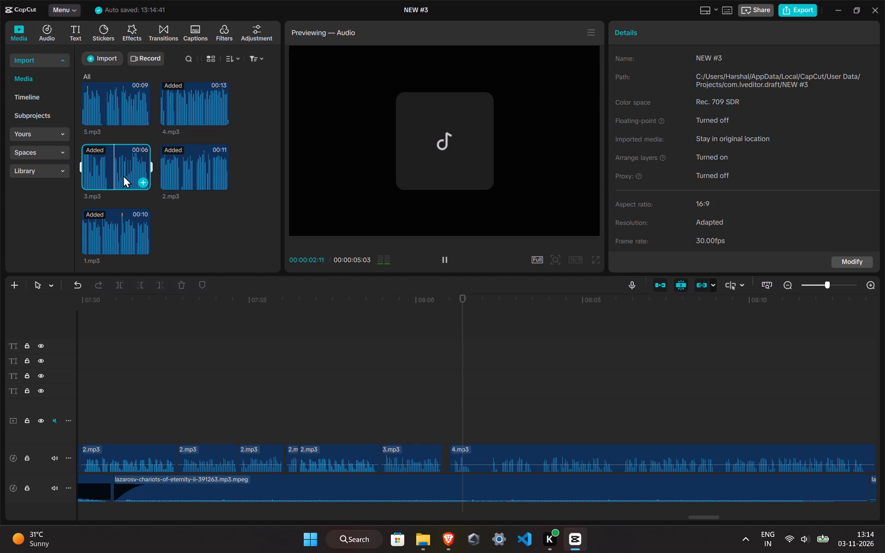
{"action": "left_click", "coordinate": [391, 462]}
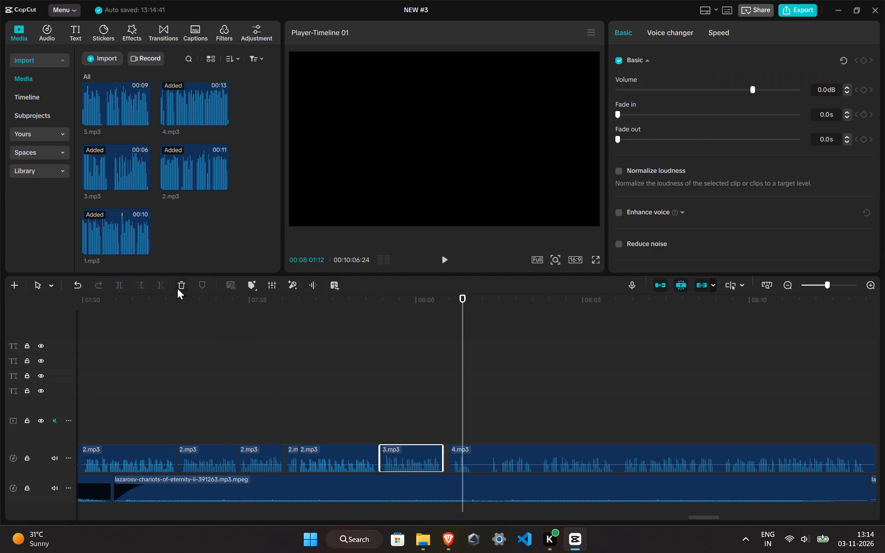
{"action": "left_click", "coordinate": [175, 282]}
Place the full 3.mp3 after the last 2.mp3 piece on the voice-over track, moving 4.mp3 to about 08:04:14 one track below, and preview.
{"action": "left_click_drag", "start_coordinate": [120, 180], "coordinate": [377, 471]}
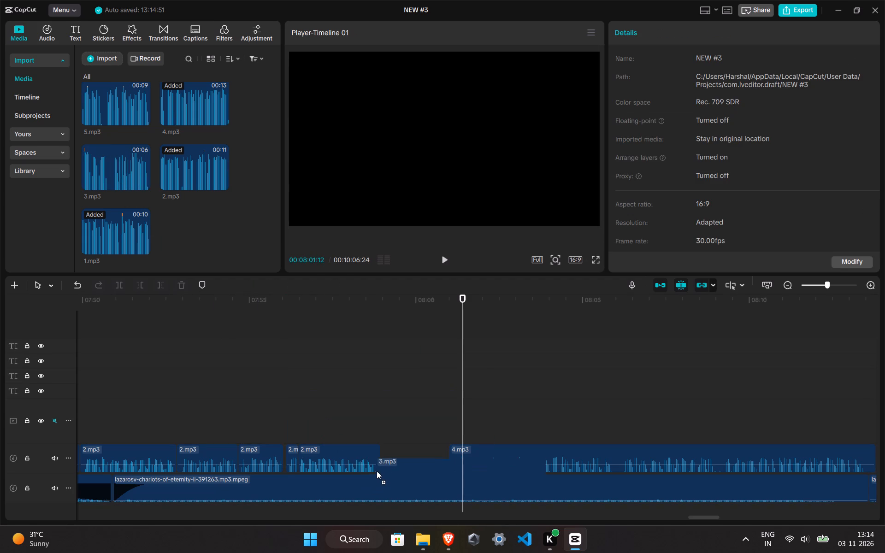
{"action": "left_click_drag", "start_coordinate": [377, 471], "coordinate": [379, 464]}
{"action": "left_click_drag", "start_coordinate": [498, 461], "coordinate": [613, 473]}
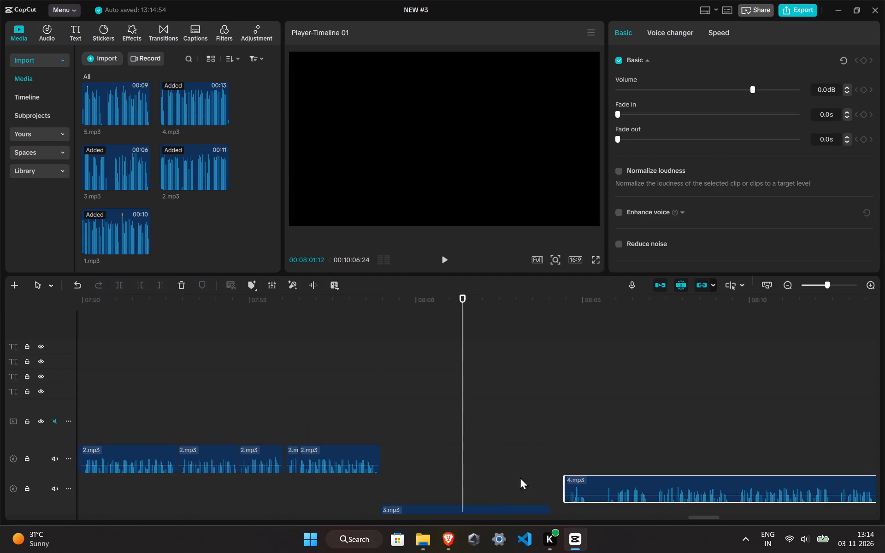
{"action": "left_click_drag", "start_coordinate": [474, 507], "coordinate": [472, 452]}
{"action": "left_click", "coordinate": [349, 405]}
{"action": "key", "text": "space"}
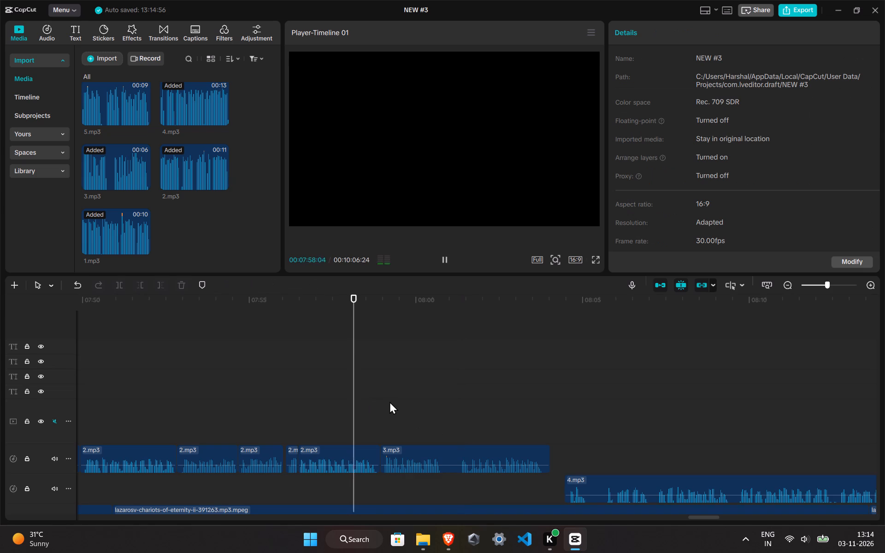
{"action": "scroll", "coordinate": [433, 451], "scroll_direction": "up", "scroll_amount": 10, "text": "ctrl"}
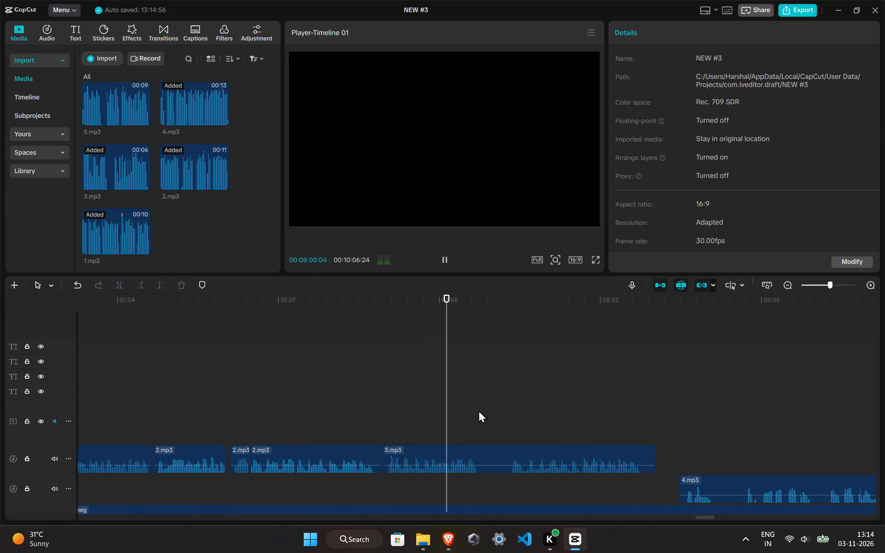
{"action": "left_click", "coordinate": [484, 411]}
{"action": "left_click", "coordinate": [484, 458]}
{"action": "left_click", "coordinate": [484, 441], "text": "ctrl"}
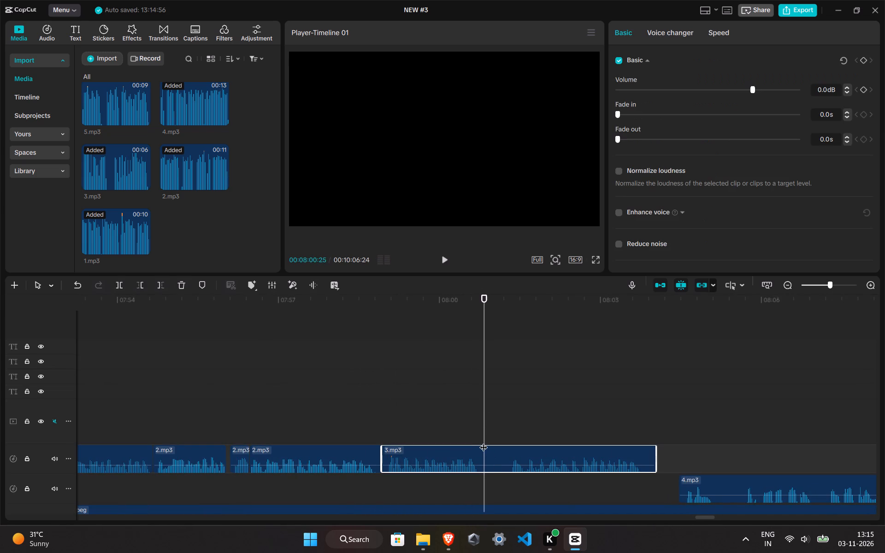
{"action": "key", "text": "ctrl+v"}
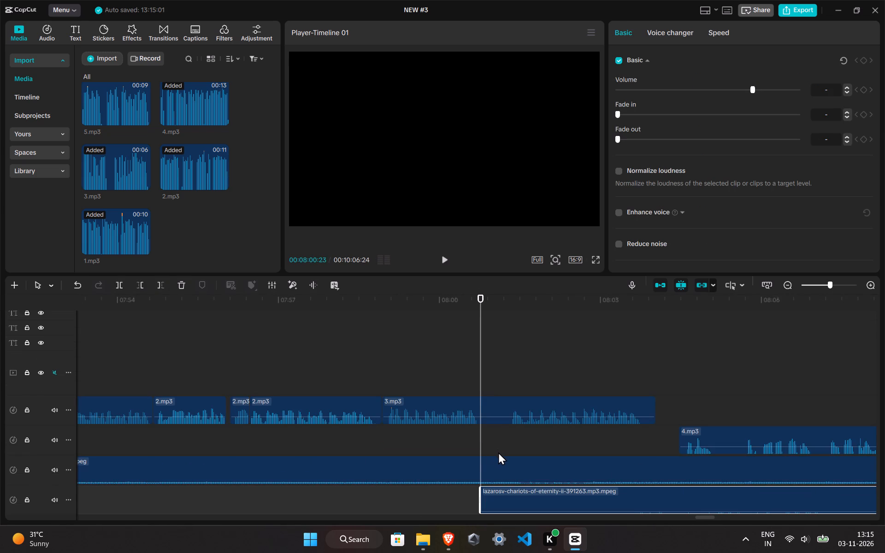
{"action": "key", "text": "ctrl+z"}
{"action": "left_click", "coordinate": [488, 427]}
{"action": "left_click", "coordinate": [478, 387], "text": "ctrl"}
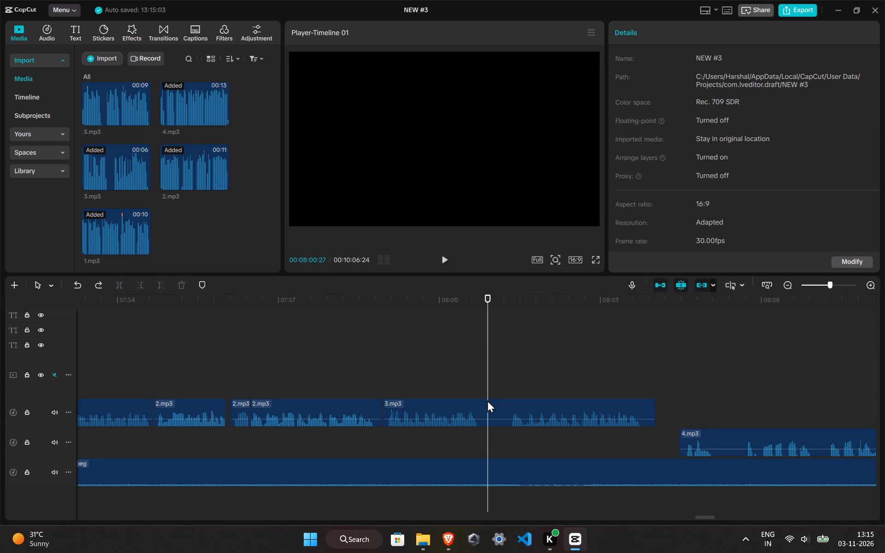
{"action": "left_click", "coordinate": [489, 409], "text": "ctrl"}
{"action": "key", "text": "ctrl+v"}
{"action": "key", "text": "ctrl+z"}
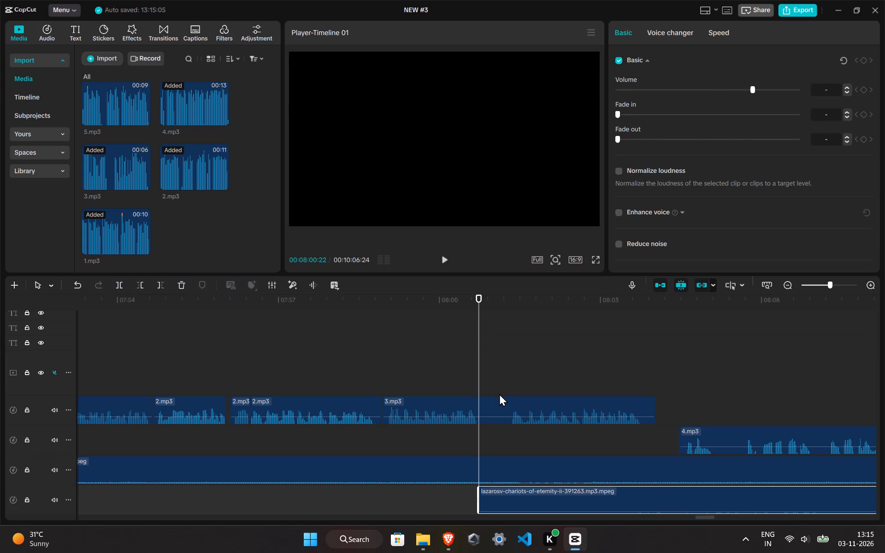
Cut the silence from 08:00:24 to 08:01:07 out of 3.mp3 and move the remaining piece back, leaving a very short gap.
{"action": "left_click", "coordinate": [486, 424]}
{"action": "left_click", "coordinate": [482, 377]}
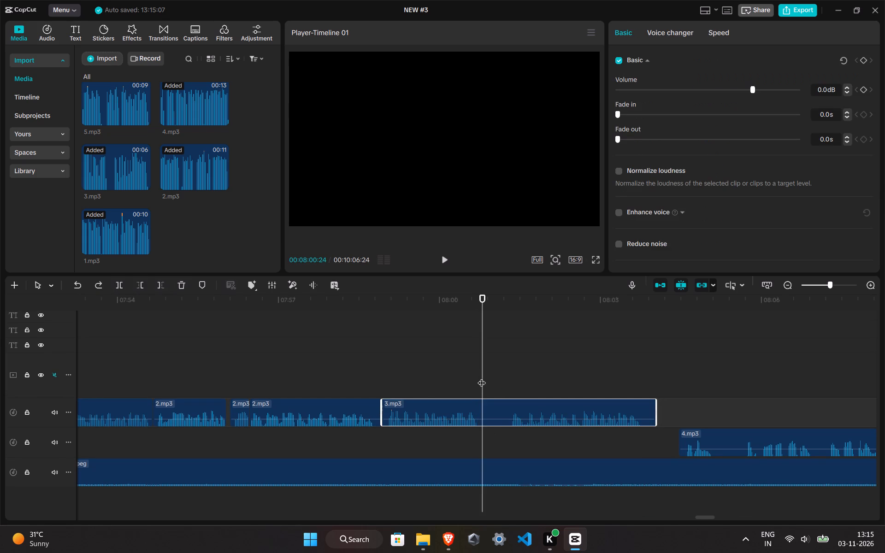
{"action": "key", "text": "ctrl+b"}
{"action": "left_click", "coordinate": [503, 382]}
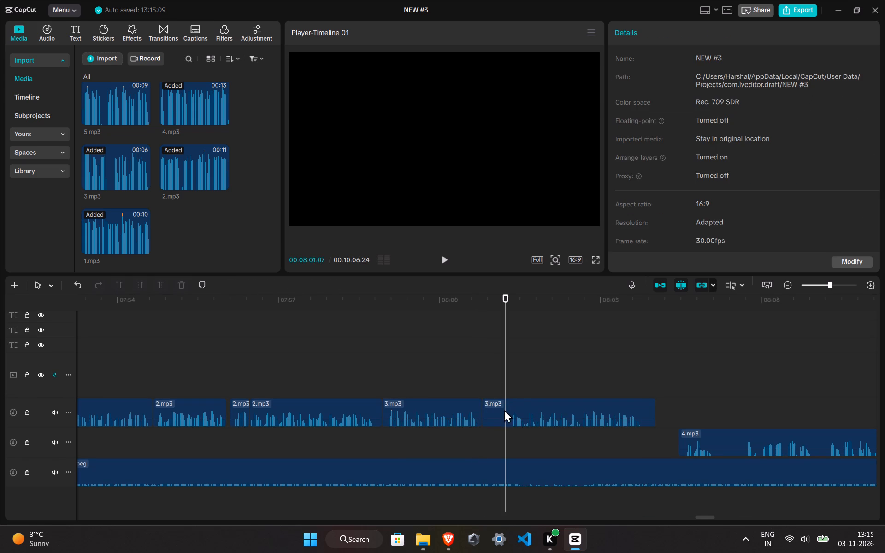
{"action": "left_click", "coordinate": [501, 411]}
{"action": "key", "text": "ctrl+b"}
{"action": "left_click", "coordinate": [501, 411]}
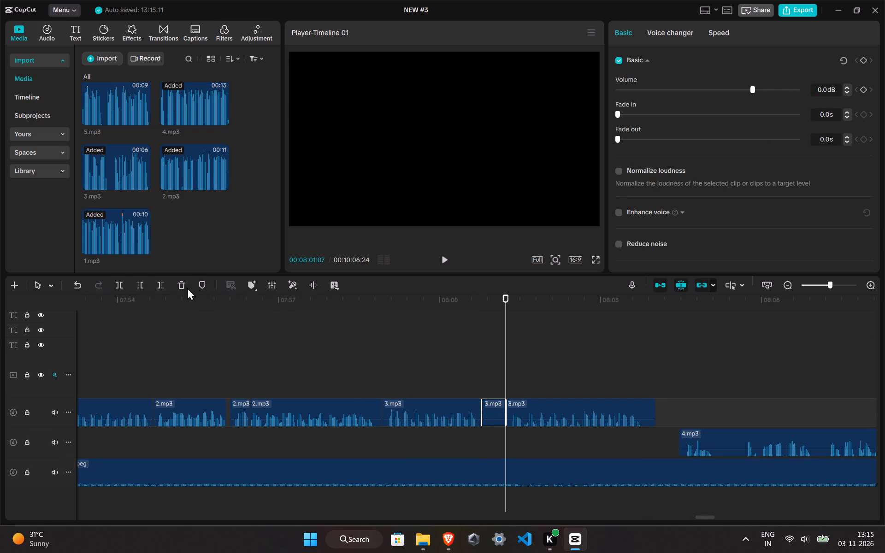
{"action": "left_click", "coordinate": [181, 284]}
{"action": "left_click_drag", "start_coordinate": [526, 400], "coordinate": [508, 402]}
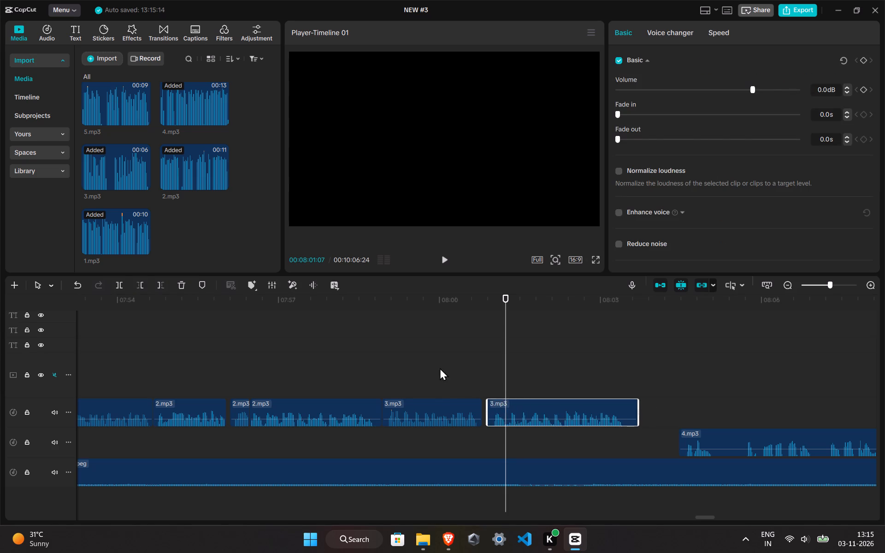
Play the last 3.mp3 piece and trim off its silent tail from 08:03:15 onward.
{"action": "left_click", "coordinate": [432, 365]}
{"action": "key", "text": "space"}
{"action": "scroll", "coordinate": [567, 412], "scroll_direction": "down", "scroll_amount": 3, "text": "ctrl"}
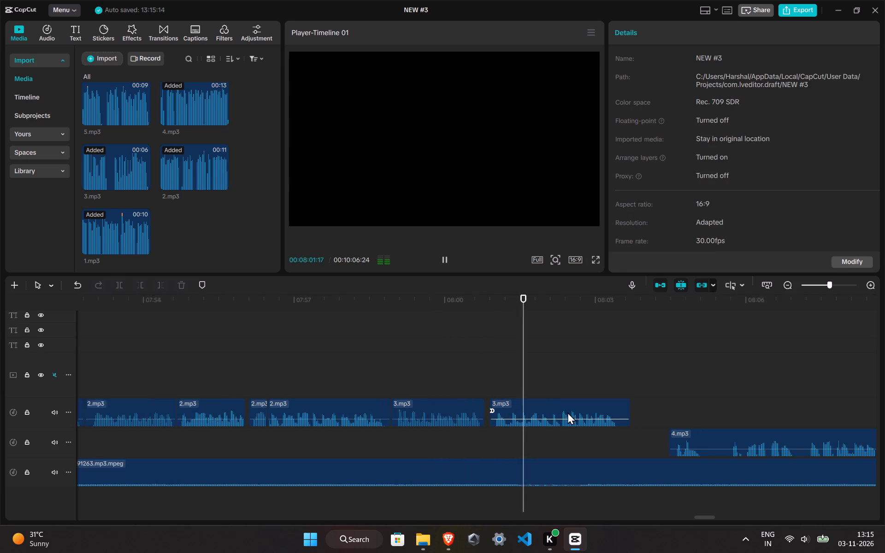
{"action": "scroll", "coordinate": [567, 412], "scroll_direction": "down", "scroll_amount": 4, "text": "ctrl"}
{"action": "scroll", "coordinate": [599, 399], "scroll_direction": "up", "scroll_amount": 10, "text": "ctrl"}
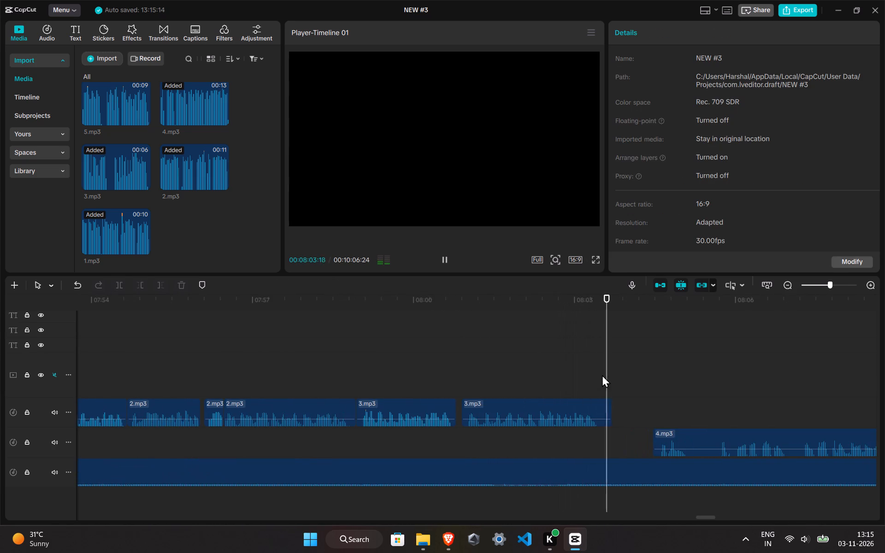
{"action": "left_click", "coordinate": [601, 373]}
{"action": "left_click", "coordinate": [609, 411]}
{"action": "key", "text": "ctrl+b"}
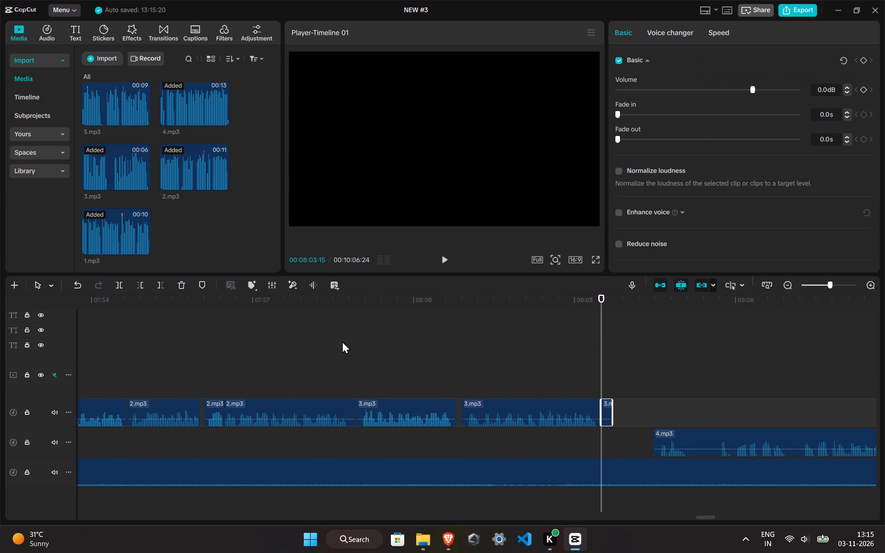
{"action": "left_click", "coordinate": [175, 280]}
Move 4.mp3 up to the voice-over track, starting a short gap after the trimmed 3.mp3 piece.
{"action": "left_click_drag", "start_coordinate": [673, 437], "coordinate": [633, 413]}
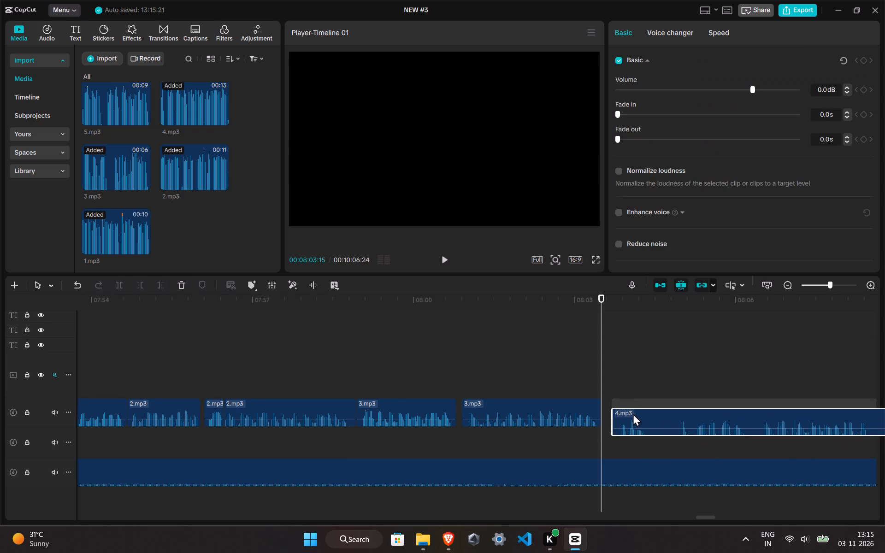
{"action": "left_click_drag", "start_coordinate": [633, 413], "coordinate": [633, 409]}
Cut the silence from 08:04:12 to 08:04:24 out of 4.mp3 and move the remaining piece back, leaving a short gap.
{"action": "left_click", "coordinate": [652, 408]}
{"action": "left_click", "coordinate": [657, 433], "text": "ctrl"}
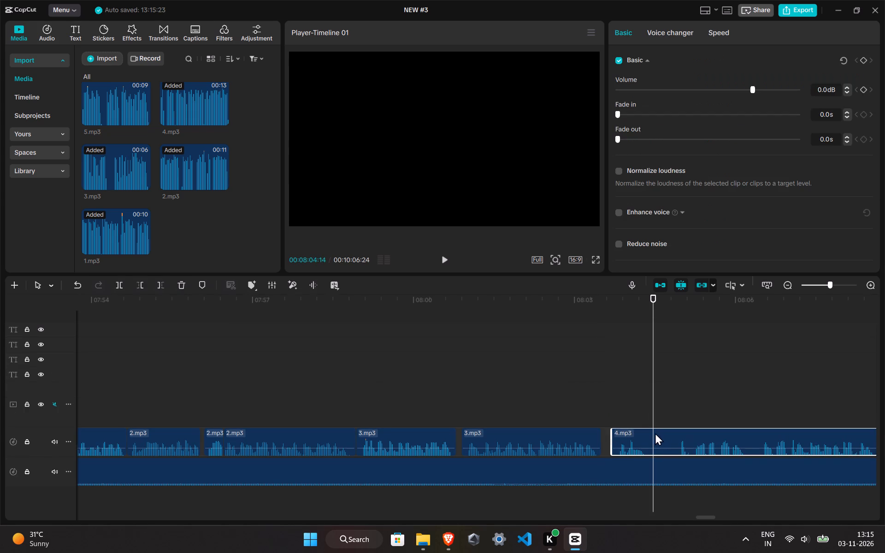
{"action": "left_click", "coordinate": [643, 414], "text": "ctrl"}
{"action": "left_click", "coordinate": [647, 415], "text": "ctrl"}
{"action": "key", "text": "ctrl+b"}
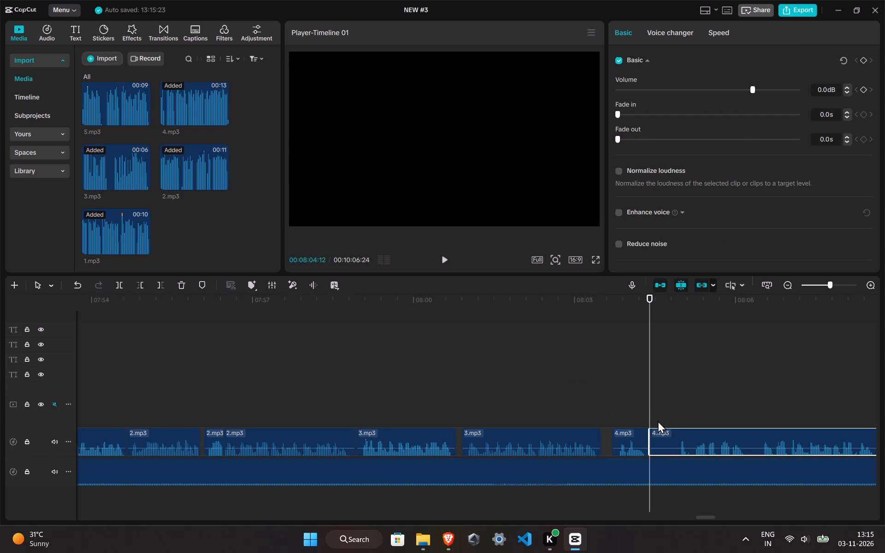
{"action": "left_click", "coordinate": [671, 417]}
{"action": "left_click", "coordinate": [664, 438], "text": "ctrl"}
{"action": "key", "text": "ctrl+b"}
{"action": "left_click", "coordinate": [664, 438]}
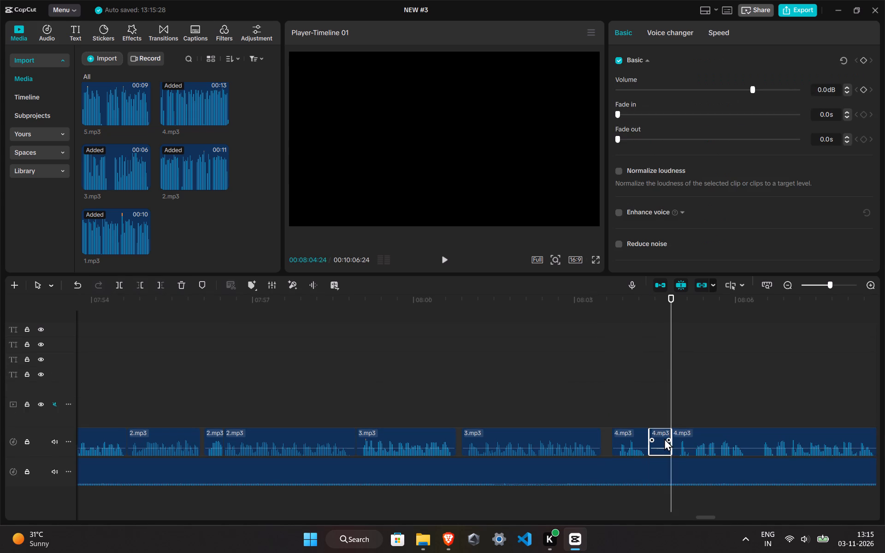
{"action": "left_click", "coordinate": [183, 287]}
{"action": "left_click_drag", "start_coordinate": [683, 445], "coordinate": [667, 447]}
Play on through 4.mp3, cut its silence from 08:05:27 to 08:06:05, and move the remaining piece back, leaving a short gap.
{"action": "left_click", "coordinate": [552, 394]}
{"action": "key", "text": "space"}
{"action": "left_click_drag", "start_coordinate": [704, 516], "coordinate": [715, 516]}
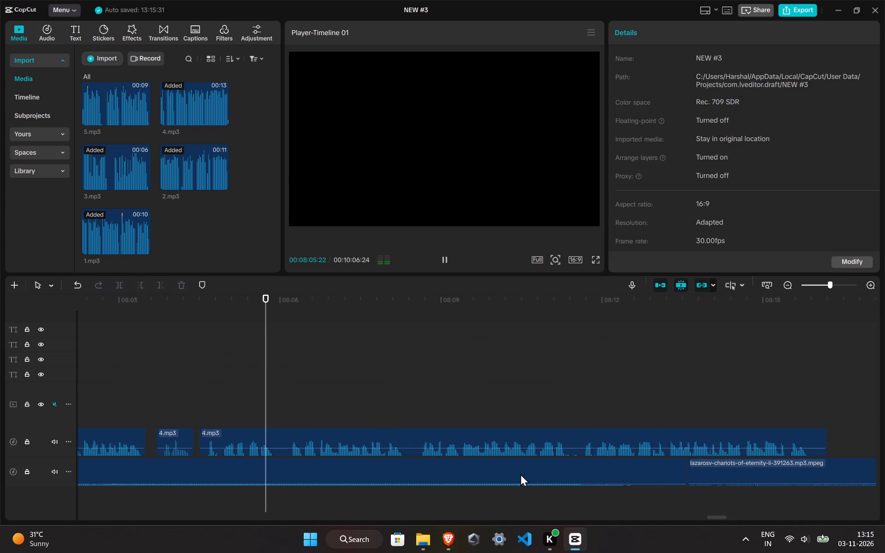
{"action": "left_click", "coordinate": [276, 406]}
{"action": "left_click", "coordinate": [279, 435]}
{"action": "key", "text": "ctrl+v"}
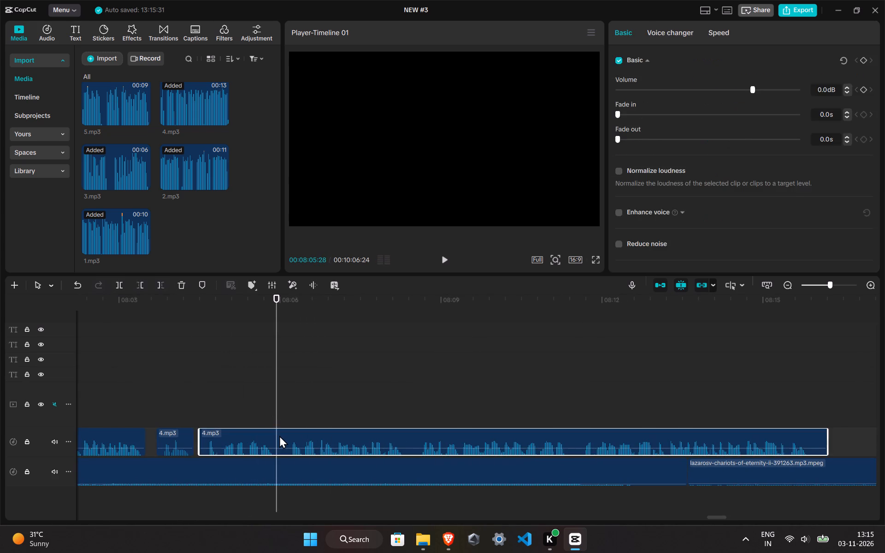
{"action": "key", "text": "ctrl+z"}
{"action": "scroll", "coordinate": [279, 435], "scroll_direction": "up", "scroll_amount": 9, "text": "ctrl"}
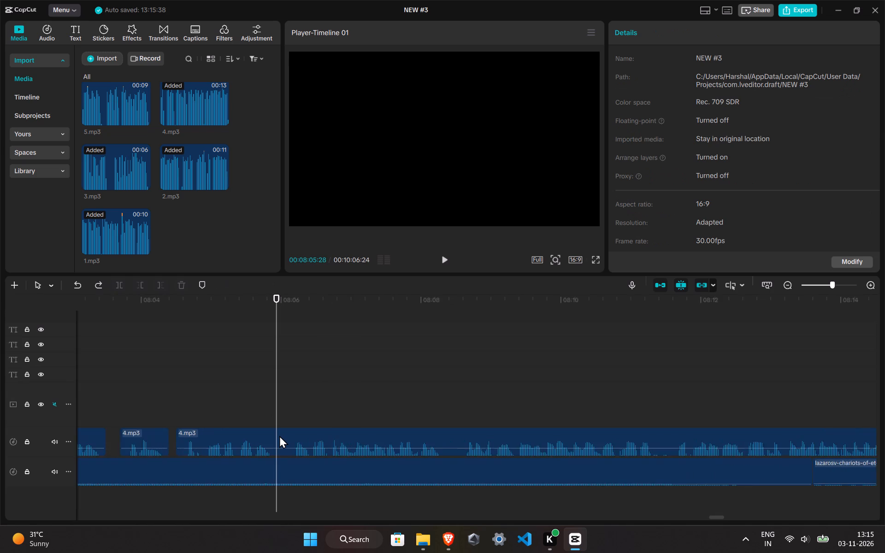
{"action": "scroll", "coordinate": [279, 435], "scroll_direction": "up", "scroll_amount": 3, "text": "ctrl"}
{"action": "left_click", "coordinate": [272, 407], "text": "ctrl"}
{"action": "key", "text": "ctrl+b"}
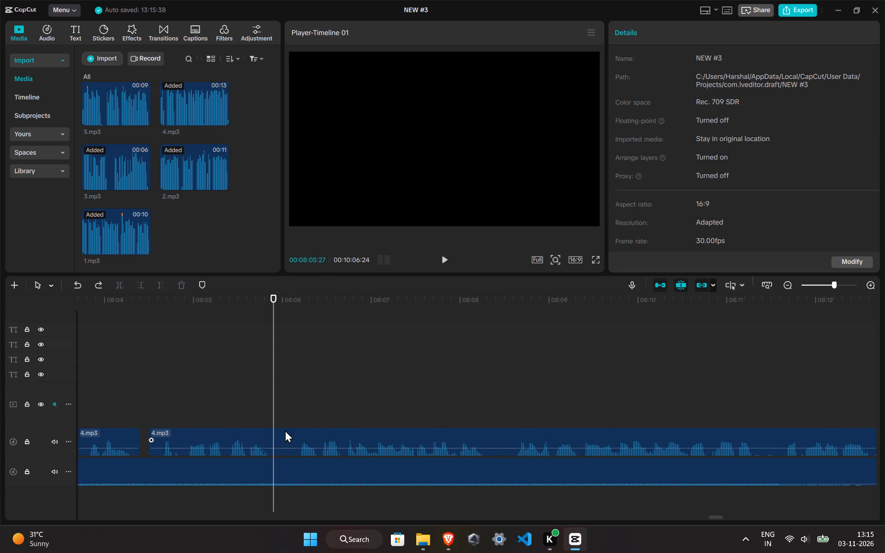
{"action": "left_click", "coordinate": [287, 436], "text": "ctrl"}
{"action": "key", "text": "ctrl+b"}
{"action": "left_click", "coordinate": [296, 414], "text": "ctrl"}
{"action": "left_click", "coordinate": [295, 440], "text": "ctrl"}
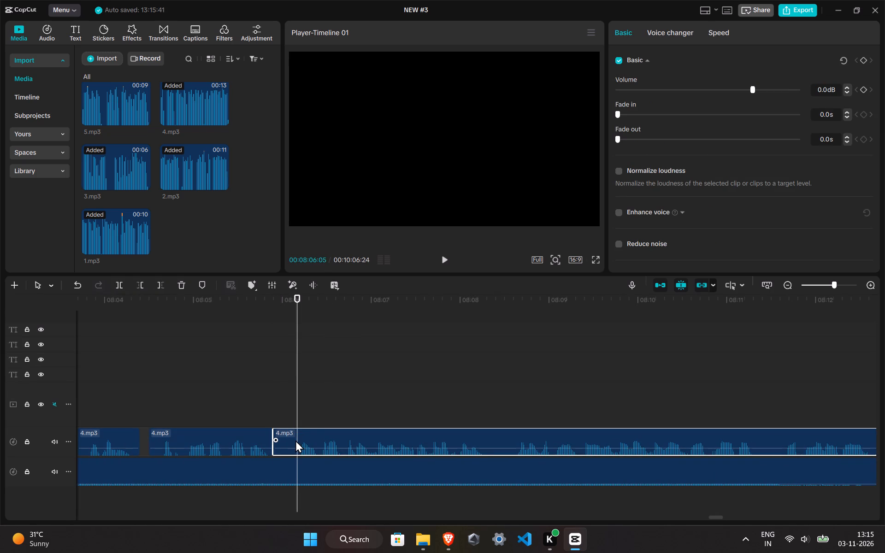
{"action": "key", "text": "ctrl+b"}
{"action": "left_click", "coordinate": [288, 440], "text": "ctrl"}
{"action": "left_click", "coordinate": [187, 282]}
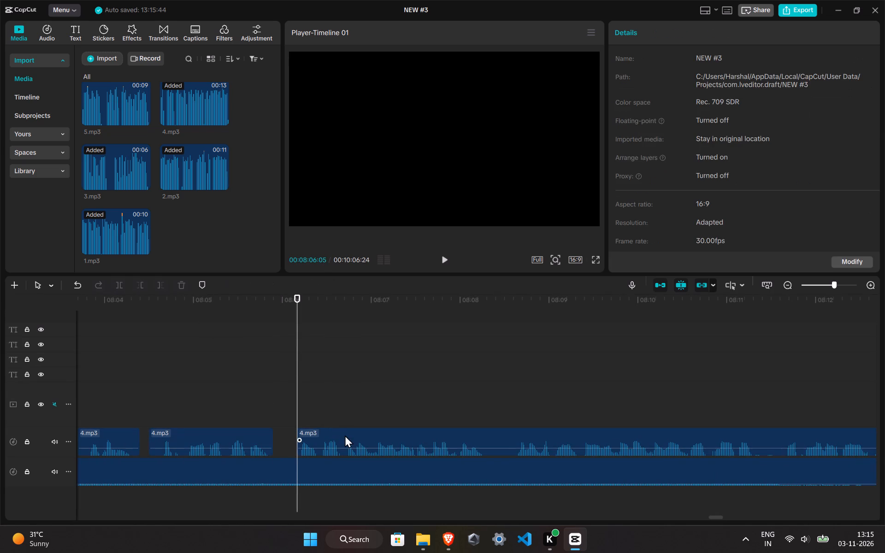
{"action": "left_click_drag", "start_coordinate": [345, 435], "coordinate": [326, 436]}
Cut the silence from 08:08:04 to 08:08:11 out of 4.mp3 and move the remaining piece back, leaving a very short gap.
{"action": "left_click", "coordinate": [229, 391]}
{"action": "key", "text": "space"}
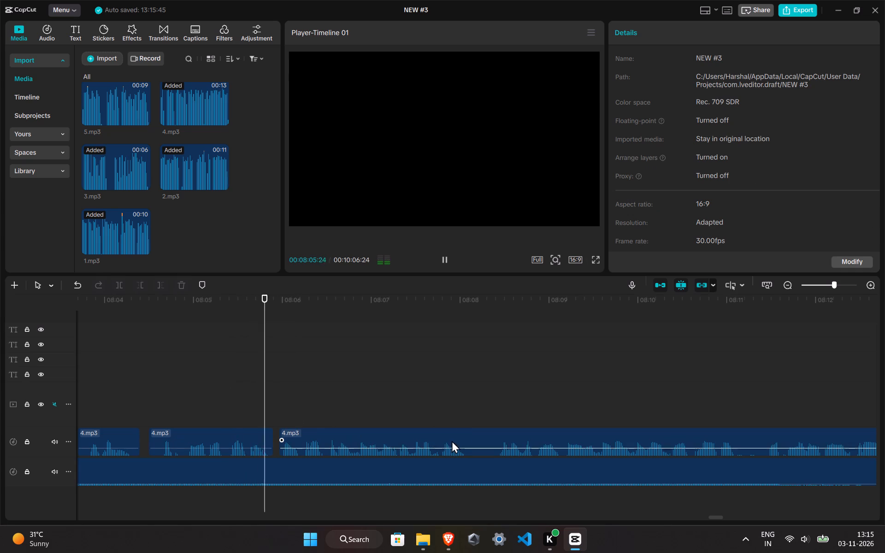
{"action": "left_click", "coordinate": [473, 413]}
{"action": "left_click", "coordinate": [478, 434], "text": "ctrl"}
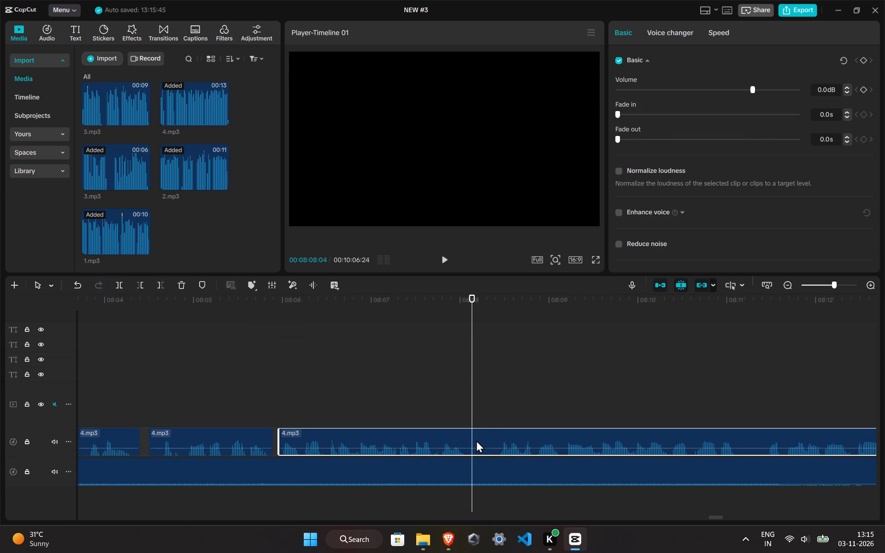
{"action": "key", "text": "ctrl+b"}
{"action": "left_click", "coordinate": [492, 409]}
{"action": "left_click", "coordinate": [484, 443]}
{"action": "key", "text": "ctrl+b"}
{"action": "left_click", "coordinate": [483, 443]}
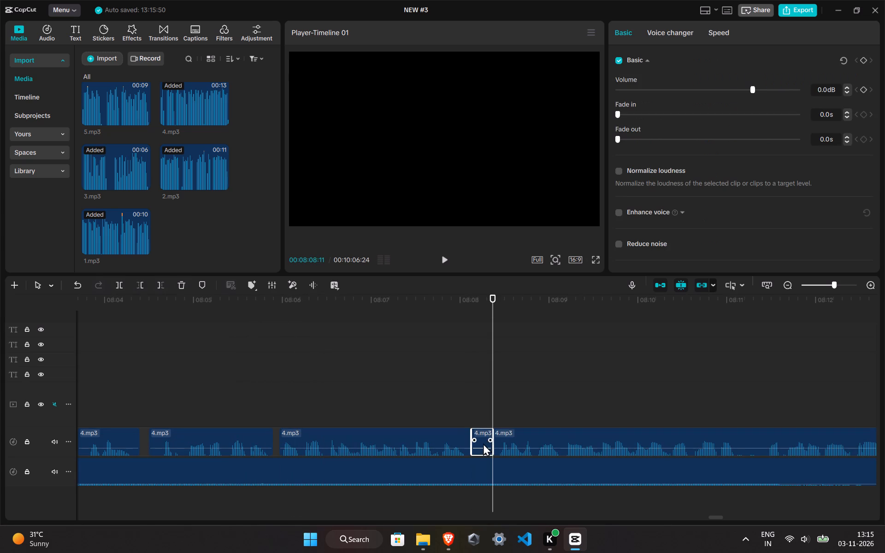
{"action": "left_click", "coordinate": [185, 287]}
{"action": "left_click_drag", "start_coordinate": [511, 445], "coordinate": [495, 447]}
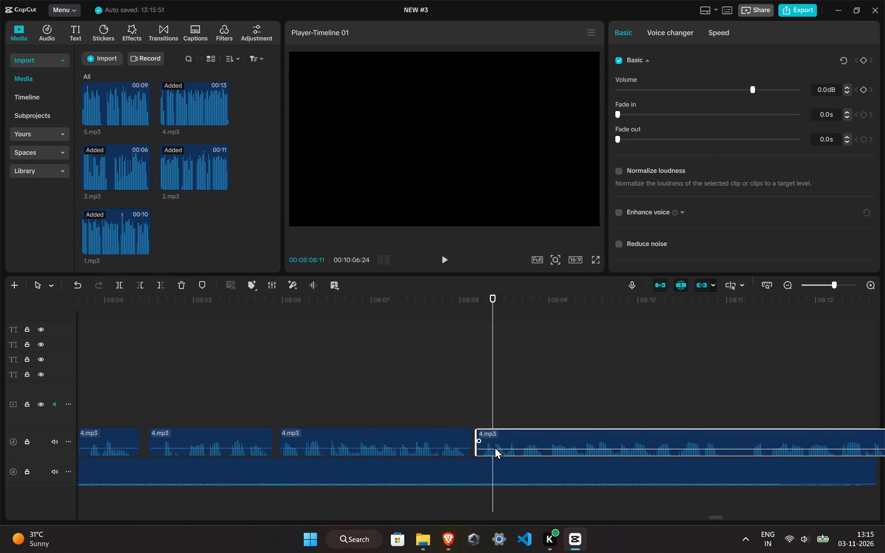
Listen to the 4.mp3 narration across the last cut and onward past 08:11 to check for further pauses.
{"action": "left_click", "coordinate": [331, 395]}
{"action": "key", "text": "space"}
{"action": "scroll", "coordinate": [573, 440], "scroll_direction": "down", "scroll_amount": 10, "text": "ctrl"}
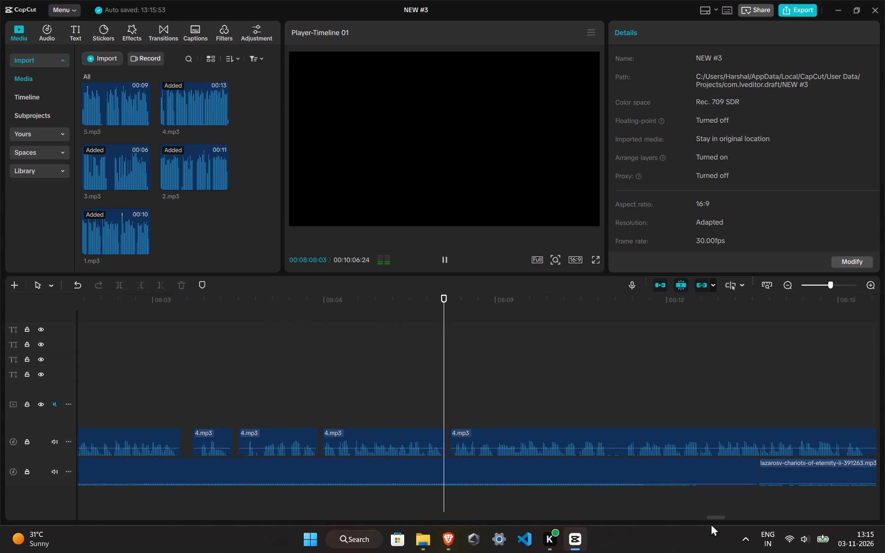
{"action": "left_click_drag", "start_coordinate": [718, 516], "coordinate": [724, 516]}
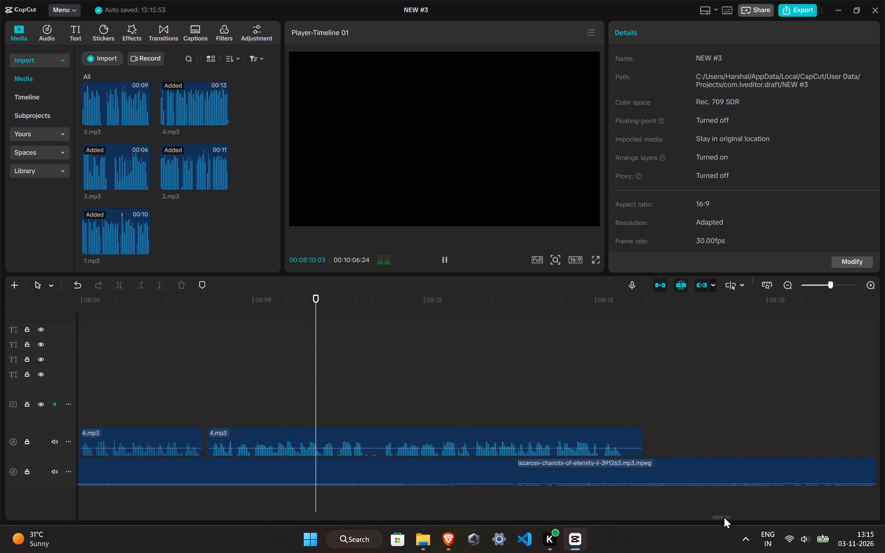
{"action": "left_click_drag", "start_coordinate": [724, 516], "coordinate": [726, 516]}
{"action": "scroll", "coordinate": [270, 448], "scroll_direction": "up", "scroll_amount": 11, "text": "ctrl"}
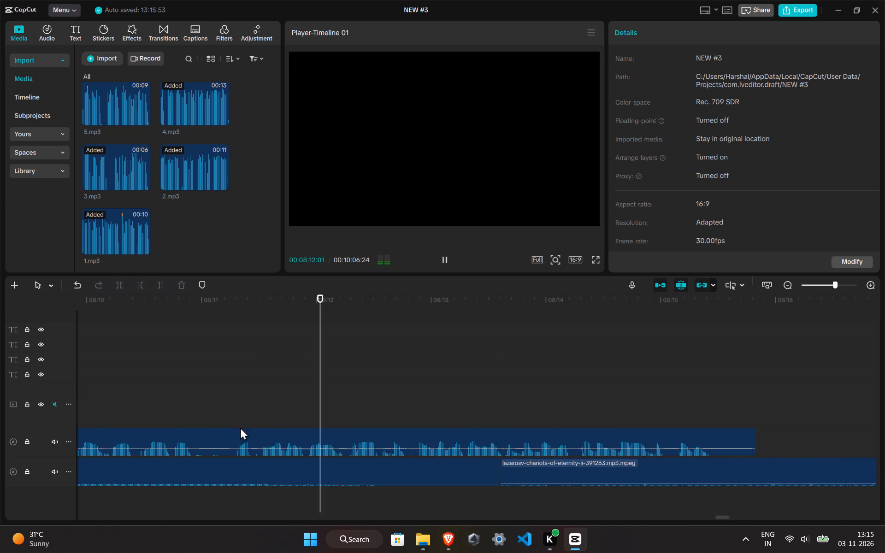
{"action": "left_click", "coordinate": [194, 385]}
{"action": "scroll", "coordinate": [360, 463], "scroll_direction": "down", "scroll_amount": 5, "text": "ctrl"}
{"action": "key", "text": "ctrl+space"}
{"action": "scroll", "coordinate": [364, 451], "scroll_direction": "down", "scroll_amount": 4, "text": "ctrl"}
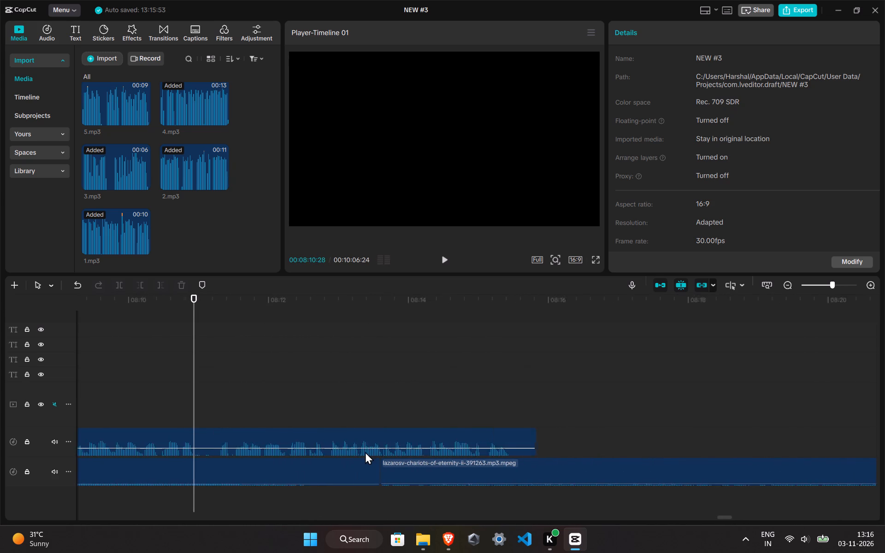
{"action": "scroll", "coordinate": [365, 452], "scroll_direction": "down", "scroll_amount": 1, "text": "ctrl"}
{"action": "key", "text": "ctrl+space"}
{"action": "key", "text": "ctrl+space"}
{"action": "key", "text": "space"}
{"action": "scroll", "coordinate": [367, 452], "scroll_direction": "down", "scroll_amount": 6, "text": "ctrl"}
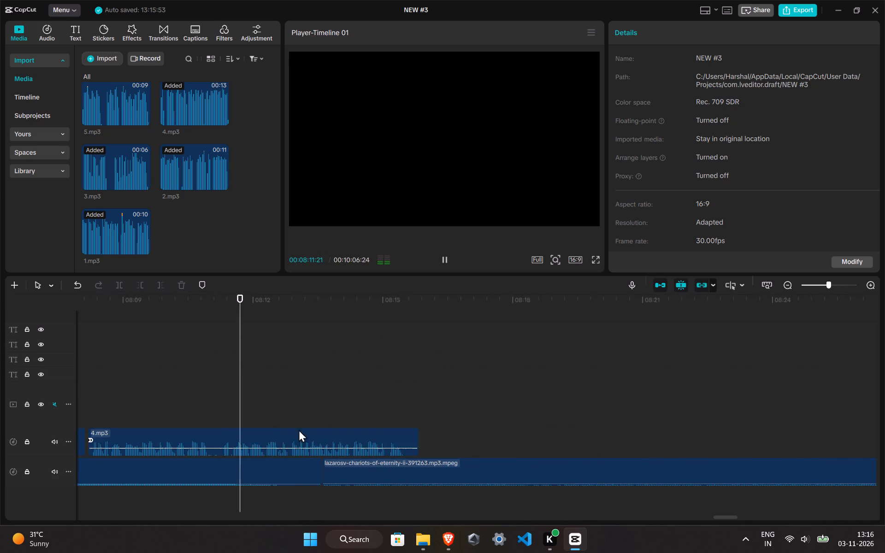
Cut the pause from 08:11:02 to 08:11:08 out of 4.mp3 and move the remaining piece back, almost touching the previous one.
{"action": "scroll", "coordinate": [218, 408], "scroll_direction": "up", "scroll_amount": 3, "text": "ctrl"}
{"action": "left_click", "coordinate": [196, 406]}
{"action": "left_click", "coordinate": [201, 424], "text": "ctrl"}
{"action": "left_click", "coordinate": [201, 427], "text": "ctrl"}
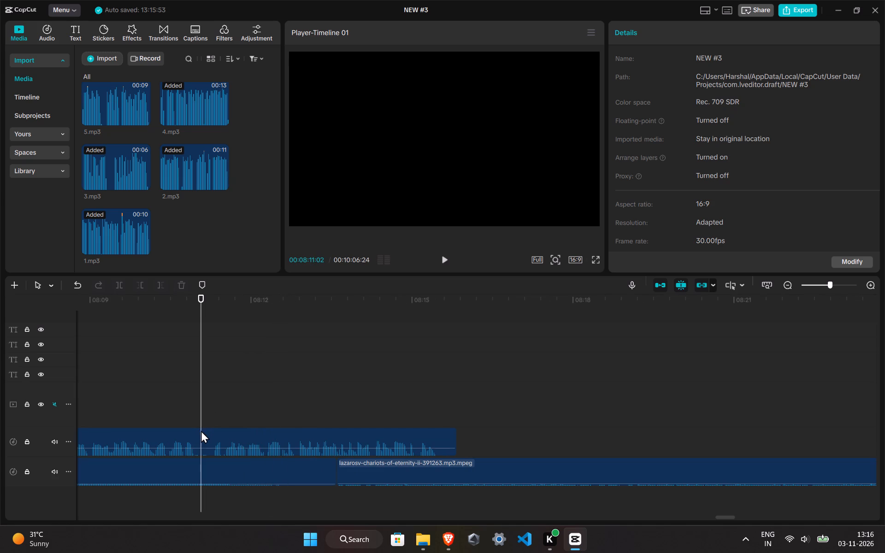
{"action": "key", "text": "ctrl+b"}
{"action": "left_click", "coordinate": [199, 439], "text": "ctrl"}
{"action": "key", "text": "ctrl+b"}
{"action": "left_click", "coordinate": [212, 415]}
{"action": "key", "text": "ctrl+b"}
{"action": "left_click", "coordinate": [208, 442], "text": "ctrl"}
{"action": "key", "text": "ctrl+b"}
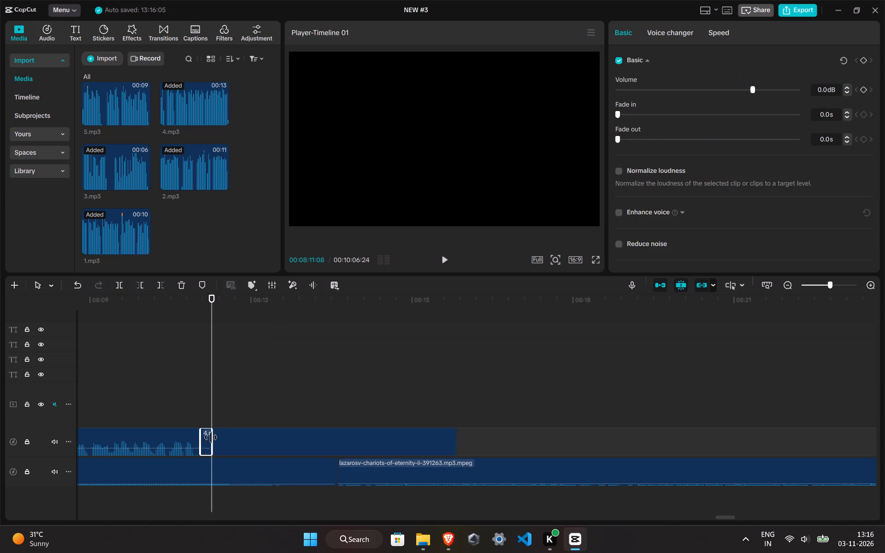
{"action": "left_click", "coordinate": [206, 445]}
{"action": "left_click", "coordinate": [183, 276]}
{"action": "left_click", "coordinate": [179, 288]}
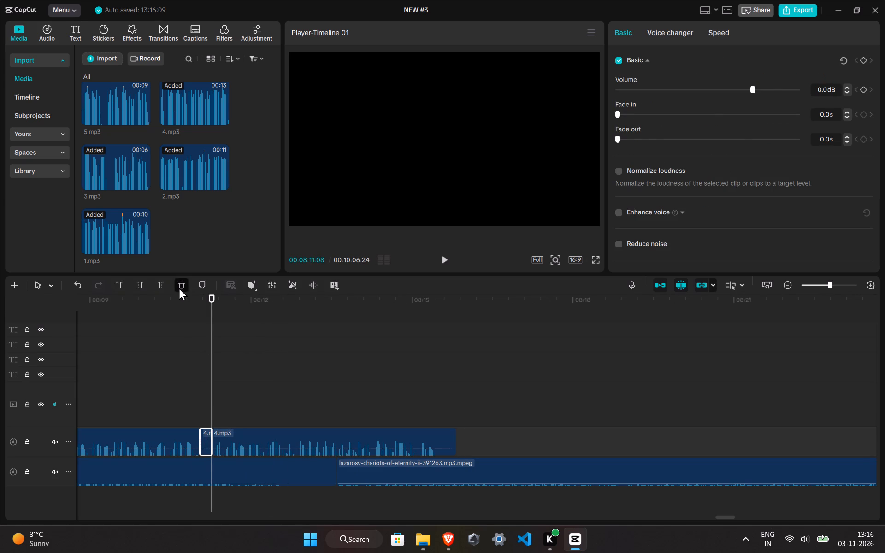
{"action": "left_click_drag", "start_coordinate": [246, 435], "coordinate": [234, 436]}
Play the rest of 4.mp3 and trim off its silent tail from 08:15:12 onward.
{"action": "left_click", "coordinate": [161, 411]}
{"action": "key", "text": "space"}
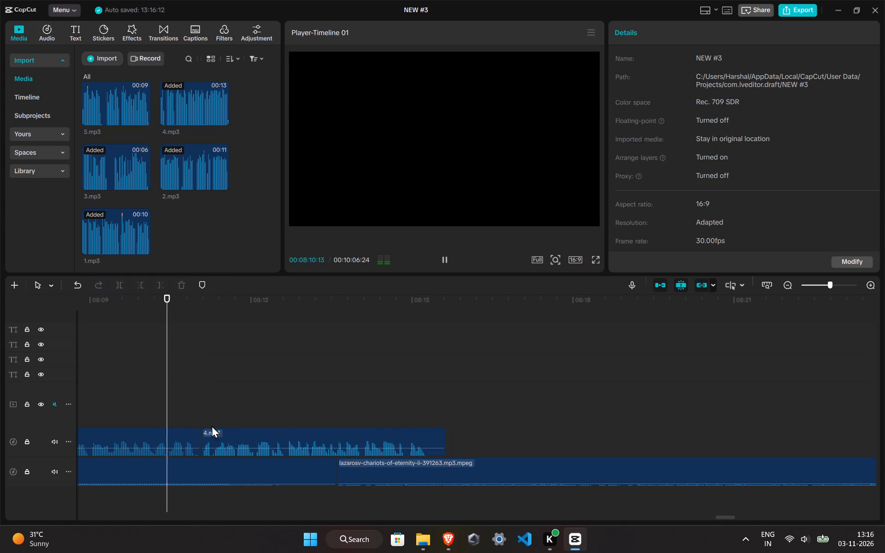
{"action": "scroll", "coordinate": [345, 461], "scroll_direction": "down", "scroll_amount": 5, "text": "ctrl"}
{"action": "scroll", "coordinate": [339, 456], "scroll_direction": "up", "scroll_amount": 12, "text": "ctrl"}
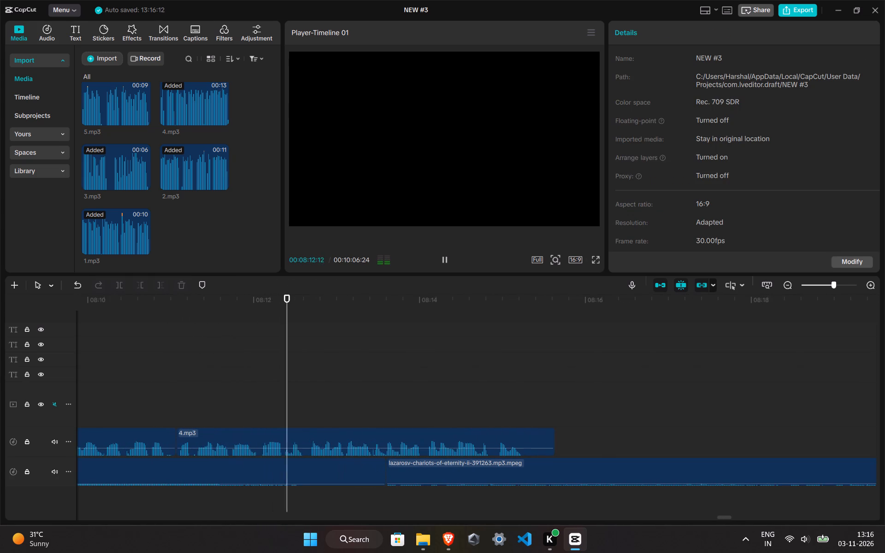
{"action": "left_click_drag", "start_coordinate": [723, 519], "coordinate": [728, 517]}
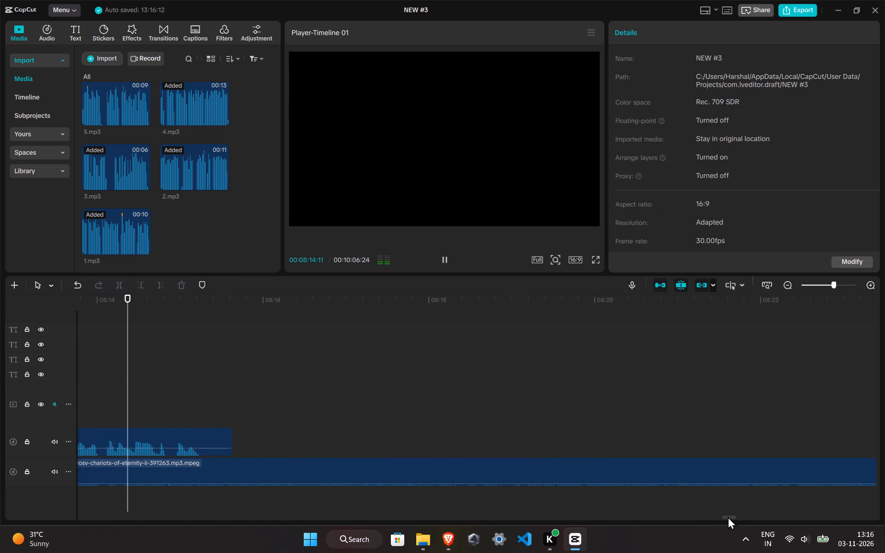
{"action": "left_click", "coordinate": [213, 401]}
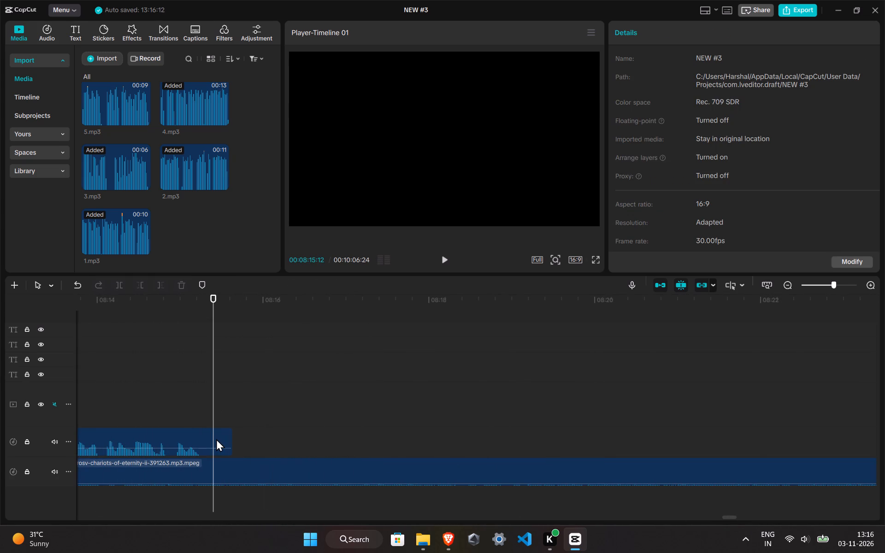
{"action": "left_click", "coordinate": [216, 439], "text": "ctrl"}
{"action": "key", "text": "ctrl+b"}
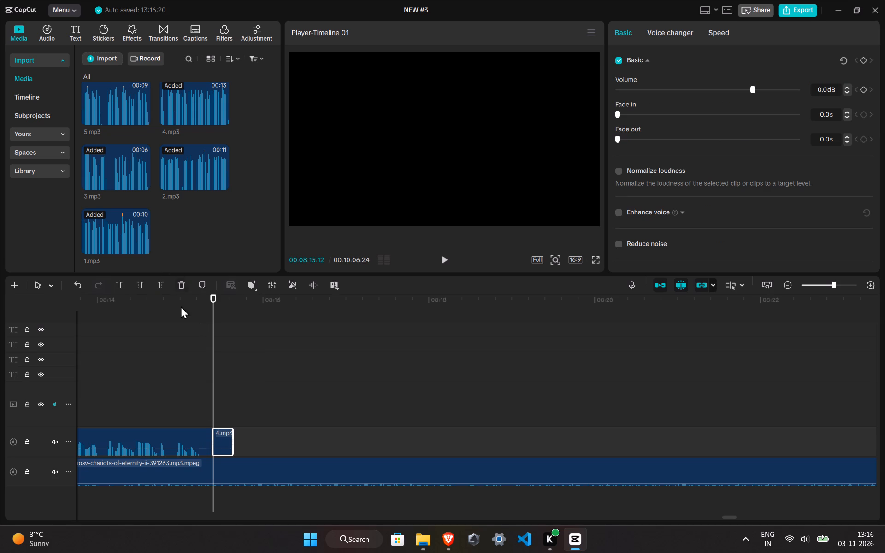
{"action": "left_click", "coordinate": [181, 306]}
{"action": "left_click", "coordinate": [181, 288]}
Place 5.mp3 on the voice-over track at about 08:15:17, a short gap after 4.mp3, and preview the join.
{"action": "left_click", "coordinate": [193, 381]}
{"action": "key", "text": "space"}
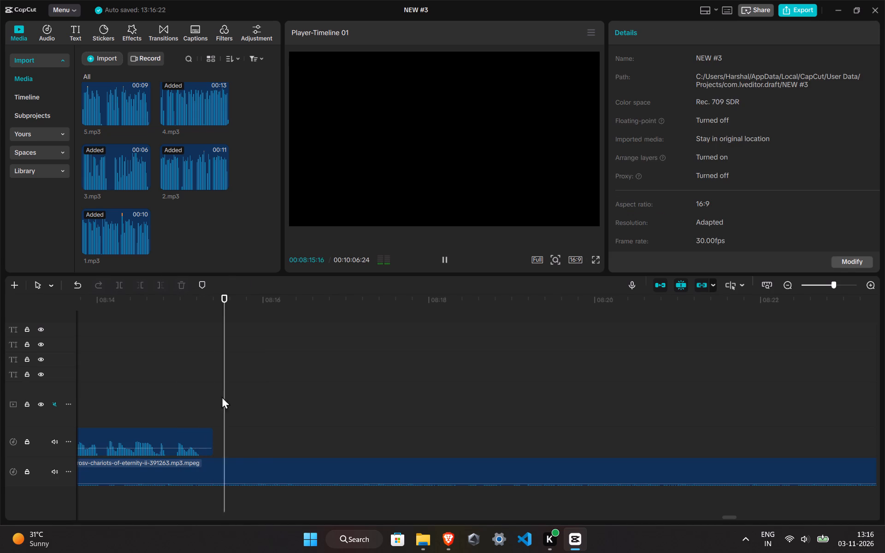
{"action": "scroll", "coordinate": [241, 345], "scroll_direction": "down", "scroll_amount": 3}
{"action": "left_click_drag", "start_coordinate": [114, 100], "coordinate": [189, 229]}
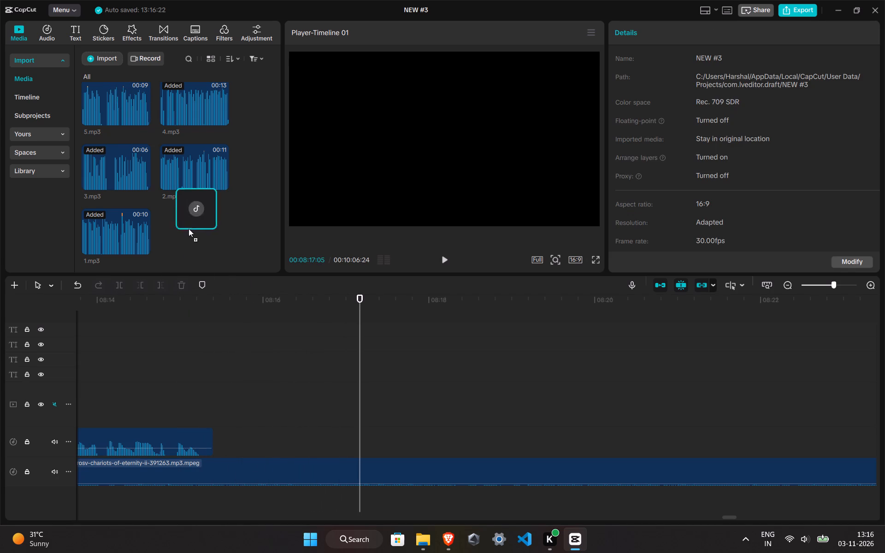
{"action": "left_click_drag", "start_coordinate": [189, 229], "coordinate": [224, 431]}
{"action": "left_click", "coordinate": [162, 398]}
{"action": "scroll", "coordinate": [243, 418], "scroll_direction": "down", "scroll_amount": 5, "text": "ctrl"}
{"action": "key", "text": "ctrl+space"}
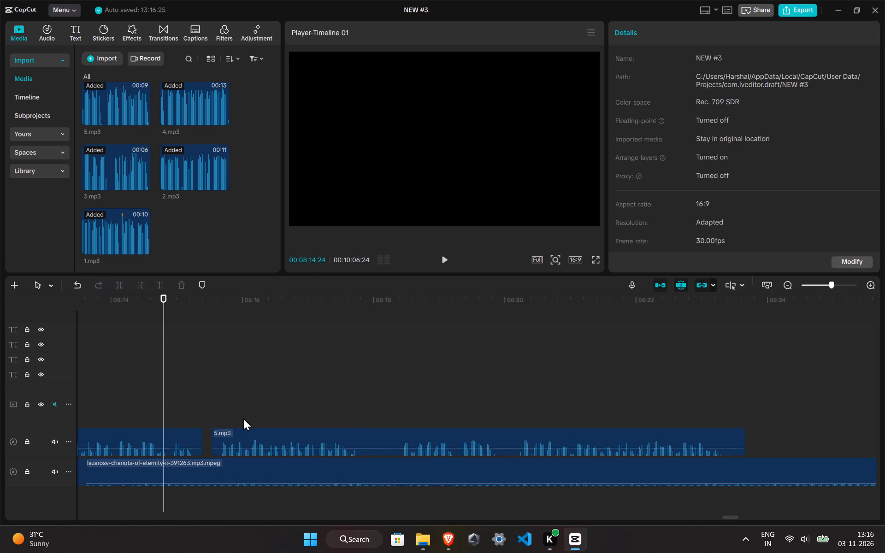
{"action": "scroll", "coordinate": [243, 418], "scroll_direction": "down", "scroll_amount": 6, "text": "ctrl"}
{"action": "key", "text": "space"}
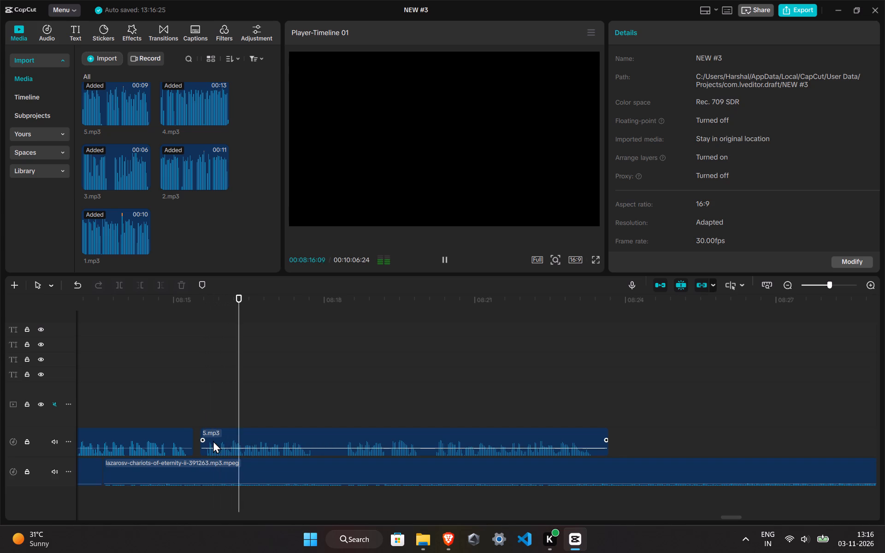
Move 5.mp3 back against 4.mp3 and trim off its silent start up to 08:15:16.
{"action": "left_click_drag", "start_coordinate": [213, 435], "coordinate": [208, 435]}
{"action": "left_click", "coordinate": [201, 415]}
{"action": "left_click", "coordinate": [199, 437], "text": "ctrl"}
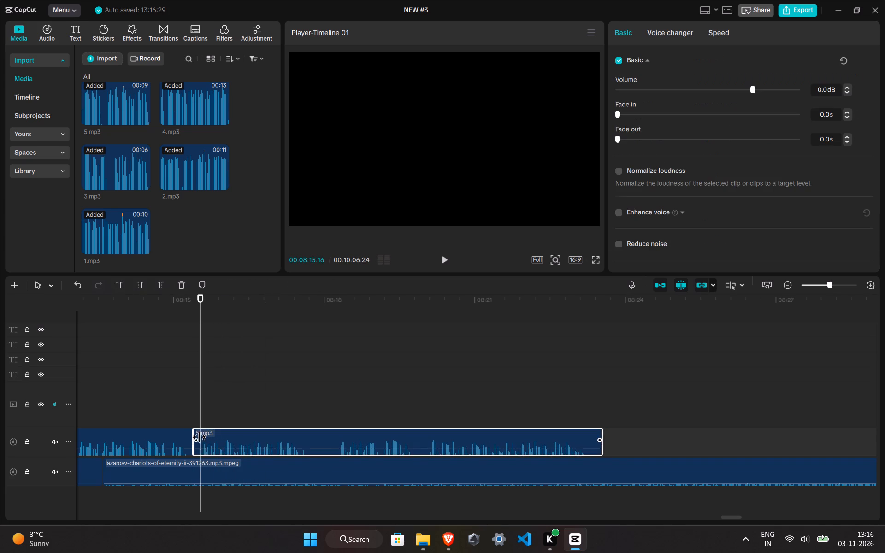
{"action": "key", "text": "ctrl+b"}
{"action": "scroll", "coordinate": [199, 437], "scroll_direction": "up", "scroll_amount": 1, "text": "ctrl"}
{"action": "left_click", "coordinate": [197, 438]}
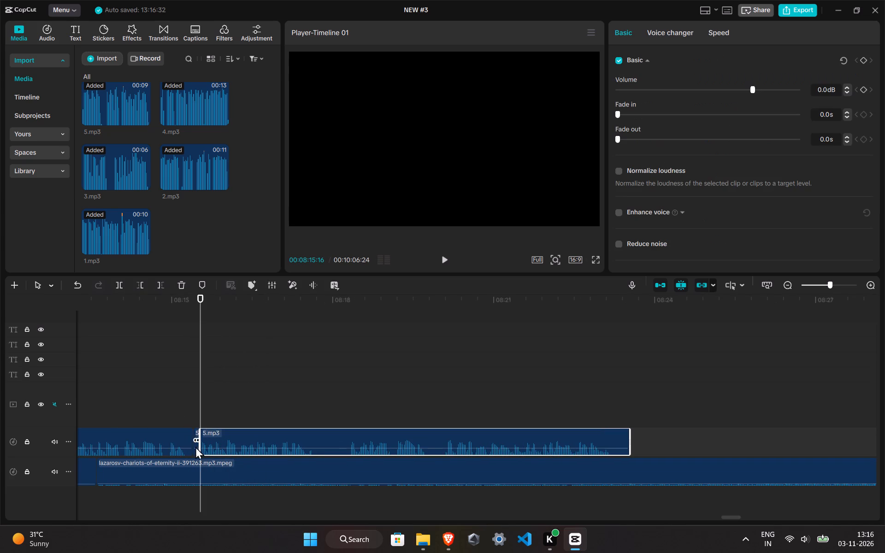
{"action": "left_click", "coordinate": [195, 447]}
{"action": "scroll", "coordinate": [184, 442], "scroll_direction": "up", "scroll_amount": 12, "text": "ctrl"}
{"action": "left_click", "coordinate": [180, 286]}
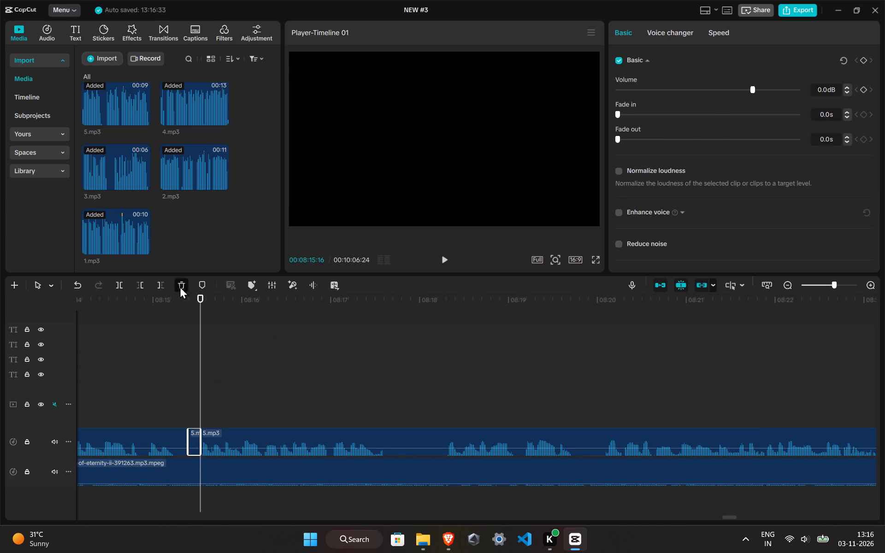
Move the trimmed 5.mp3 back to touch the end of 4.mp3 on the same voice-over track and preview the join.
{"action": "left_click_drag", "start_coordinate": [235, 438], "coordinate": [219, 439]}
{"action": "left_click", "coordinate": [136, 391]}
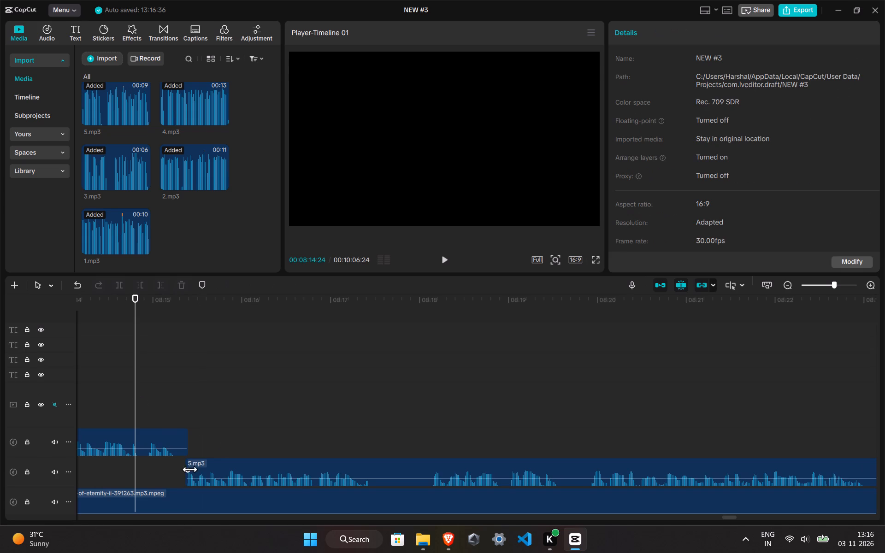
{"action": "left_click_drag", "start_coordinate": [199, 469], "coordinate": [201, 456]}
{"action": "key", "text": "space"}
{"action": "left_click_drag", "start_coordinate": [203, 464], "coordinate": [200, 441]}
{"action": "key", "text": "space"}
{"action": "scroll", "coordinate": [178, 413], "scroll_direction": "down", "scroll_amount": 5}
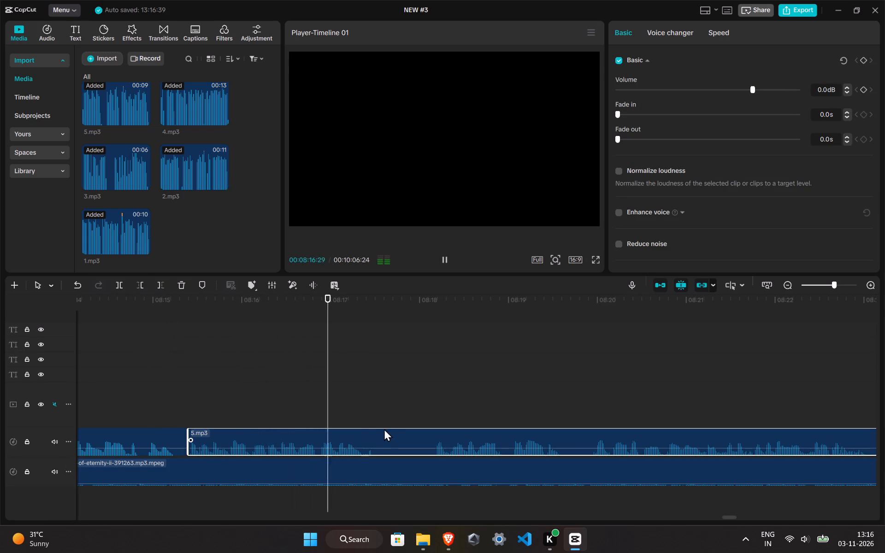
Cut the pause from 08:17:15 to 08:18:04 out of 5.mp3, move the remaining piece back leaving a short gap, and preview it.
{"action": "left_click", "coordinate": [385, 410]}
{"action": "left_click", "coordinate": [376, 404]}
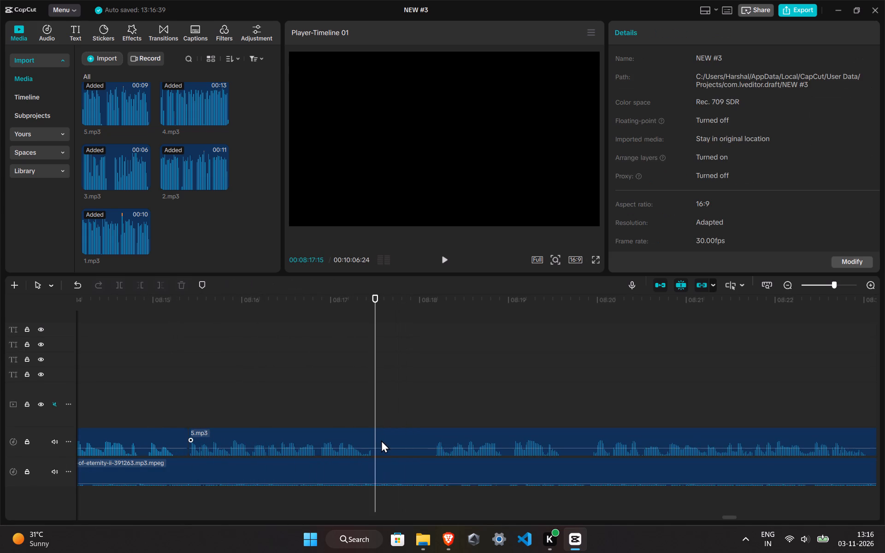
{"action": "left_click", "coordinate": [382, 444], "text": "ctrl"}
{"action": "key", "text": "ctrl+b"}
{"action": "left_click", "coordinate": [432, 406]}
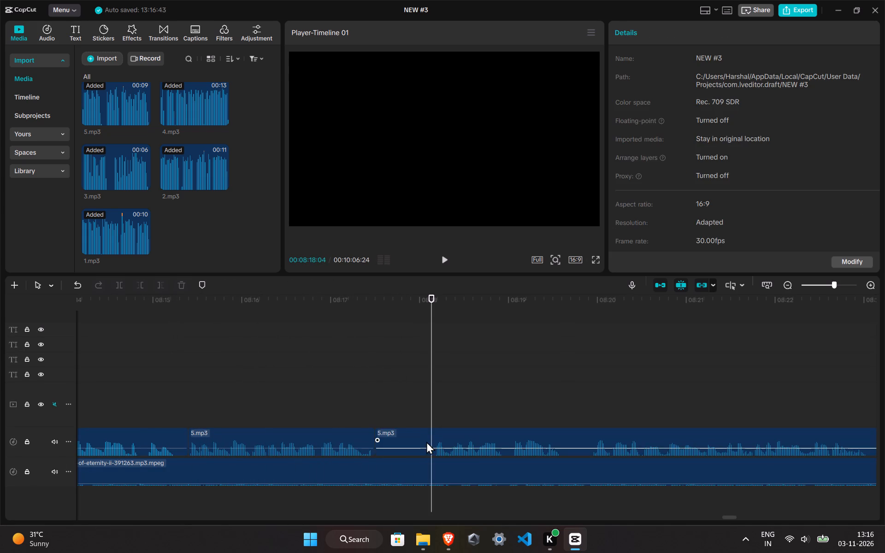
{"action": "left_click", "coordinate": [426, 441]}
{"action": "key", "text": "ctrl+b"}
{"action": "left_click", "coordinate": [425, 442]}
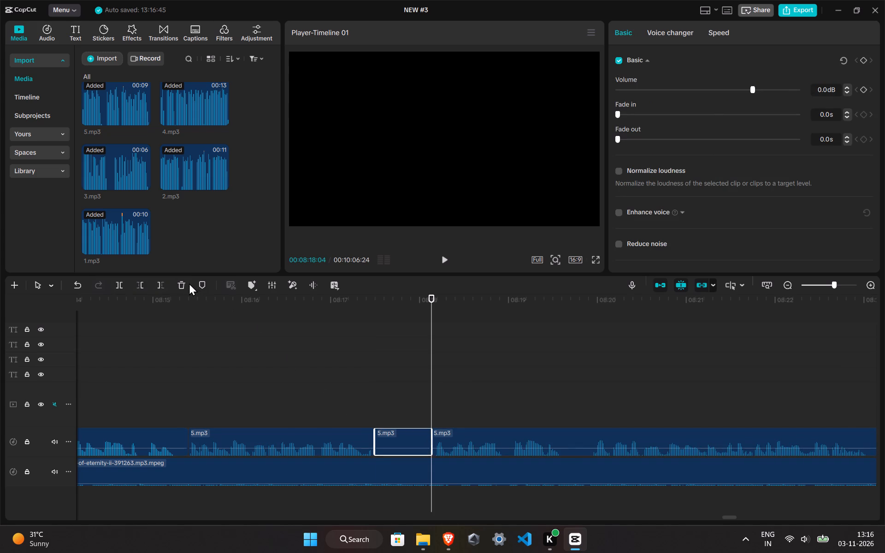
{"action": "left_click", "coordinate": [184, 282]}
{"action": "left_click_drag", "start_coordinate": [460, 435], "coordinate": [411, 434]}
{"action": "left_click", "coordinate": [325, 412]}
{"action": "key", "text": "space"}
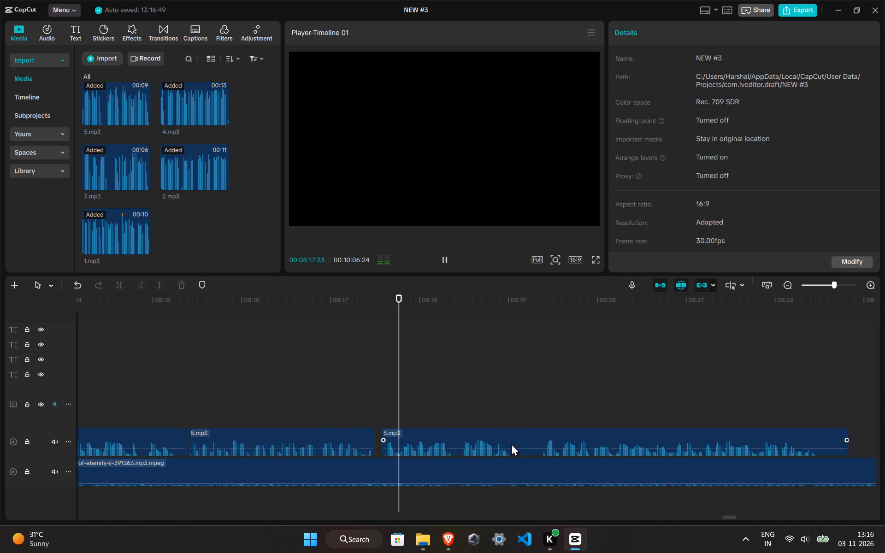
Cut the pause from 08:19:02 to 08:19:09 out of 5.mp3, move the remaining piece back against the previous one, and preview it.
{"action": "left_click", "coordinate": [513, 409]}
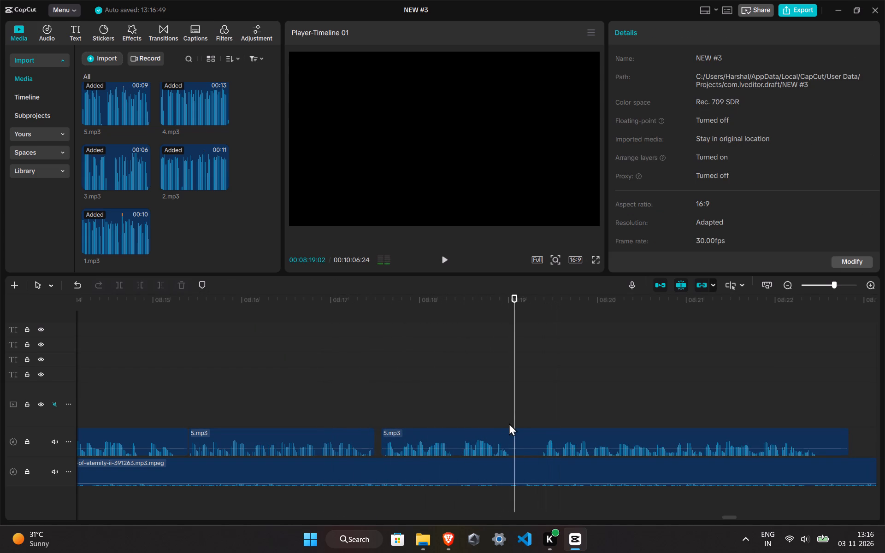
{"action": "left_click", "coordinate": [516, 434]}
{"action": "key", "text": "ctrl+b"}
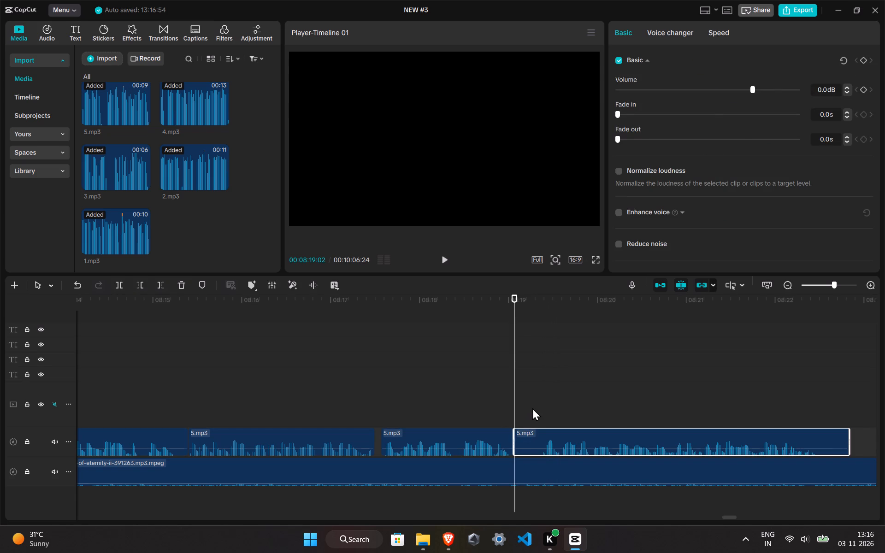
{"action": "left_click", "coordinate": [532, 408]}
{"action": "left_click", "coordinate": [529, 435]}
{"action": "key", "text": "ctrl+b"}
{"action": "left_click", "coordinate": [529, 435]}
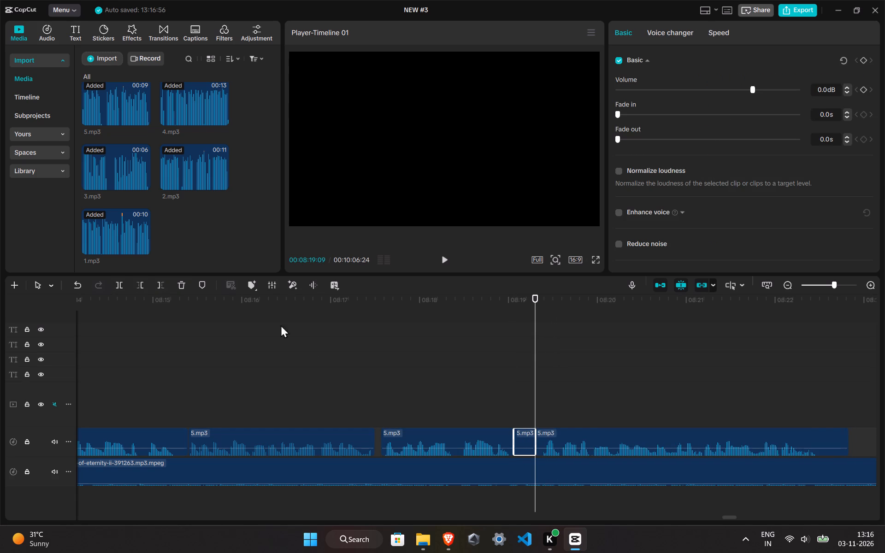
{"action": "left_click", "coordinate": [185, 282]}
{"action": "left_click_drag", "start_coordinate": [561, 433], "coordinate": [541, 430]}
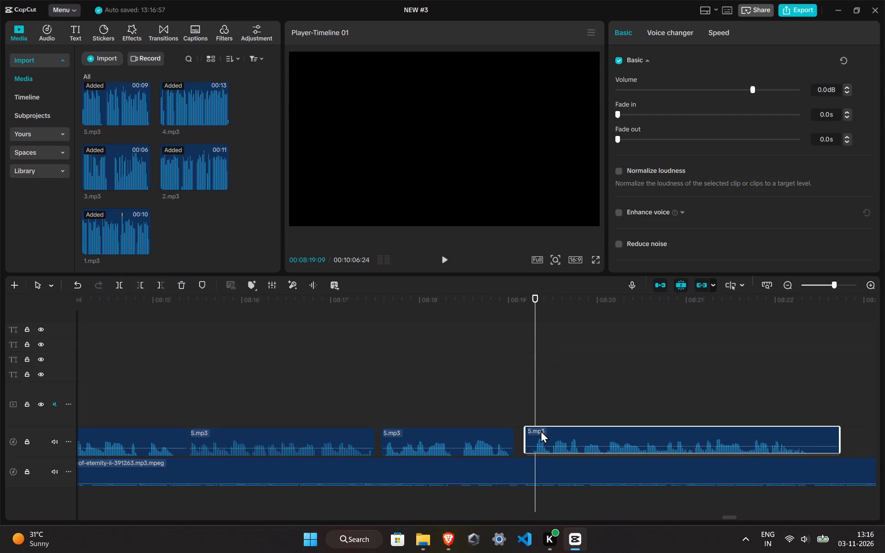
{"action": "left_click_drag", "start_coordinate": [541, 430], "coordinate": [543, 430]}
{"action": "left_click", "coordinate": [458, 392]}
{"action": "key", "text": "space"}
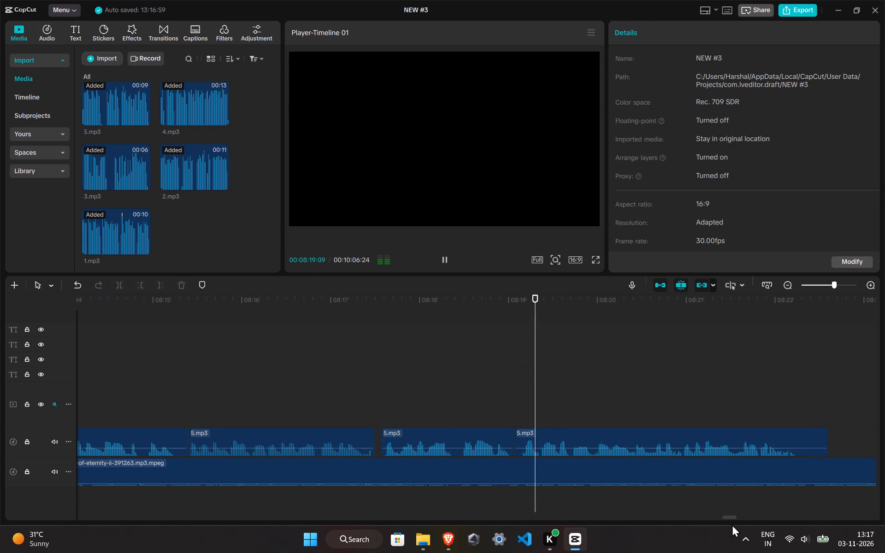
Play the rest of 5.mp3 and trim off its silent tail from 08:22:12 onward.
{"action": "left_click", "coordinate": [730, 519]}
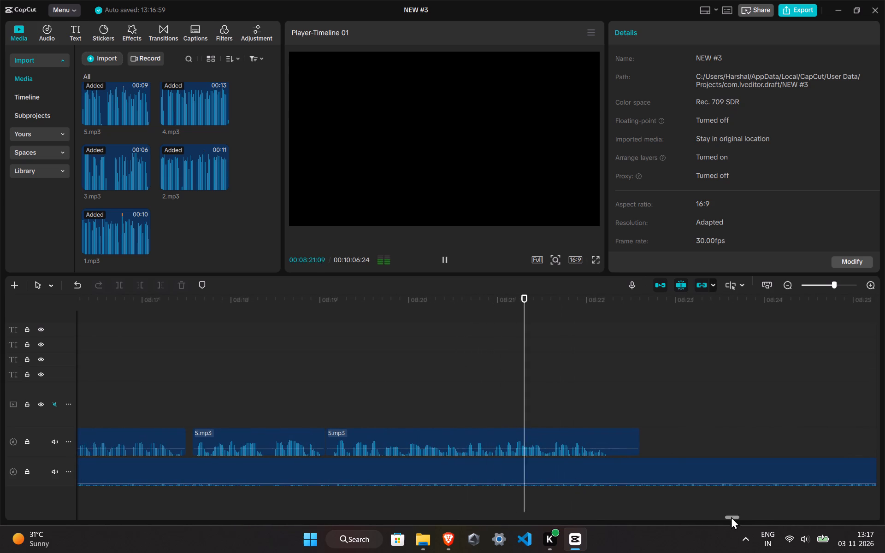
{"action": "left_click", "coordinate": [624, 405]}
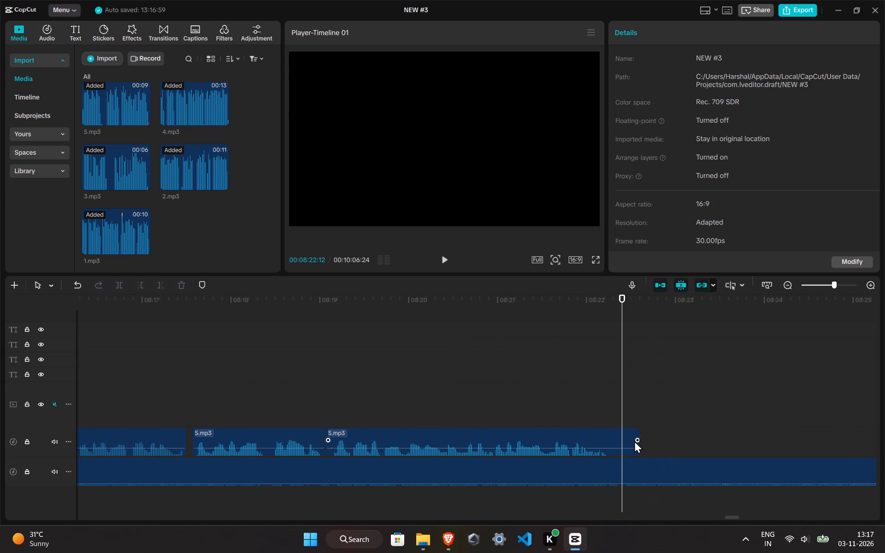
{"action": "left_click", "coordinate": [634, 441], "text": "ctrl"}
{"action": "key", "text": "ctrl+b"}
{"action": "left_click", "coordinate": [185, 282]}
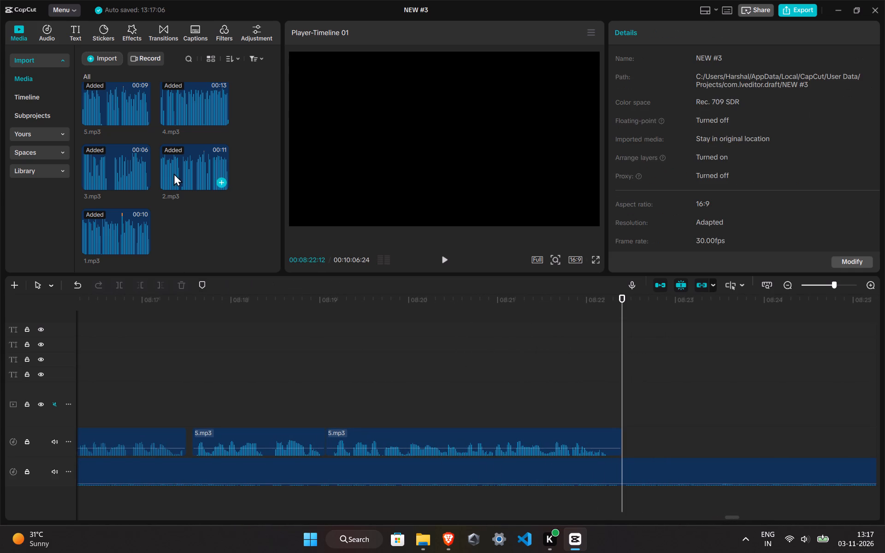
Place 6.mp3 on the voice-over track at about 08:22:14, a short gap after 5.mp3, and listen through to its first pause.
{"action": "scroll", "coordinate": [126, 118], "scroll_direction": "up", "scroll_amount": 1}
{"action": "left_click_drag", "start_coordinate": [187, 102], "coordinate": [489, 319]}
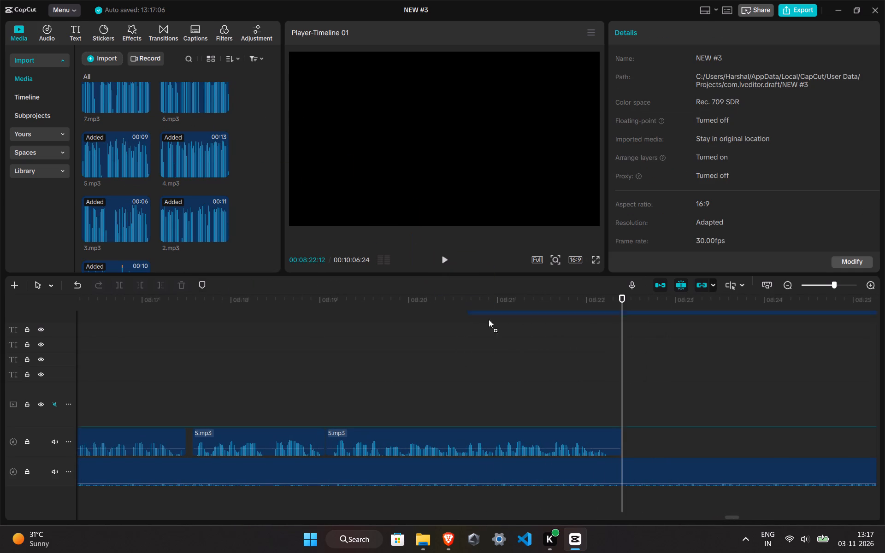
{"action": "left_click_drag", "start_coordinate": [489, 319], "coordinate": [627, 439]}
{"action": "left_click", "coordinate": [583, 413]}
{"action": "key", "text": "space"}
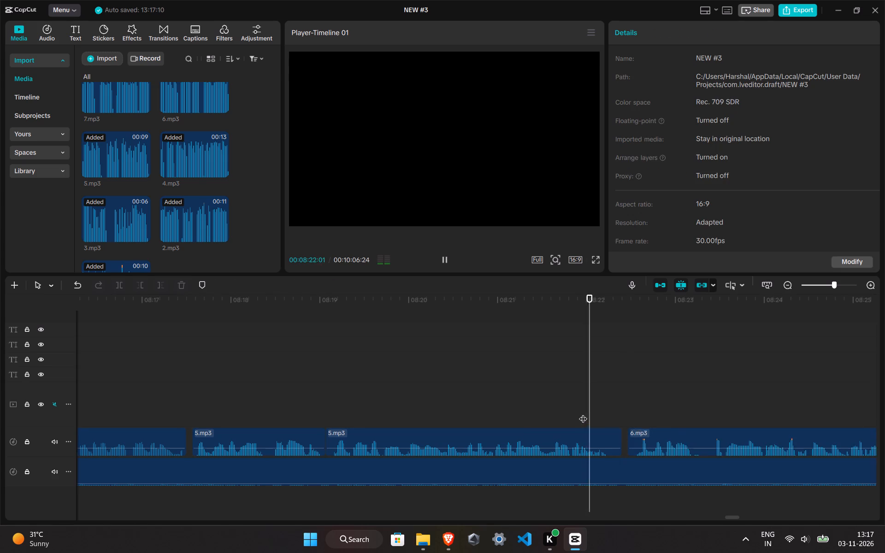
{"action": "left_click_drag", "start_coordinate": [732, 515], "coordinate": [739, 515]}
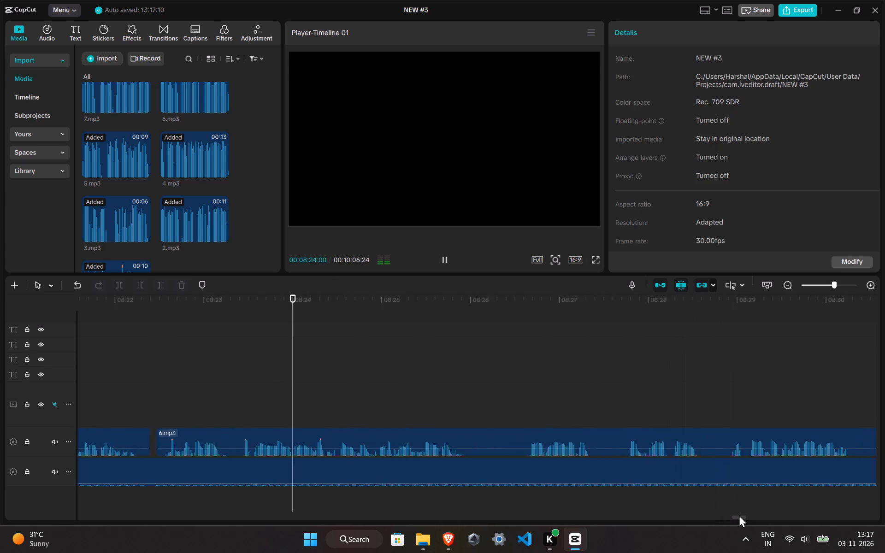
{"action": "left_click_drag", "start_coordinate": [739, 515], "coordinate": [739, 515]}
{"action": "scroll", "coordinate": [285, 460], "scroll_direction": "down", "scroll_amount": 13, "text": "ctrl"}
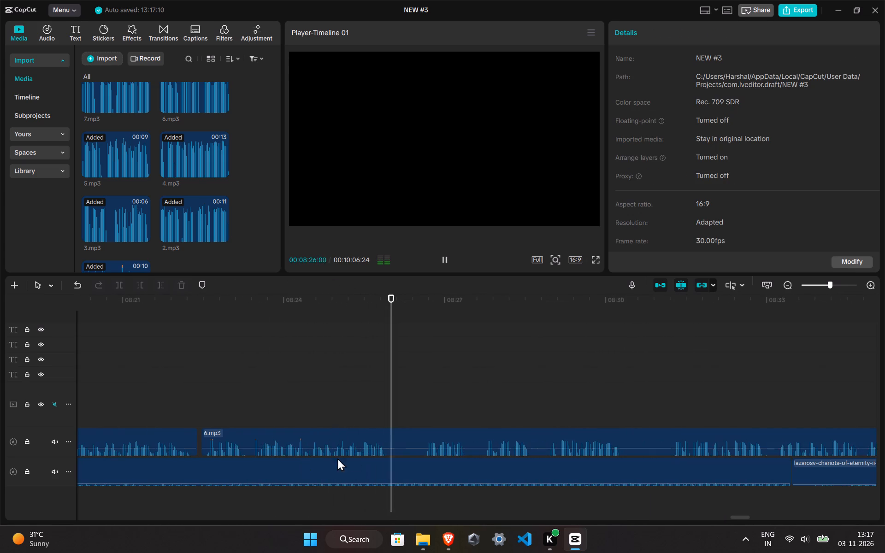
Cut the pause from 08:25:29 to 08:26:17 out of 6.mp3, move the remaining piece back leaving a short gap, and preview it.
{"action": "left_click", "coordinate": [383, 379]}
{"action": "left_click", "coordinate": [389, 390]}
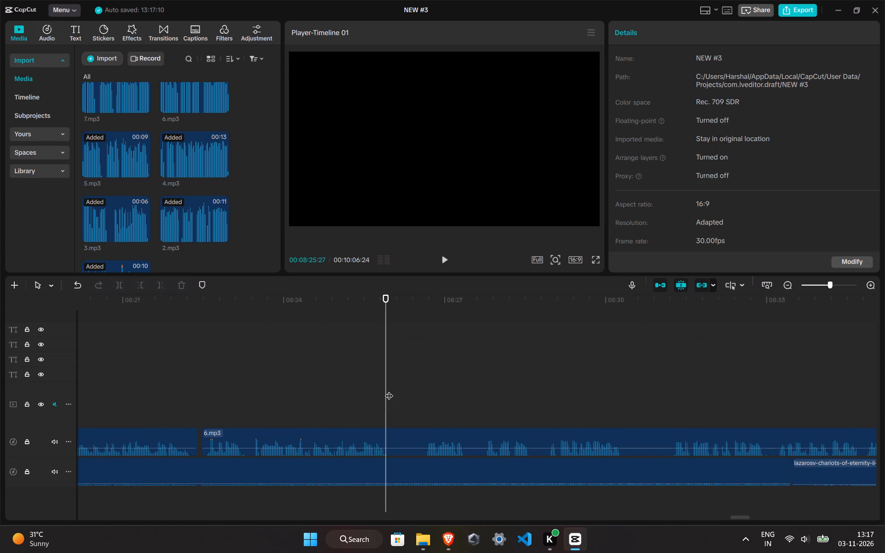
{"action": "key", "text": "ctrl+v"}
{"action": "key", "text": "ctrl+z"}
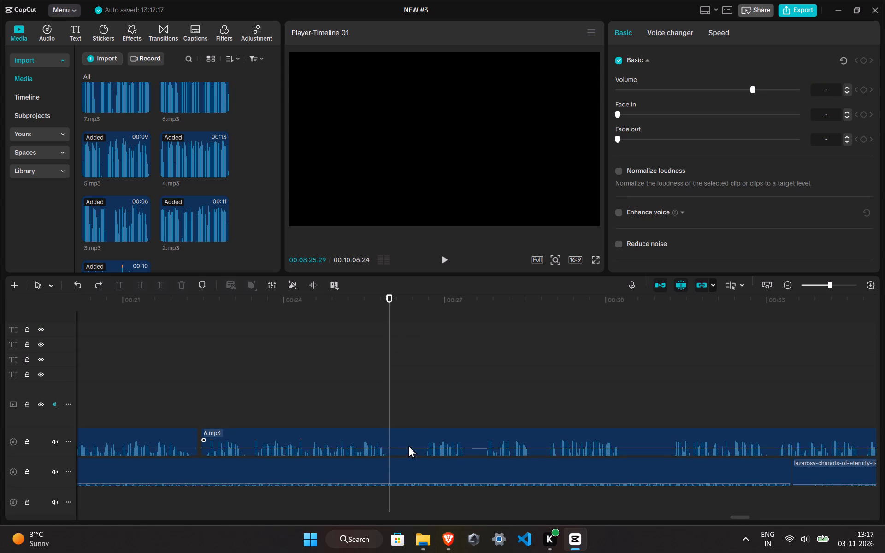
{"action": "left_click", "coordinate": [413, 443], "text": "ctrl"}
{"action": "key", "text": "ctrl+b"}
{"action": "left_click", "coordinate": [422, 410]}
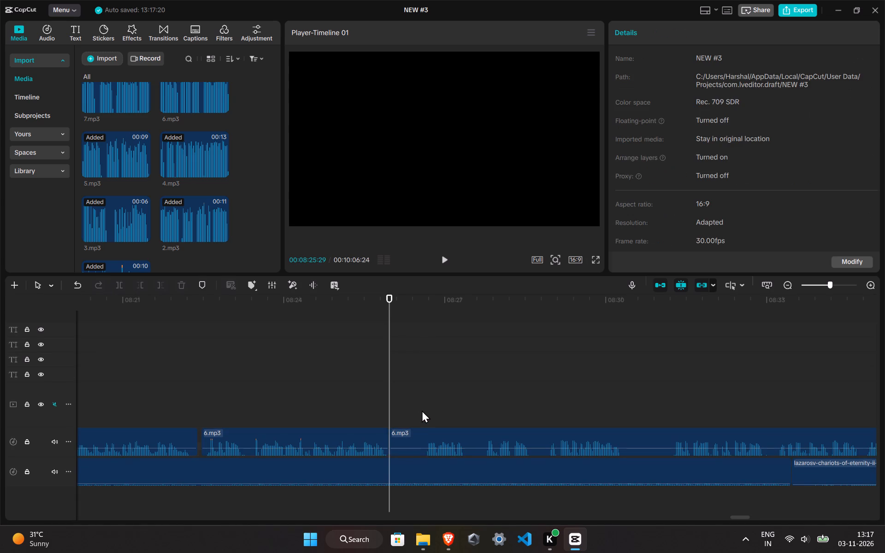
{"action": "key", "text": "ctrl+b"}
{"action": "left_click", "coordinate": [415, 435], "text": "ctrl"}
{"action": "key", "text": "ctrl+b"}
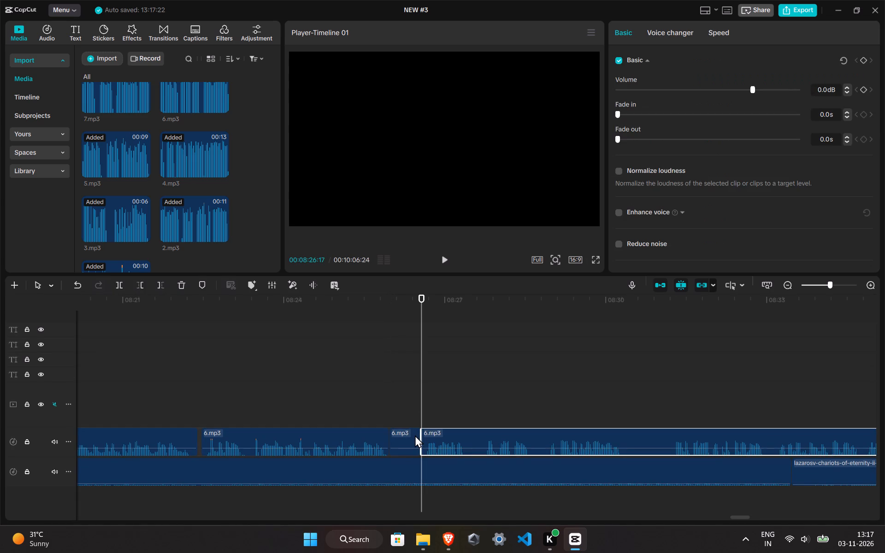
{"action": "left_click", "coordinate": [415, 435]}
{"action": "left_click", "coordinate": [178, 286]}
{"action": "left_click_drag", "start_coordinate": [449, 446], "coordinate": [424, 445]}
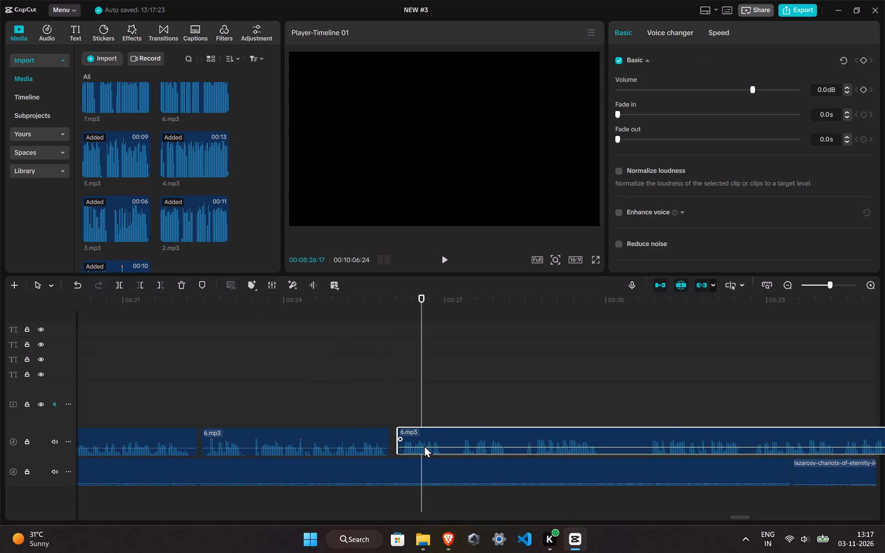
{"action": "left_click_drag", "start_coordinate": [424, 445], "coordinate": [420, 446]}
{"action": "left_click", "coordinate": [342, 390]}
{"action": "key", "text": "space"}
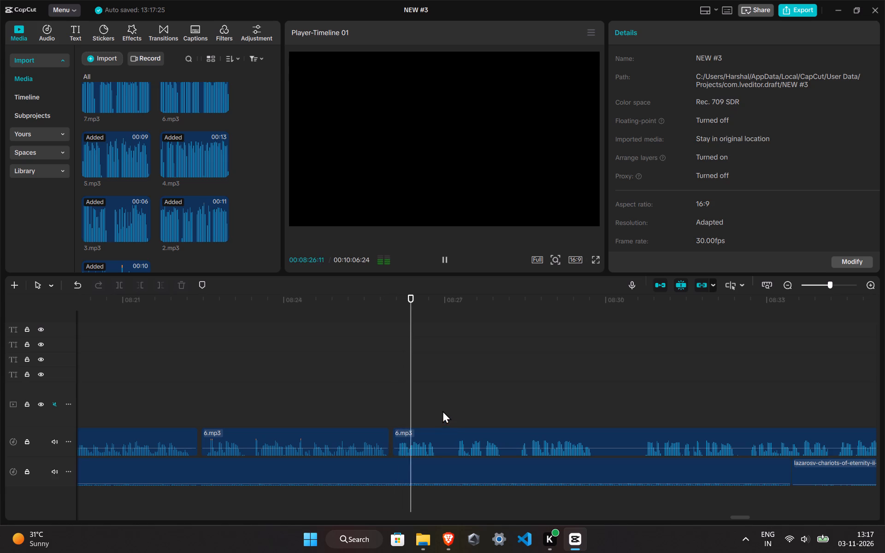
Cut the pause from 08:26:27 to 08:27:04 out of 6.mp3, move the remaining piece back near the previous one, and preview it.
{"action": "left_click", "coordinate": [439, 406]}
{"action": "left_click", "coordinate": [443, 443]}
{"action": "key", "text": "ctrl+b"}
{"action": "scroll", "coordinate": [452, 431], "scroll_direction": "up", "scroll_amount": 2}
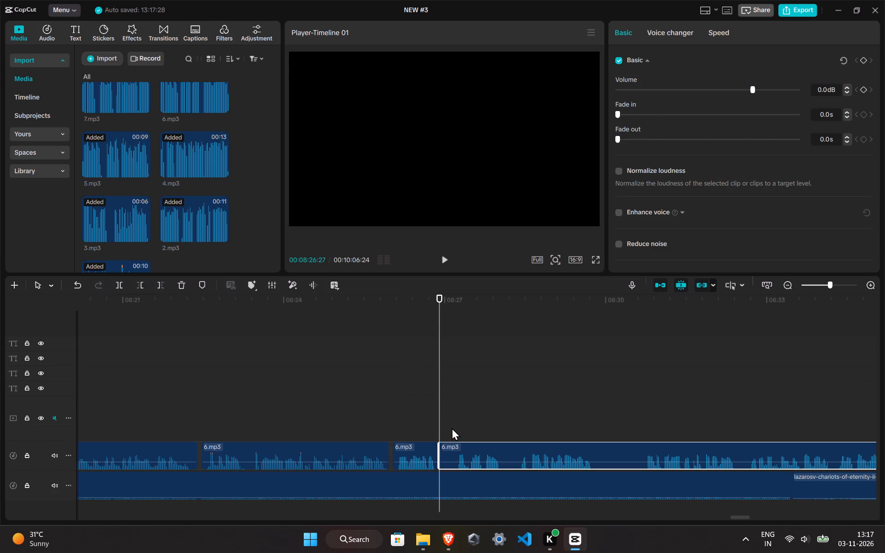
{"action": "left_click", "coordinate": [452, 428]}
{"action": "left_click", "coordinate": [452, 446]}
{"action": "key", "text": "ctrl+b"}
{"action": "left_click", "coordinate": [447, 451], "text": "ctrl"}
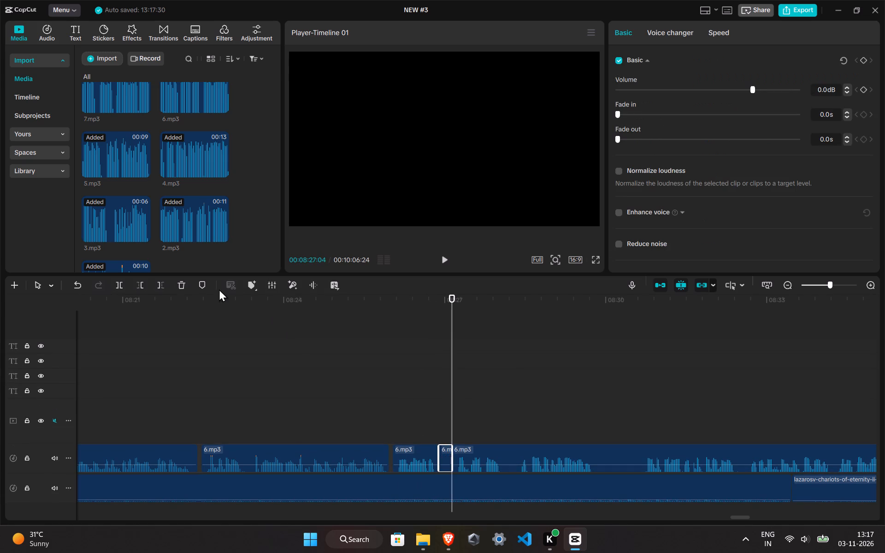
{"action": "left_click", "coordinate": [186, 283]}
{"action": "key", "text": "space"}
{"action": "left_click_drag", "start_coordinate": [489, 454], "coordinate": [480, 454]}
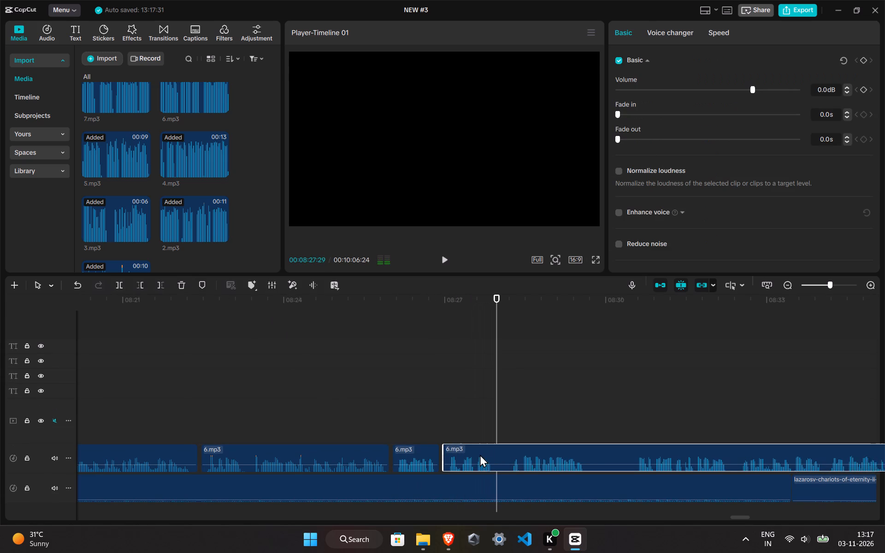
{"action": "left_click_drag", "start_coordinate": [480, 454], "coordinate": [481, 455]}
{"action": "left_click", "coordinate": [366, 398]}
{"action": "key", "text": "space"}
Move the last 6.mp3 piece back to 08:26:27, trim its start up to 08:26:29, and close the gap to the previous piece.
{"action": "scroll", "coordinate": [440, 417], "scroll_direction": "up", "scroll_amount": 8, "text": "ctrl"}
{"action": "left_click_drag", "start_coordinate": [465, 444], "coordinate": [459, 445]}
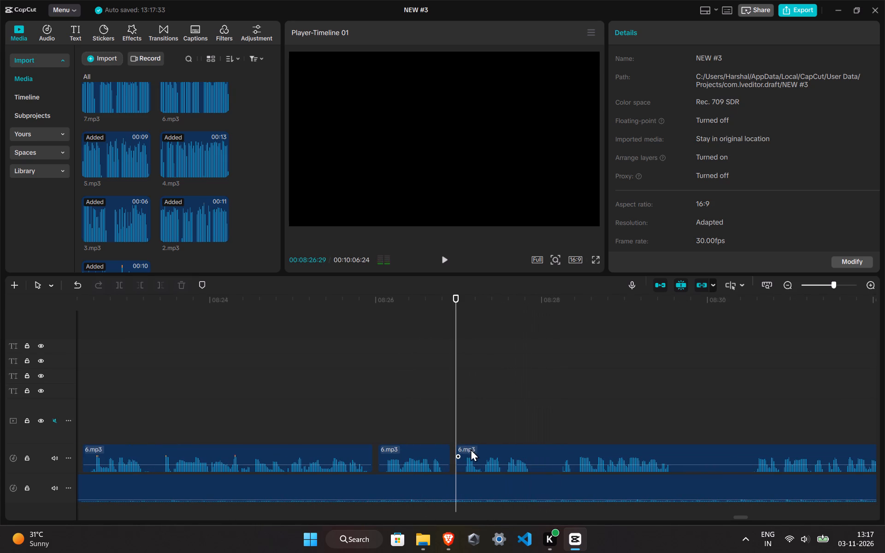
{"action": "left_click_drag", "start_coordinate": [474, 449], "coordinate": [470, 450]}
{"action": "left_click", "coordinate": [457, 435]}
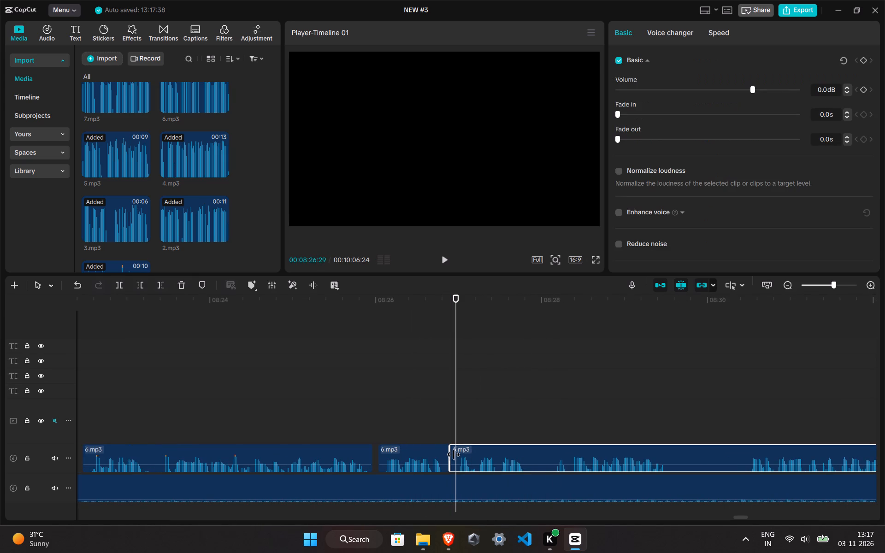
{"action": "left_click", "coordinate": [453, 455], "text": "ctrl"}
{"action": "key", "text": "ctrl+b"}
{"action": "left_click", "coordinate": [453, 455], "text": "ctrl"}
{"action": "left_click", "coordinate": [453, 455]}
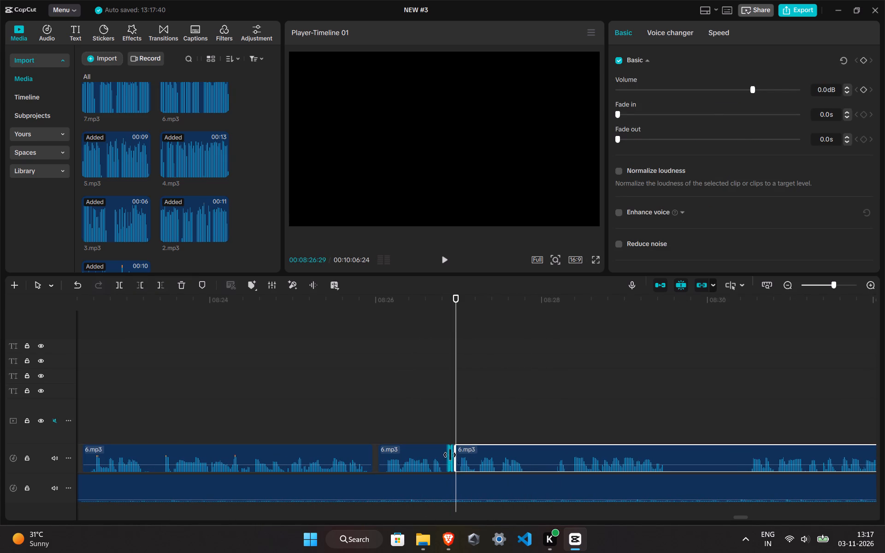
{"action": "left_click", "coordinate": [450, 455]}
{"action": "left_click", "coordinate": [452, 454]}
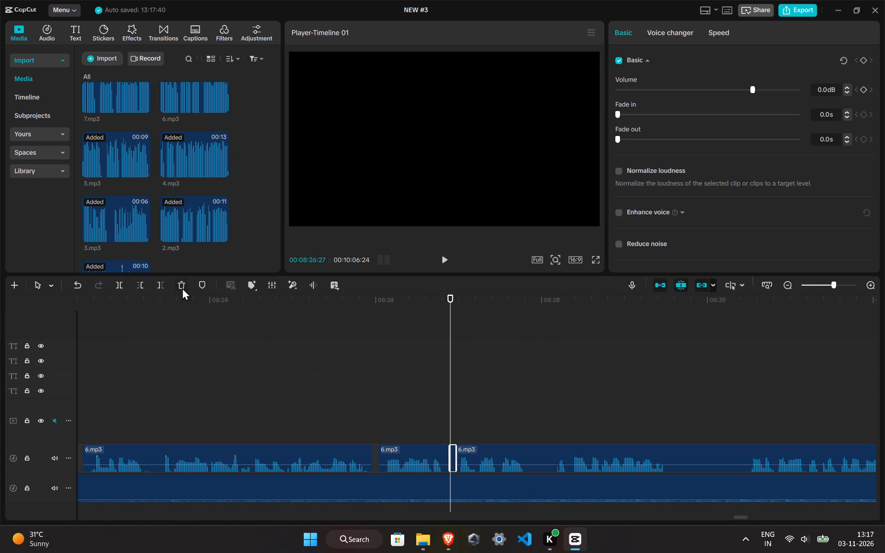
{"action": "left_click", "coordinate": [182, 286]}
{"action": "left_click_drag", "start_coordinate": [491, 451], "coordinate": [486, 452]}
{"action": "left_click", "coordinate": [405, 407]}
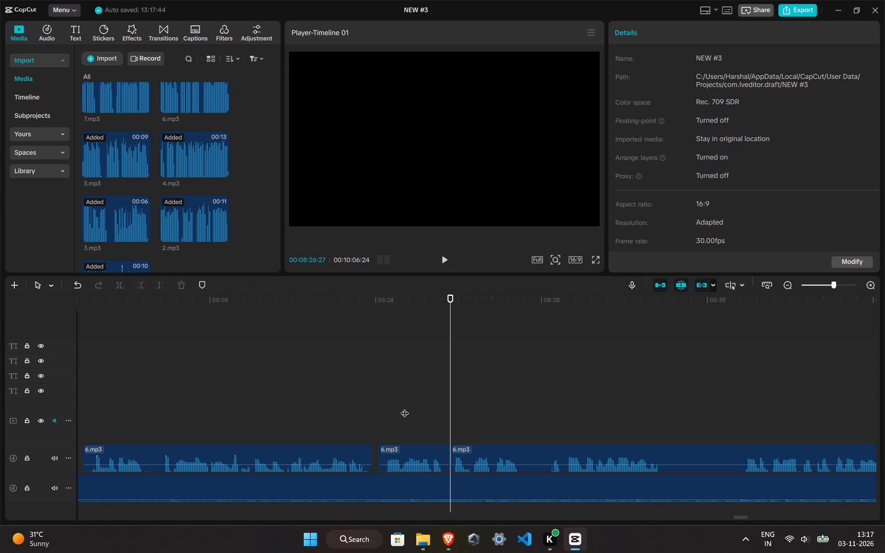
Cut the pause from about 08:27:22 to 08:28:02 out of 6.mp3, move the remaining piece back leaving a short gap, and preview it.
{"action": "key", "text": "space"}
{"action": "scroll", "coordinate": [537, 452], "scroll_direction": "up", "scroll_amount": 1}
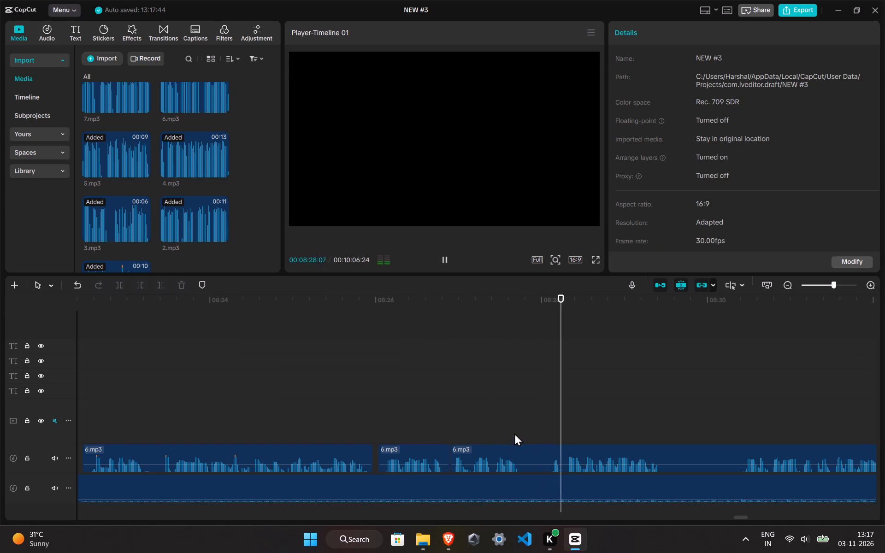
{"action": "left_click", "coordinate": [519, 432]}
{"action": "left_click", "coordinate": [525, 450]}
{"action": "scroll", "coordinate": [522, 420], "scroll_direction": "up", "scroll_amount": 4, "text": "ctrl"}
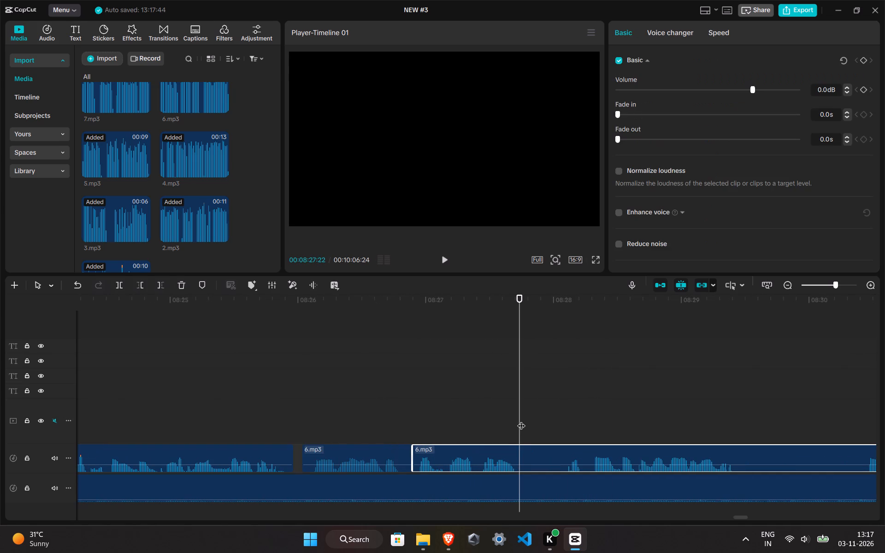
{"action": "left_click", "coordinate": [521, 420], "text": "ctrl"}
{"action": "key", "text": "ctrl+b"}
{"action": "left_click_drag", "start_coordinate": [558, 422], "coordinate": [563, 423]}
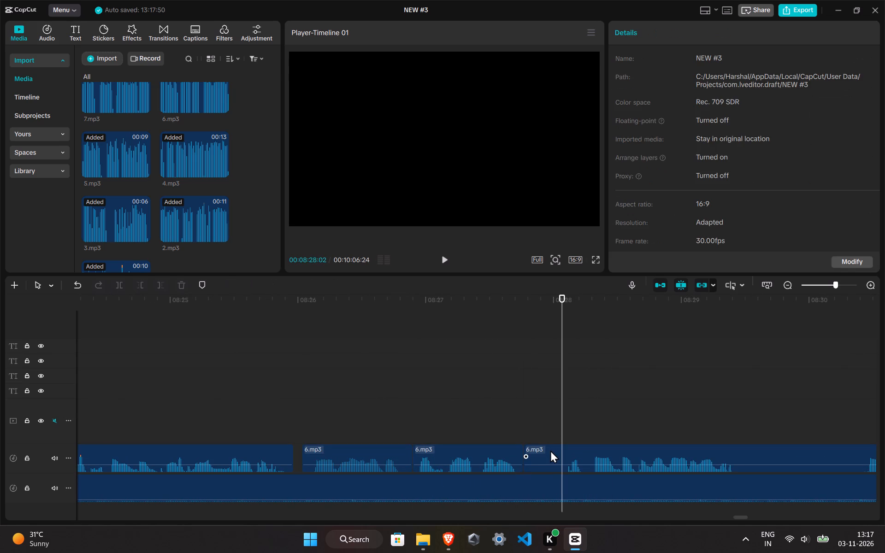
{"action": "left_click", "coordinate": [550, 451], "text": "ctrl"}
{"action": "key", "text": "ctrl+b"}
{"action": "left_click", "coordinate": [550, 451], "text": "ctrl"}
{"action": "left_click", "coordinate": [179, 286]}
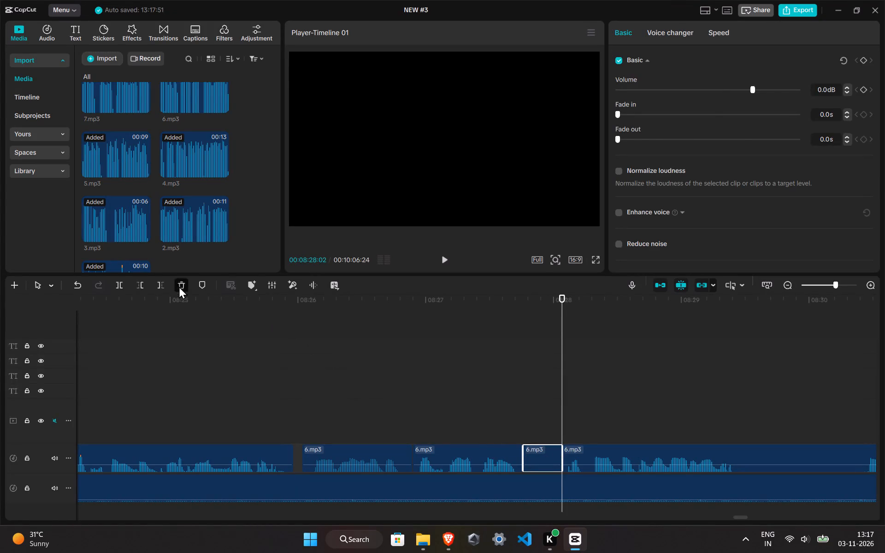
{"action": "left_click_drag", "start_coordinate": [603, 450], "coordinate": [572, 450]}
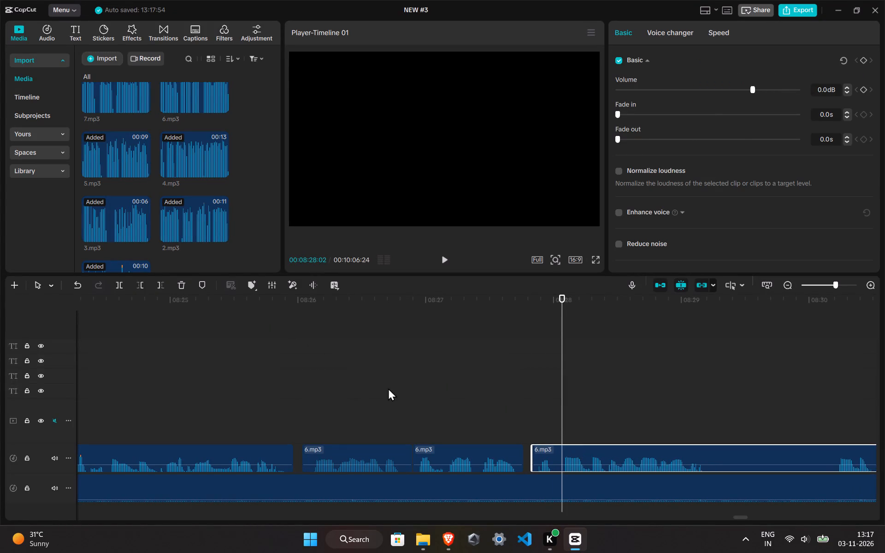
{"action": "left_click", "coordinate": [388, 388]}
{"action": "key", "text": "space"}
Cut the pause from 08:29:07 to 08:30:03 out of 6.mp3, move the remaining piece back against the previous one, and preview it.
{"action": "left_click_drag", "start_coordinate": [743, 518], "coordinate": [743, 518]}
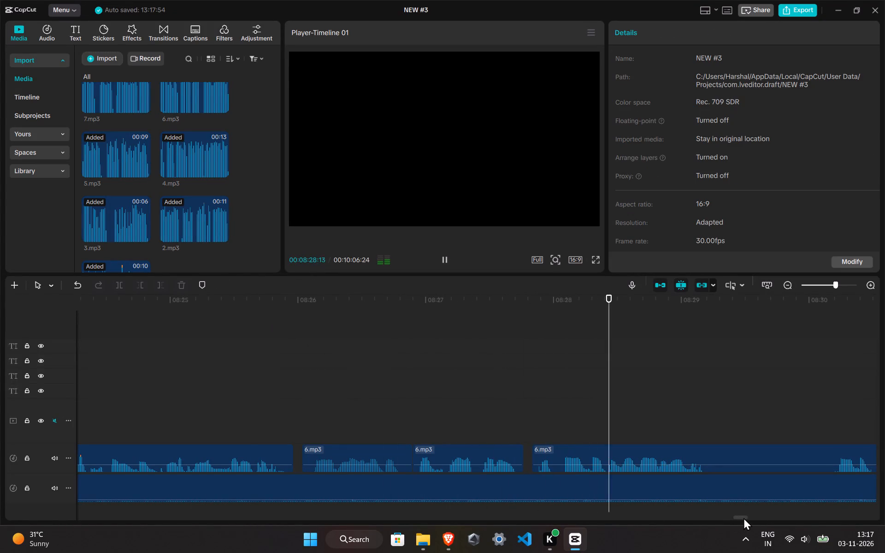
{"action": "left_click_drag", "start_coordinate": [743, 518], "coordinate": [748, 516]}
{"action": "left_click", "coordinate": [175, 417]}
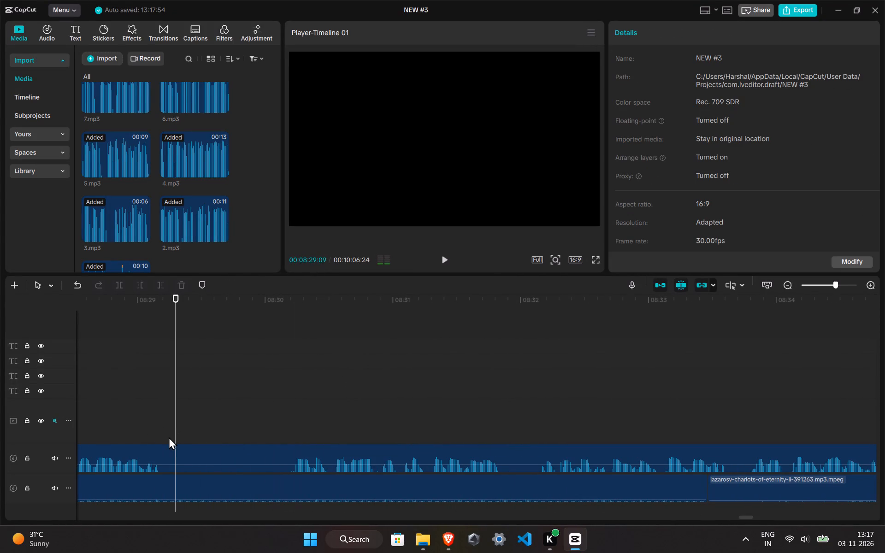
{"action": "left_click", "coordinate": [169, 437]}
{"action": "left_click", "coordinate": [172, 457]}
{"action": "key", "text": "ctrl+b"}
{"action": "left_click", "coordinate": [279, 424]}
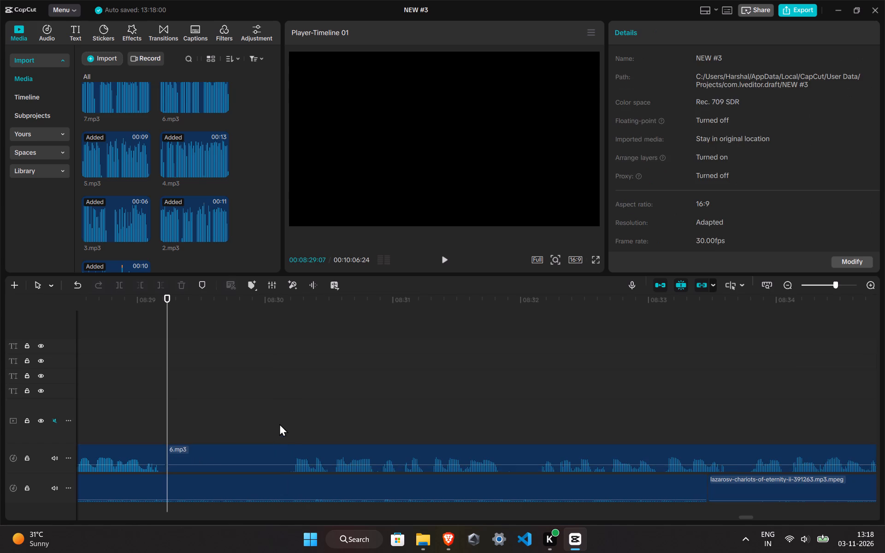
{"action": "left_click", "coordinate": [271, 463], "text": "ctrl"}
{"action": "key", "text": "ctrl+b"}
{"action": "left_click", "coordinate": [271, 463]}
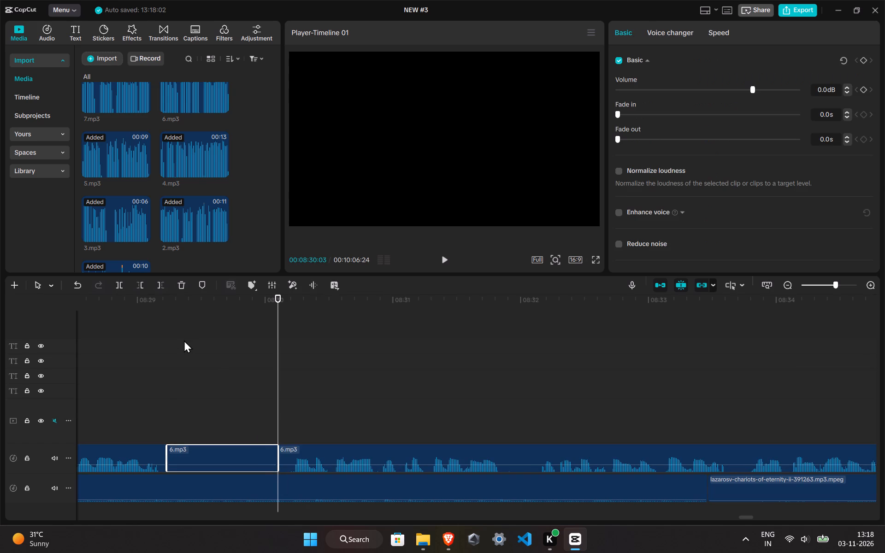
{"action": "left_click", "coordinate": [189, 295]}
{"action": "left_click", "coordinate": [185, 286]}
{"action": "left_click_drag", "start_coordinate": [311, 466], "coordinate": [271, 465]}
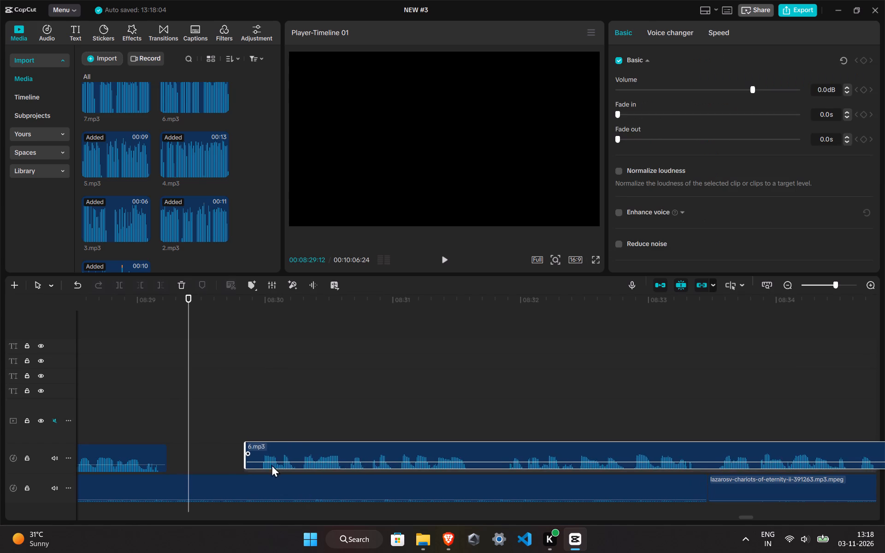
{"action": "left_click_drag", "start_coordinate": [271, 465], "coordinate": [202, 465]}
{"action": "left_click", "coordinate": [140, 422]}
{"action": "key", "text": "space"}
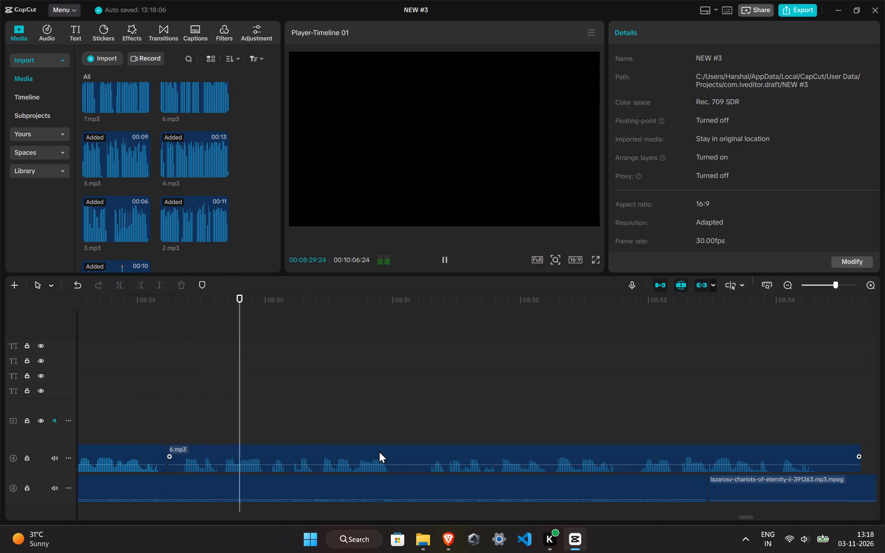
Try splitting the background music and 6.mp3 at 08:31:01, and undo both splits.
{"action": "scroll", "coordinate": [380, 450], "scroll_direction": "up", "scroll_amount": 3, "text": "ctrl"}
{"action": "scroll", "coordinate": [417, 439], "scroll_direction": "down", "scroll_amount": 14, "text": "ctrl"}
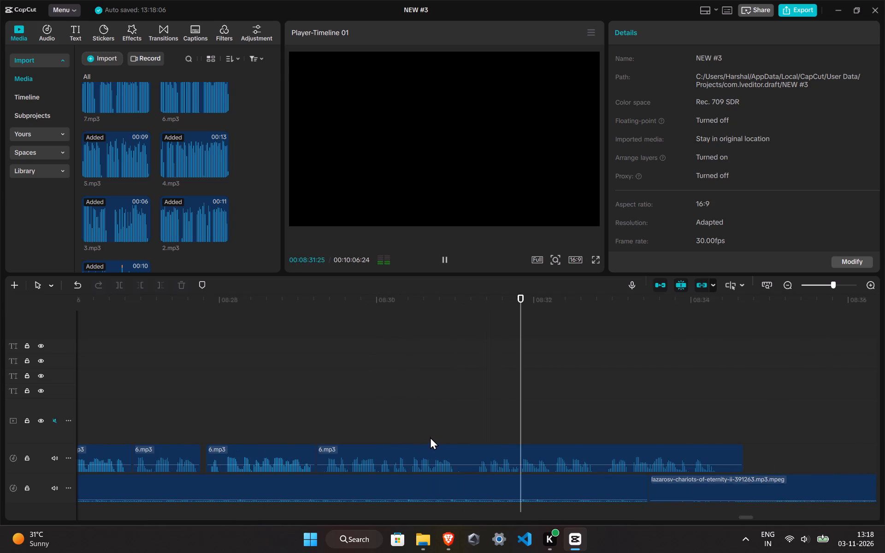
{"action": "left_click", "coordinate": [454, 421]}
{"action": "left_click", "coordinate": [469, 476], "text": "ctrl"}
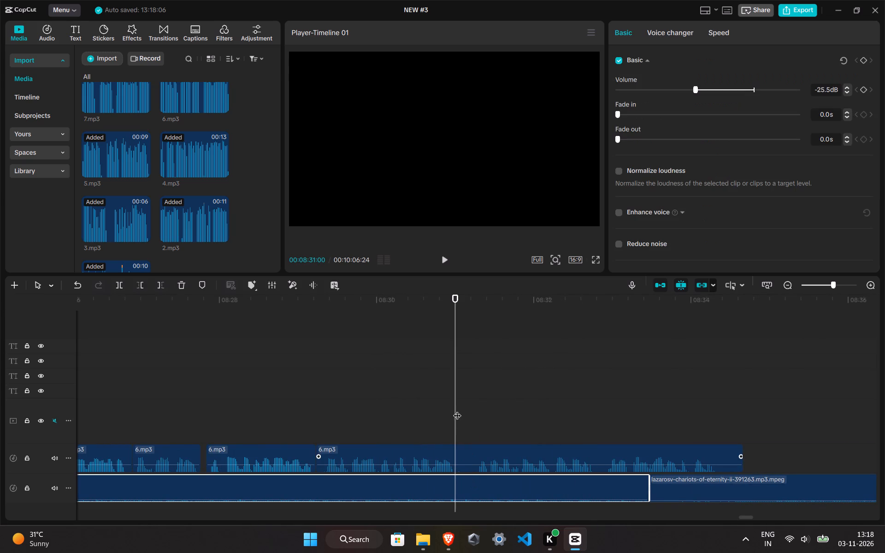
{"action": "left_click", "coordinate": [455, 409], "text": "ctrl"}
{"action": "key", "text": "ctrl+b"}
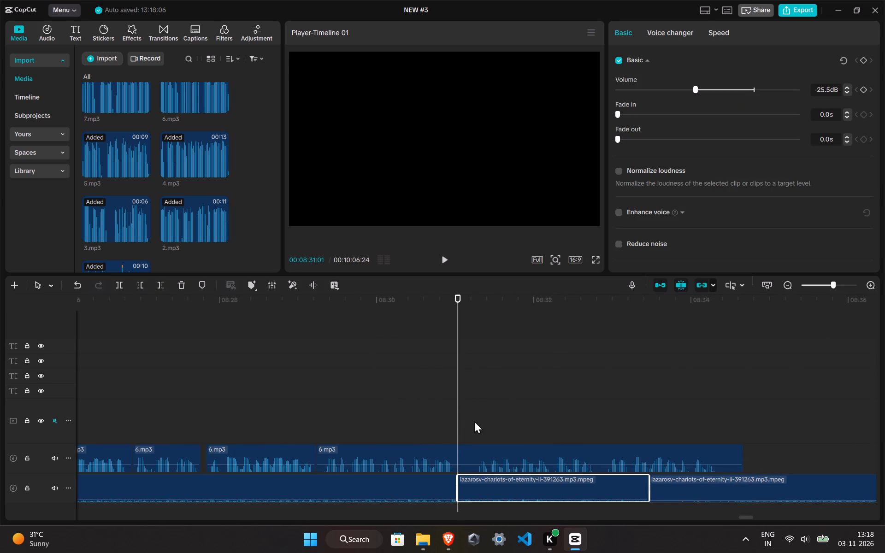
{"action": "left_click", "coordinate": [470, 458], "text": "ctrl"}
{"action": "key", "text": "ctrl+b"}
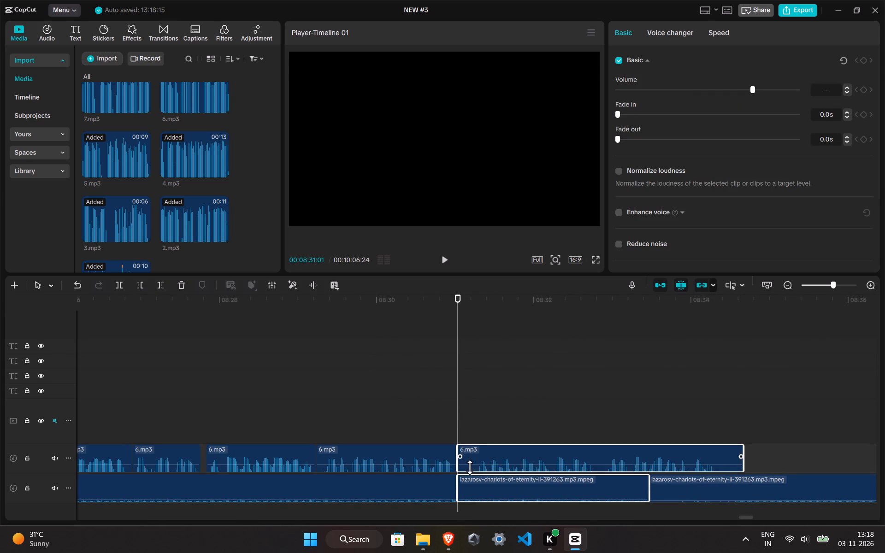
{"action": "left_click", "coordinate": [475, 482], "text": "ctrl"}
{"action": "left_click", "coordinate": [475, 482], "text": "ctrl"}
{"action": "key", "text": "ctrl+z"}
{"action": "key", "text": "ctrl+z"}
Cut the pause from 08:31:01 to 08:31:07 out of 6.mp3 only, move the remaining piece back against the previous one, and preview it.
{"action": "left_click", "coordinate": [466, 459], "text": "ctrl"}
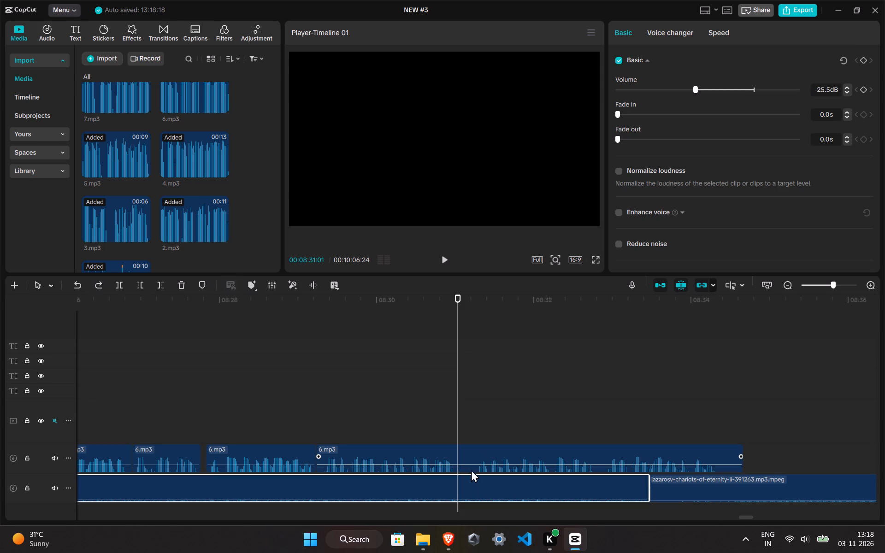
{"action": "left_click", "coordinate": [473, 477], "text": "ctrl"}
{"action": "left_click", "coordinate": [468, 457], "text": "ctrl"}
{"action": "left_click", "coordinate": [472, 487]}
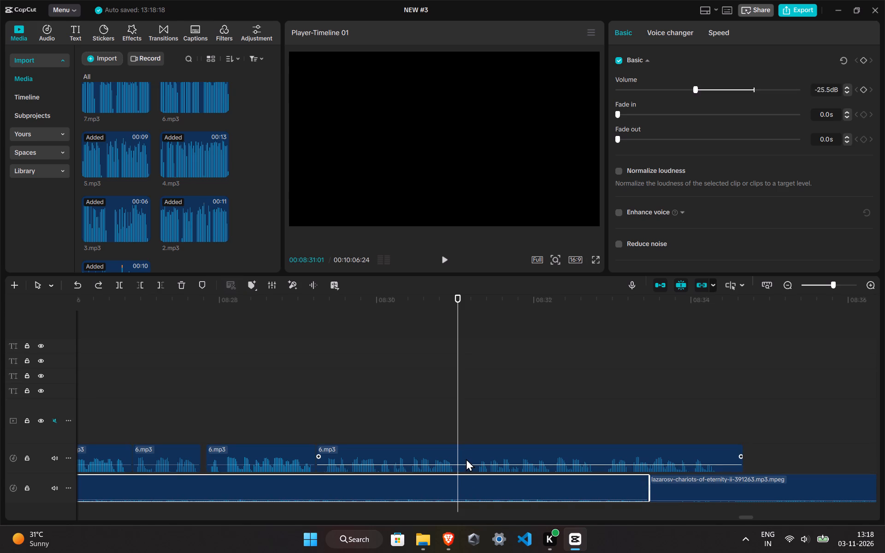
{"action": "left_click", "coordinate": [466, 459]}
{"action": "key", "text": "ctrl+b"}
{"action": "left_click_drag", "start_coordinate": [475, 415], "coordinate": [474, 423]}
{"action": "key", "text": "ctrl+b"}
{"action": "left_click", "coordinate": [466, 467], "text": "ctrl"}
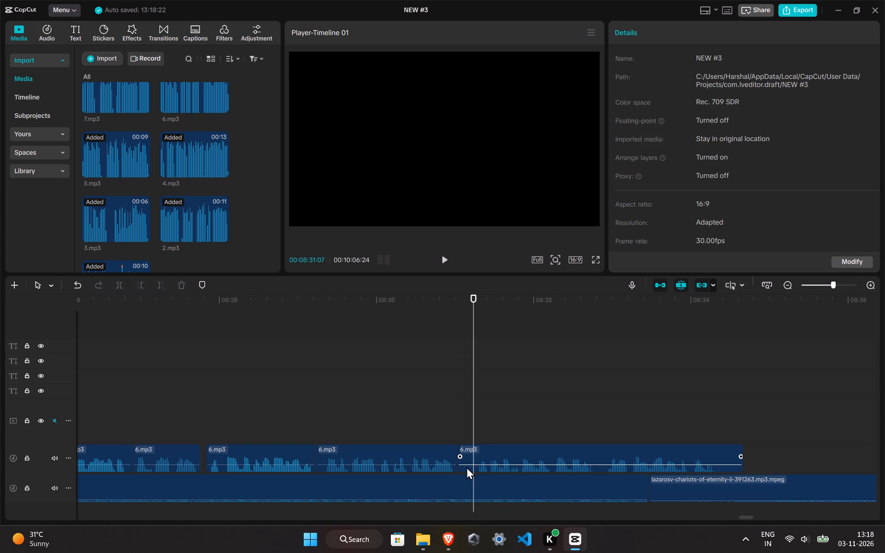
{"action": "key", "text": "ctrl+b"}
{"action": "left_click", "coordinate": [463, 456]}
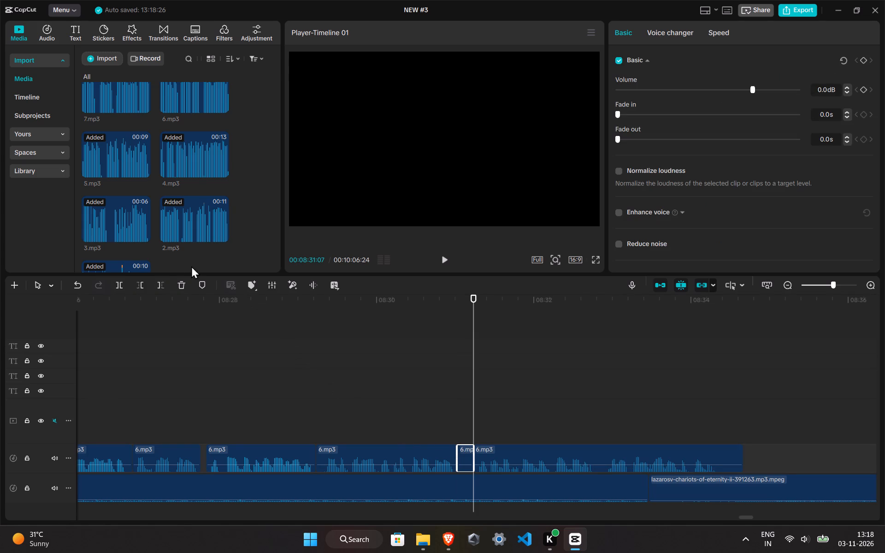
{"action": "left_click", "coordinate": [185, 279]}
{"action": "left_click_drag", "start_coordinate": [512, 447], "coordinate": [507, 447]}
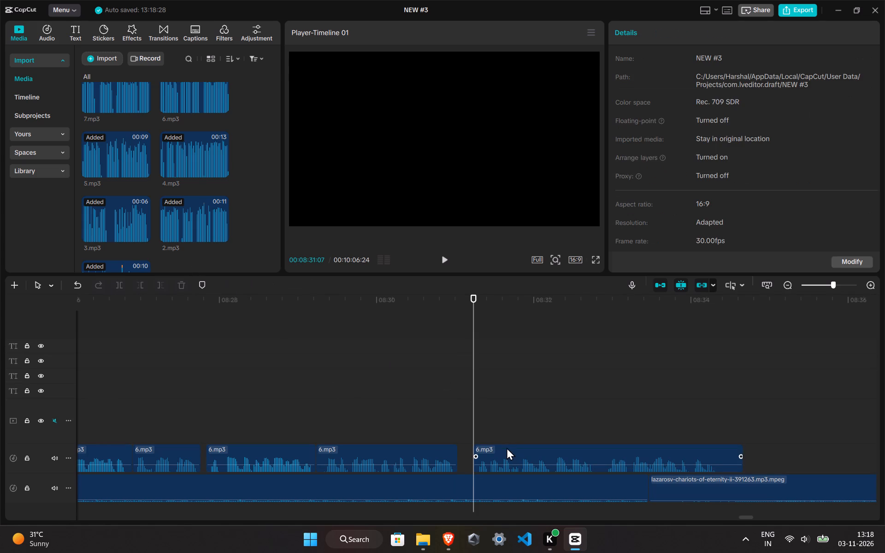
{"action": "left_click_drag", "start_coordinate": [507, 447], "coordinate": [492, 447]}
{"action": "left_click_drag", "start_coordinate": [500, 482], "coordinate": [504, 471]}
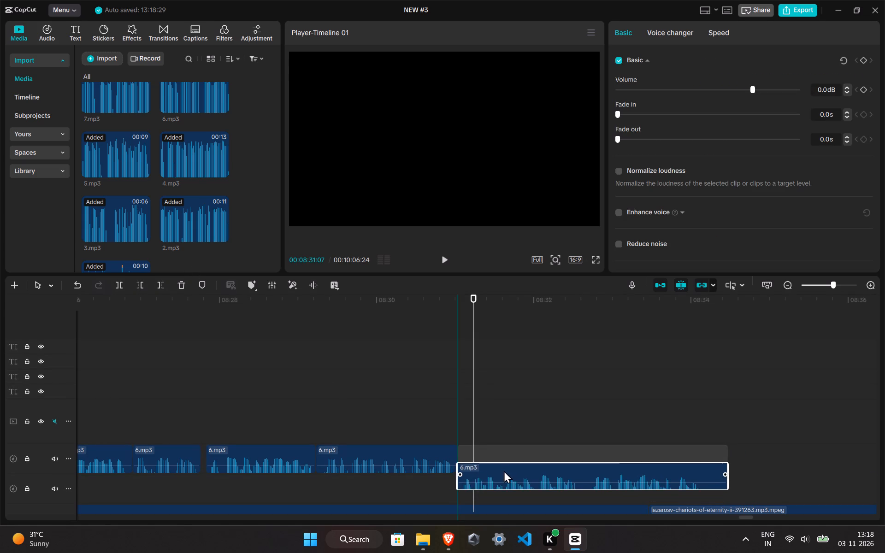
{"action": "left_click_drag", "start_coordinate": [504, 471], "coordinate": [505, 468]}
{"action": "left_click", "coordinate": [505, 468]}
{"action": "left_click", "coordinate": [414, 411]}
{"action": "key", "text": "space"}
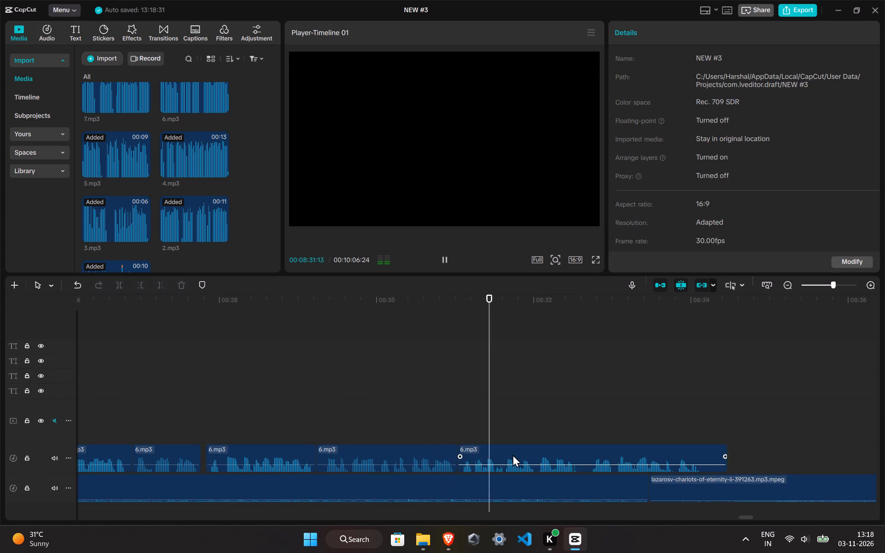
Listen to the end of 6.mp3, place 7.mp3 on the voice-over track a short gap after 08:34:14, and start previewing it.
{"action": "scroll", "coordinate": [515, 454], "scroll_direction": "down", "scroll_amount": 10, "text": "ctrl"}
{"action": "left_click_drag", "start_coordinate": [747, 517], "coordinate": [748, 517]}
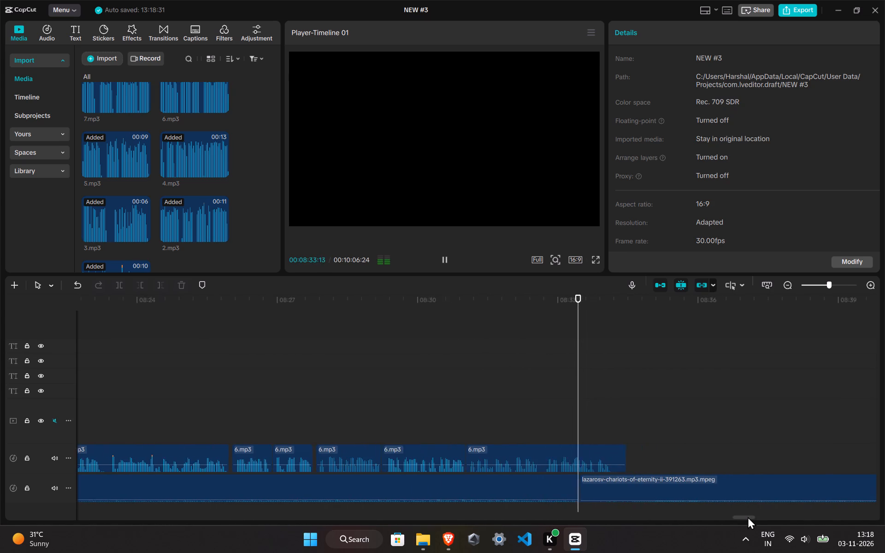
{"action": "left_click_drag", "start_coordinate": [748, 517], "coordinate": [755, 516]}
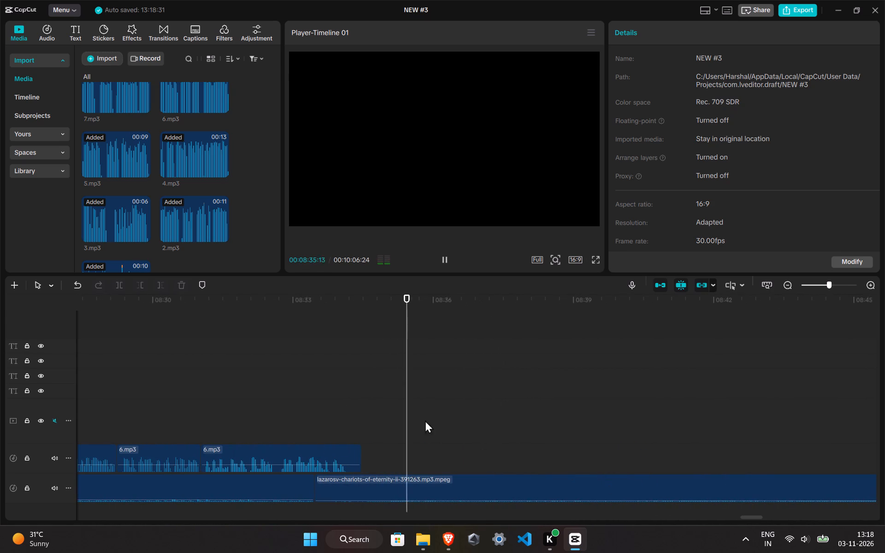
{"action": "left_click", "coordinate": [364, 400]}
{"action": "scroll", "coordinate": [364, 400], "scroll_direction": "down", "scroll_amount": 6, "text": "ctrl"}
{"action": "scroll", "coordinate": [133, 141], "scroll_direction": "up", "scroll_amount": 2}
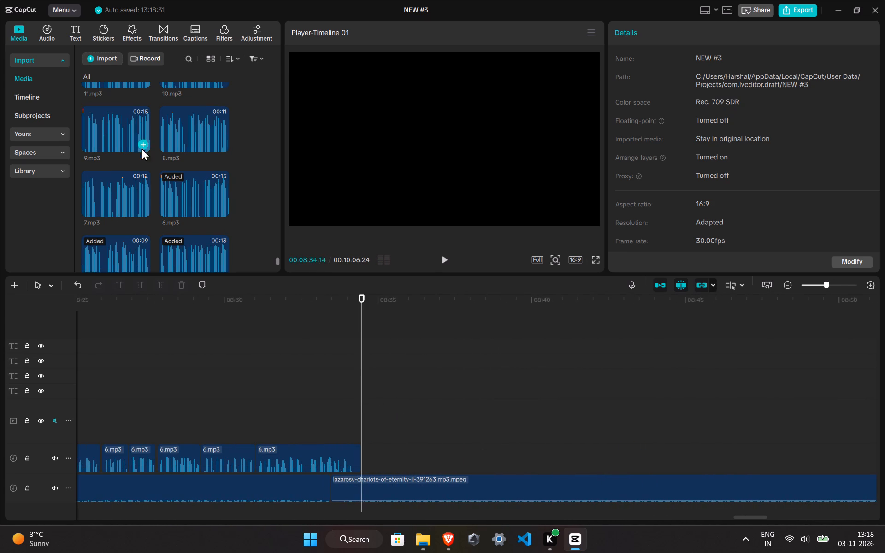
{"action": "left_click_drag", "start_coordinate": [119, 180], "coordinate": [366, 452]}
{"action": "left_click", "coordinate": [322, 400]}
{"action": "key", "text": "space"}
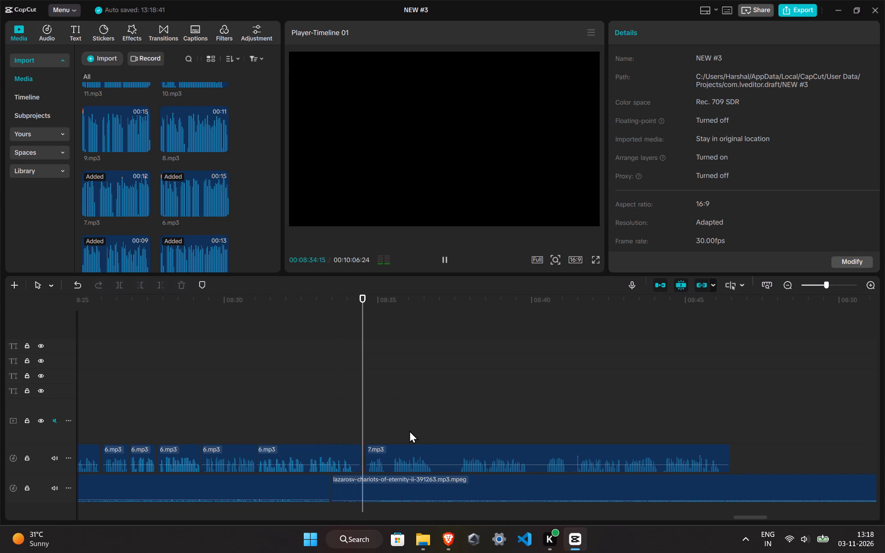
Cut the pause from 08:36:29 to 08:37:18 out of 7.mp3, move the remaining piece back leaving a short gap, and preview it.
{"action": "scroll", "coordinate": [396, 436], "scroll_direction": "up", "scroll_amount": 5, "text": "ctrl"}
{"action": "scroll", "coordinate": [396, 437], "scroll_direction": "down", "scroll_amount": 6, "text": "ctrl"}
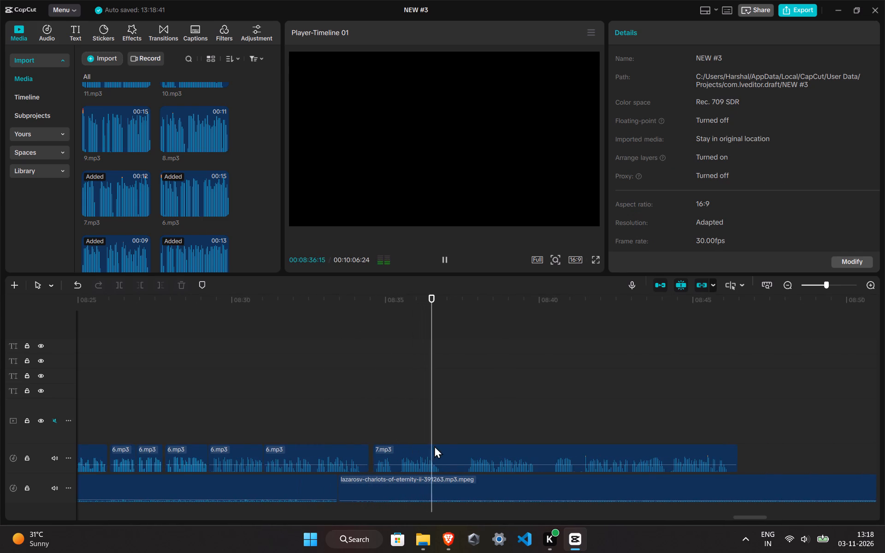
{"action": "left_click", "coordinate": [446, 436]}
{"action": "left_click", "coordinate": [448, 470], "text": "ctrl"}
{"action": "key", "text": "ctrl+b"}
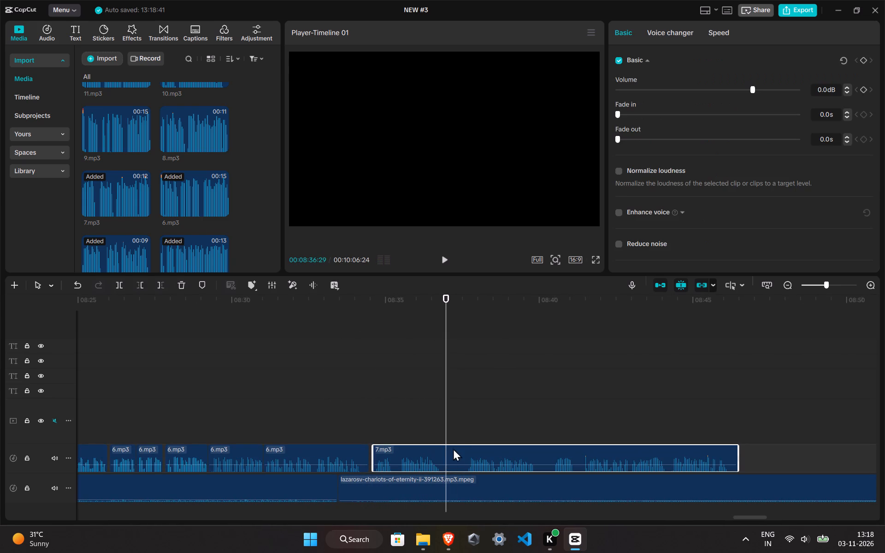
{"action": "left_click_drag", "start_coordinate": [464, 426], "coordinate": [465, 437]}
{"action": "left_click", "coordinate": [459, 457], "text": "ctrl"}
{"action": "key", "text": "ctrl+b"}
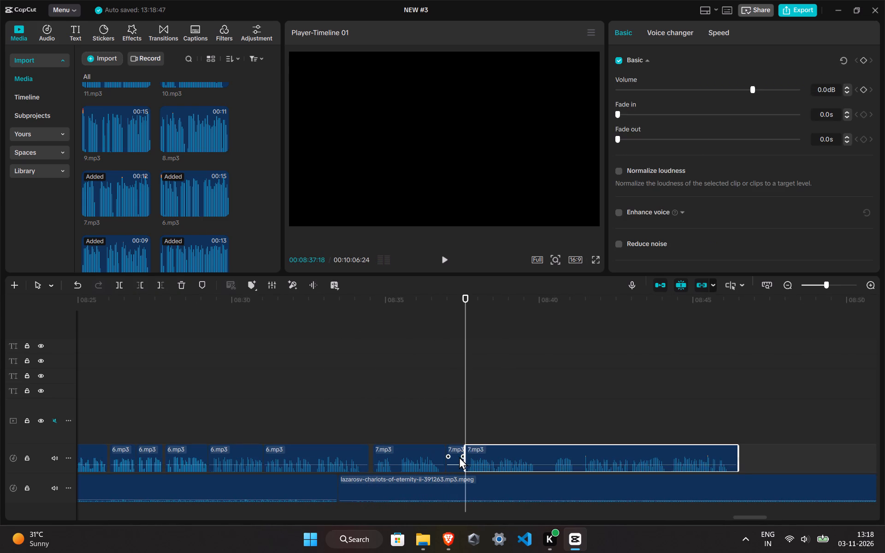
{"action": "left_click", "coordinate": [459, 457]}
{"action": "left_click", "coordinate": [182, 288]}
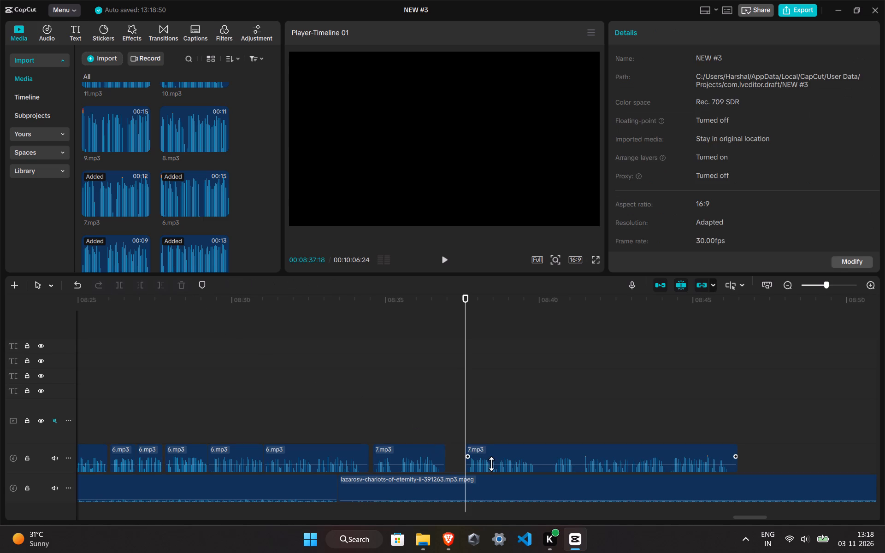
{"action": "left_click_drag", "start_coordinate": [489, 457], "coordinate": [478, 457]}
{"action": "left_click", "coordinate": [386, 422]}
{"action": "key", "text": "space"}
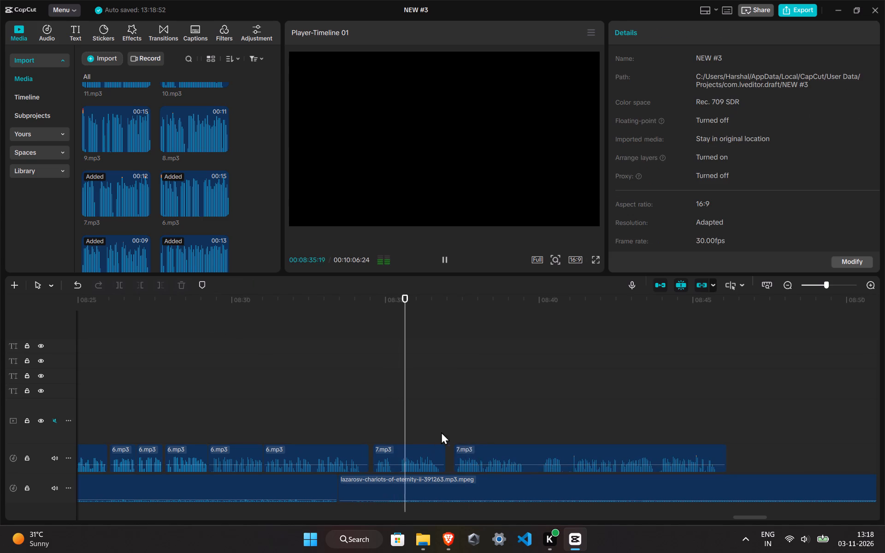
Cut the pause from 08:35:06 to 08:35:13 out of 7.mp3 on the voice-over track.
{"action": "scroll", "coordinate": [419, 432], "scroll_direction": "up", "scroll_amount": 15, "text": "ctrl"}
{"action": "left_click", "coordinate": [345, 415]}
{"action": "left_click", "coordinate": [360, 422]}
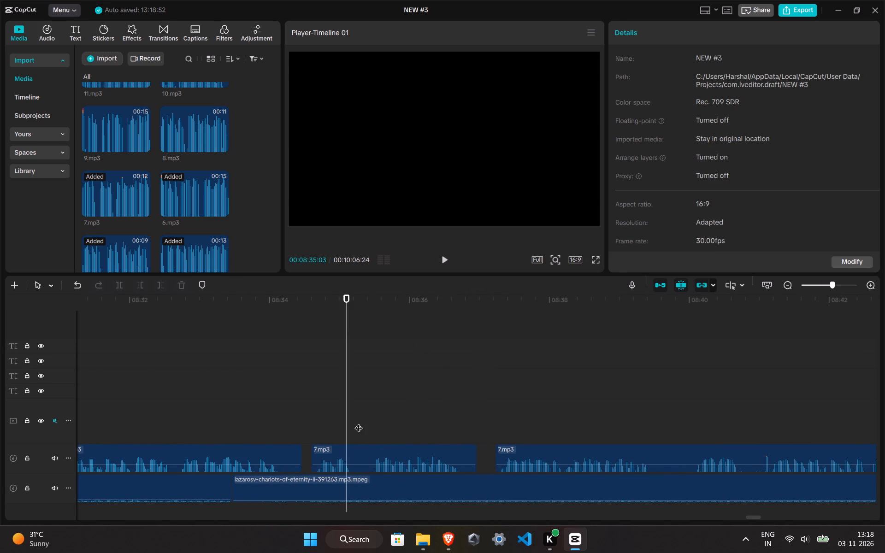
{"action": "left_click", "coordinate": [359, 422]}
{"action": "double_click", "coordinate": [355, 424]}
{"action": "left_click", "coordinate": [365, 452], "text": "ctrl"}
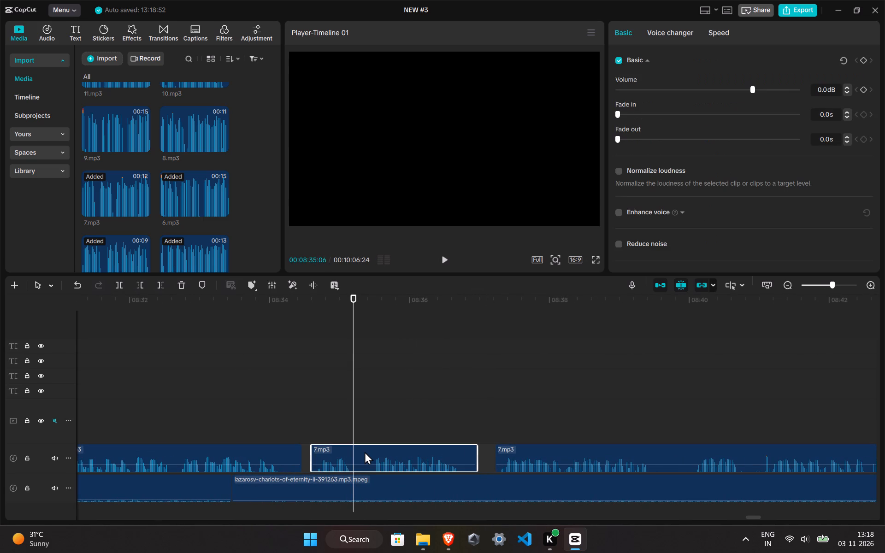
{"action": "key", "text": "ctrl+b"}
{"action": "left_click", "coordinate": [369, 435]}
{"action": "left_click", "coordinate": [369, 454]}
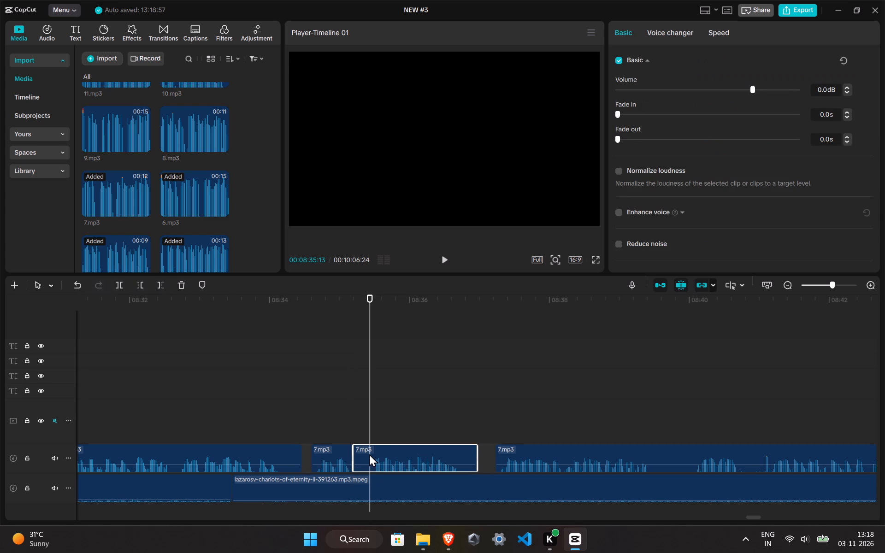
{"action": "key", "text": "ctrl+b"}
{"action": "left_click", "coordinate": [364, 455], "text": "ctrl"}
{"action": "left_click", "coordinate": [182, 290]}
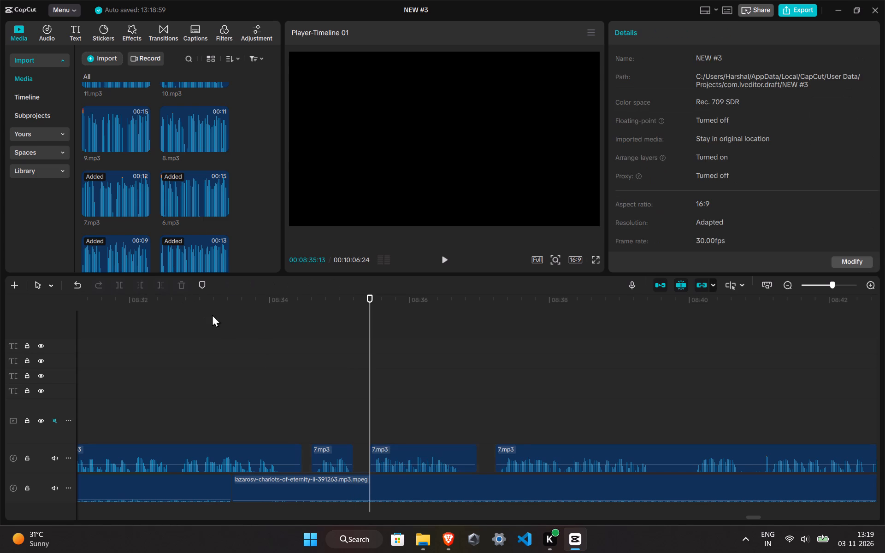
Move the short 7.mp3 piece after the cut back against the piece ending at 08:35:06, and preview the join up to 08:36:16.
{"action": "left_click_drag", "start_coordinate": [398, 458], "coordinate": [386, 458]}
{"action": "left_click", "coordinate": [276, 404]}
{"action": "key", "text": "space"}
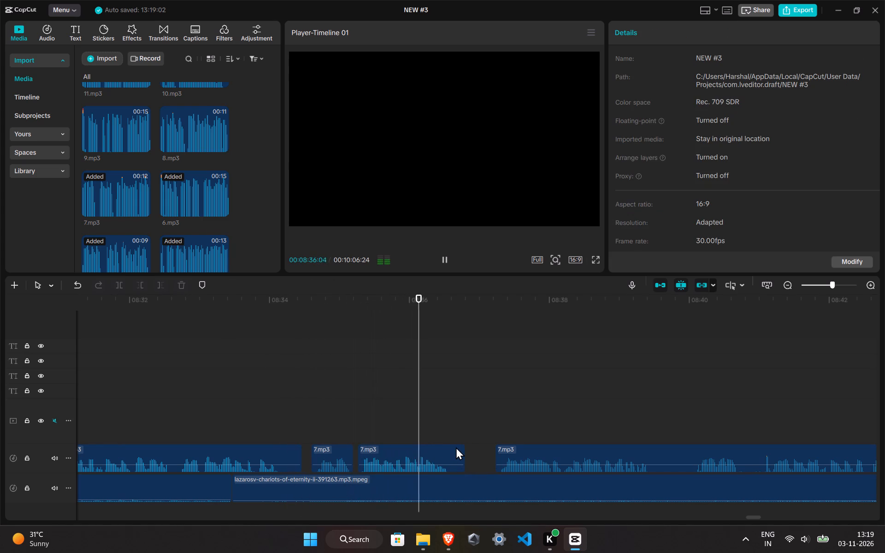
{"action": "left_click_drag", "start_coordinate": [459, 448], "coordinate": [454, 448]}
{"action": "double_click", "coordinate": [358, 415]}
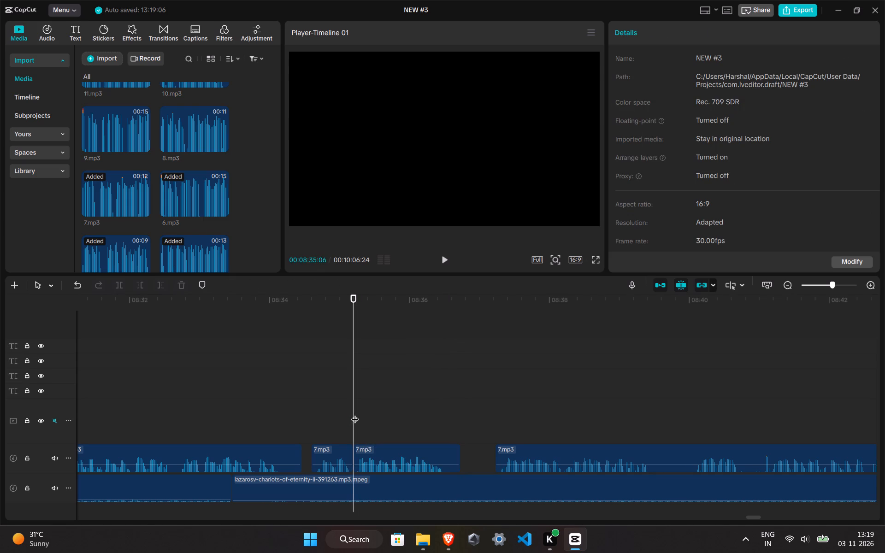
{"action": "left_click", "coordinate": [353, 413]}
{"action": "left_click", "coordinate": [349, 412]}
{"action": "key", "text": "space"}
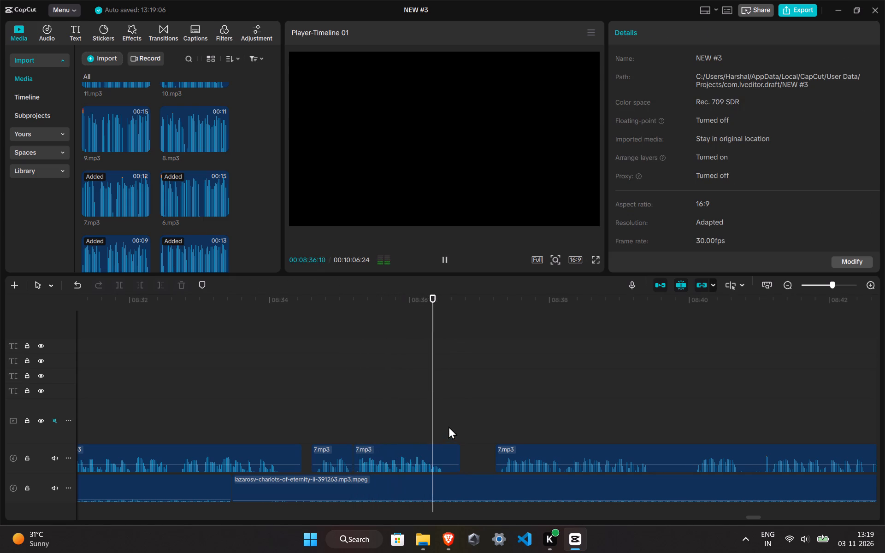
{"action": "left_click_drag", "start_coordinate": [447, 426], "coordinate": [447, 430]}
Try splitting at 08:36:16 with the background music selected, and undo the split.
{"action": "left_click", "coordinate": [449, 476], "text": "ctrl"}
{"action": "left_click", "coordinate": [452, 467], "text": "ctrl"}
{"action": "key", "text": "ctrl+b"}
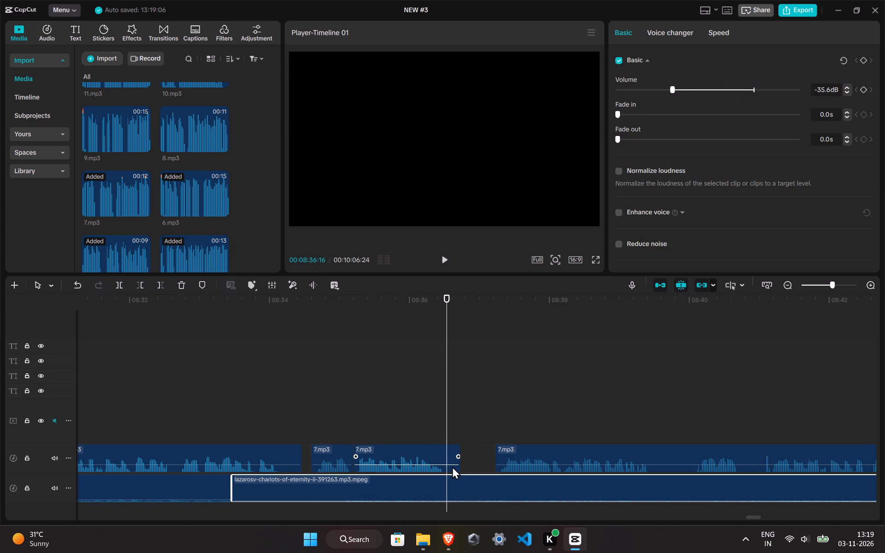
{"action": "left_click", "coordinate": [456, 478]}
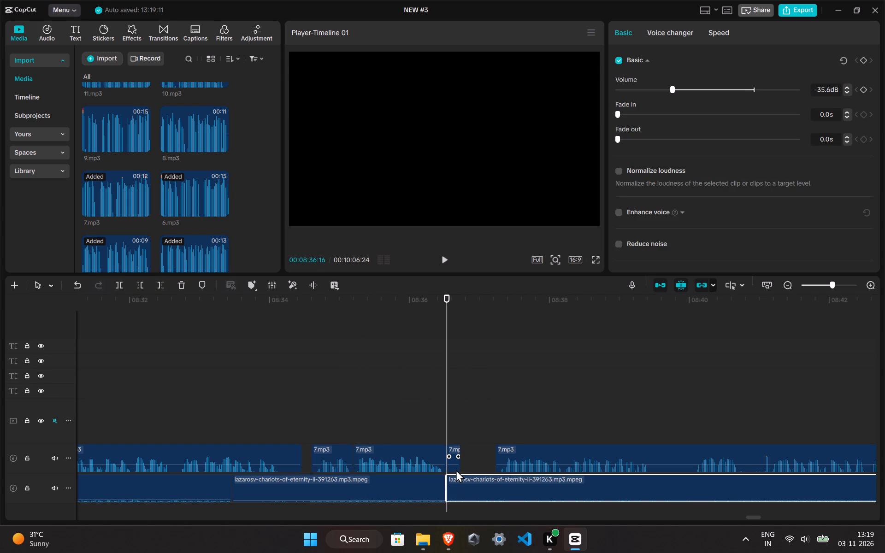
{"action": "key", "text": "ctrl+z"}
Trim the silent end of the 7.mp3 piece after 08:36:16, move the following 7.mp3 piece back against it, and preview it.
{"action": "left_click", "coordinate": [453, 464], "text": "ctrl"}
{"action": "key", "text": "ctrl+b"}
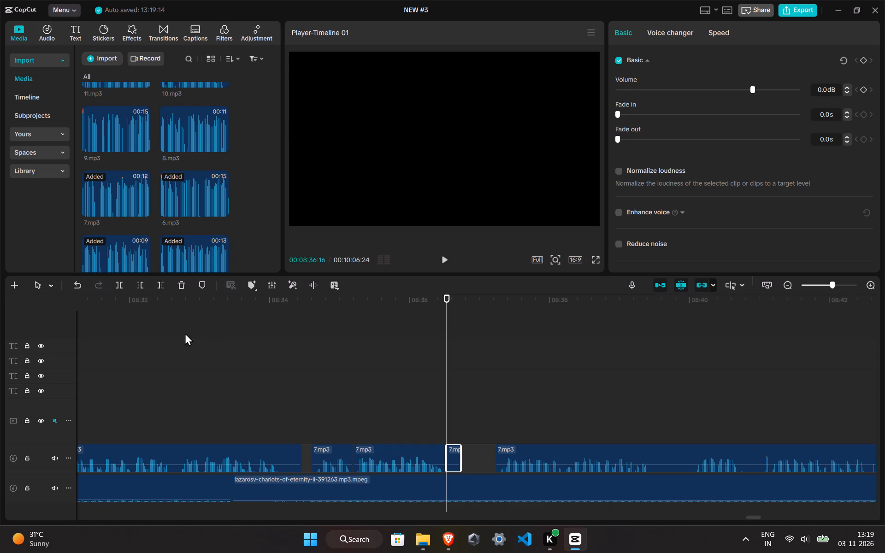
{"action": "left_click", "coordinate": [189, 280]}
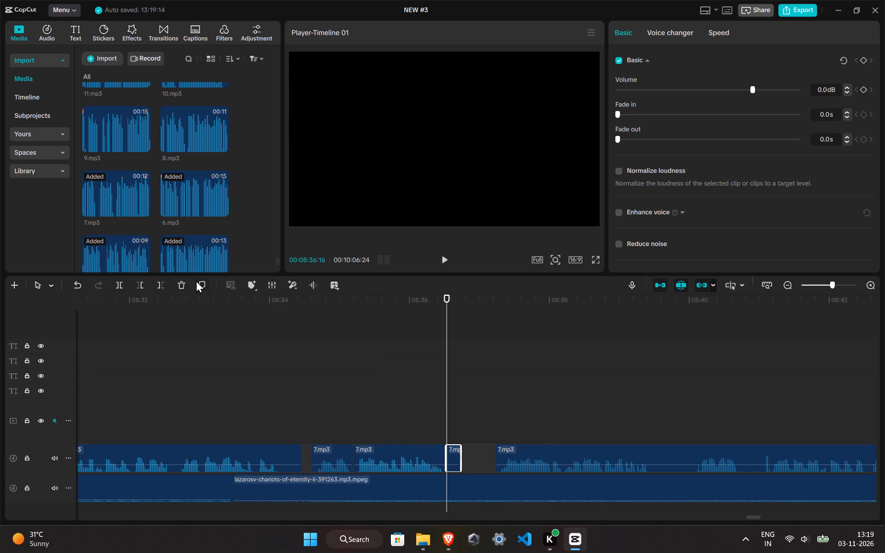
{"action": "left_click", "coordinate": [188, 280]}
{"action": "left_click_drag", "start_coordinate": [550, 456], "coordinate": [508, 454]}
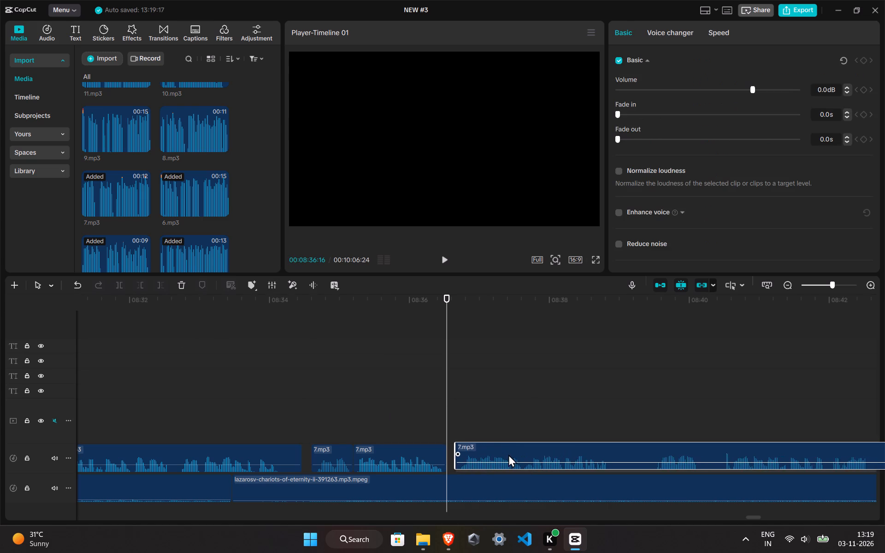
{"action": "left_click_drag", "start_coordinate": [508, 454], "coordinate": [501, 455]}
{"action": "left_click", "coordinate": [230, 368]}
{"action": "key", "text": "space"}
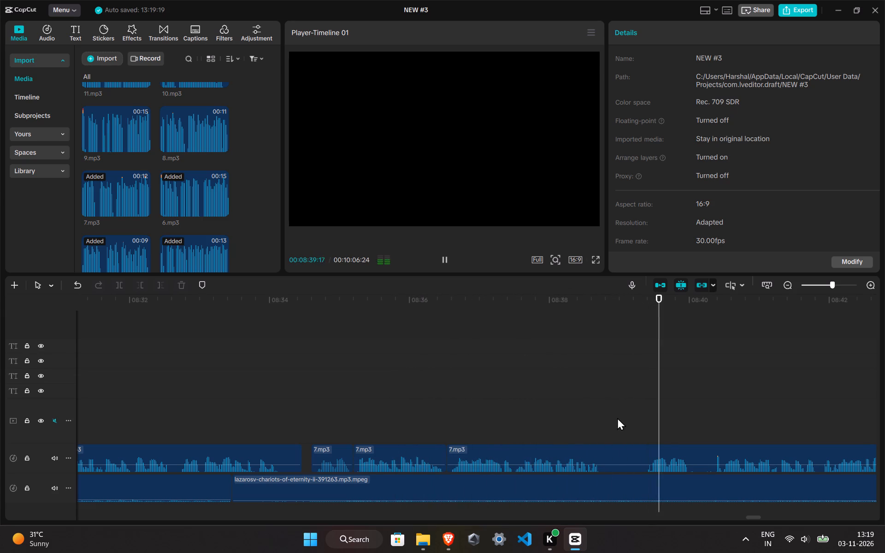
Cut the pause from 08:38:24 to 08:39:10 out of 7.mp3, move the remaining piece back leaving a short gap, and preview it.
{"action": "left_click", "coordinate": [604, 414]}
{"action": "left_click", "coordinate": [608, 446]}
{"action": "key", "text": "ctrl+b"}
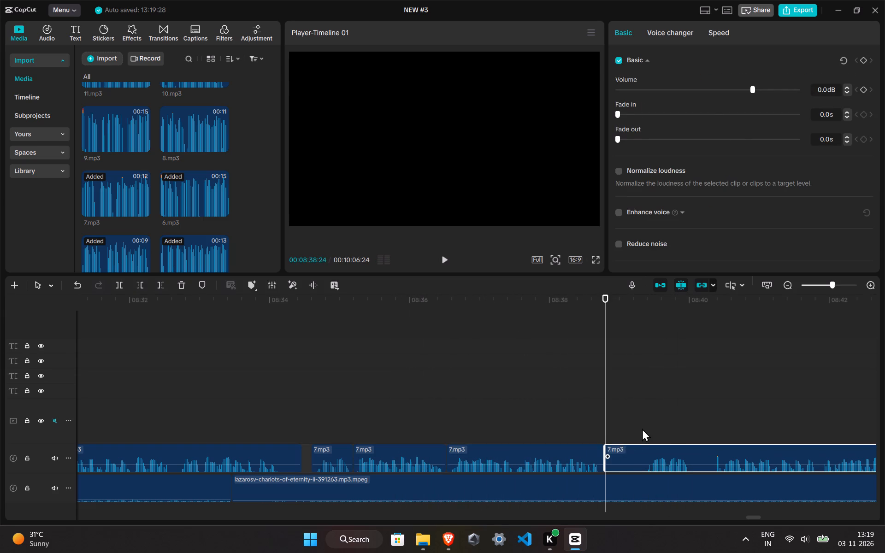
{"action": "left_click", "coordinate": [642, 426]}
{"action": "key", "text": "ctrl+b"}
{"action": "left_click", "coordinate": [626, 465]}
{"action": "key", "text": "ctrl+b"}
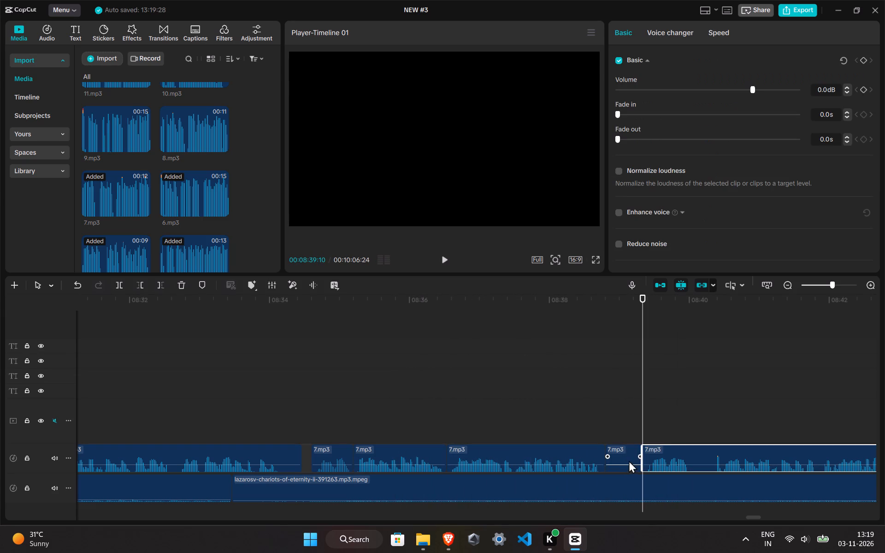
{"action": "left_click", "coordinate": [614, 457]}
{"action": "left_click", "coordinate": [184, 286]}
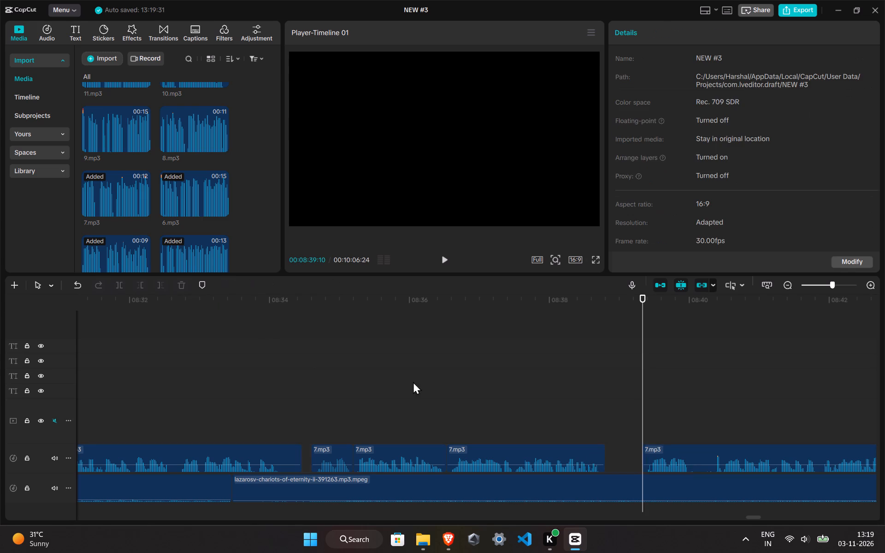
{"action": "left_click", "coordinate": [507, 433]}
{"action": "left_click_drag", "start_coordinate": [670, 451], "coordinate": [647, 451]}
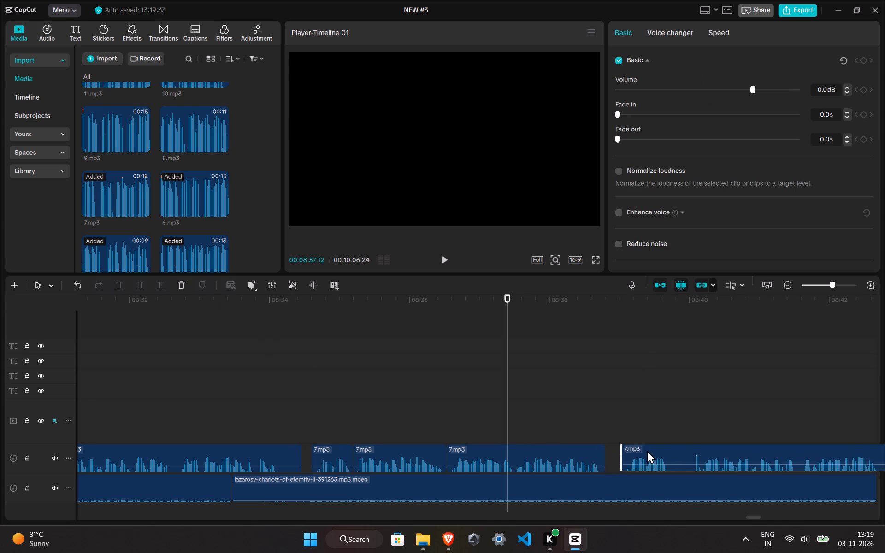
{"action": "left_click_drag", "start_coordinate": [647, 451], "coordinate": [642, 453]}
{"action": "key", "text": "space"}
Cut the pause from 08:39:19 to 08:39:28 out of 7.mp3.
{"action": "left_click_drag", "start_coordinate": [756, 517], "coordinate": [761, 517]}
{"action": "left_click", "coordinate": [393, 425]}
{"action": "left_click", "coordinate": [405, 470]}
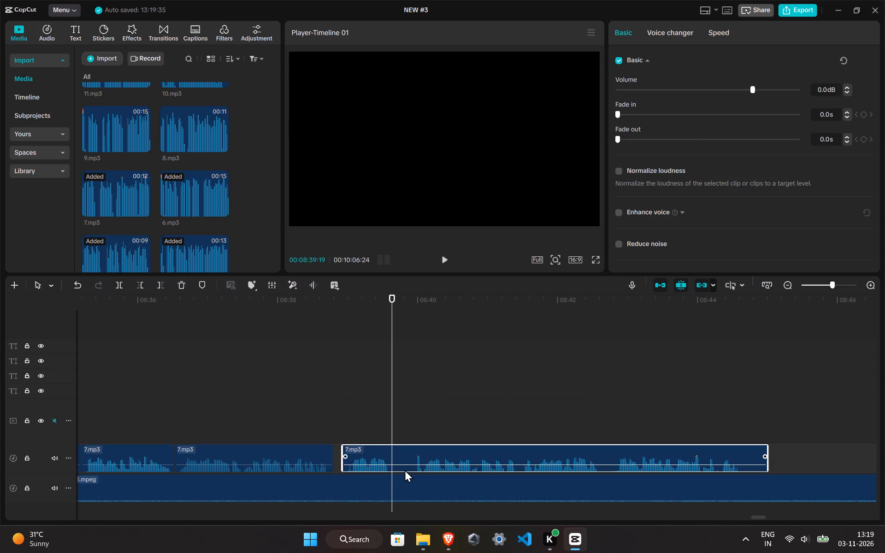
{"action": "key", "text": "ctrl+b"}
{"action": "left_click", "coordinate": [413, 430]}
{"action": "left_click", "coordinate": [406, 458]}
{"action": "key", "text": "ctrl+b"}
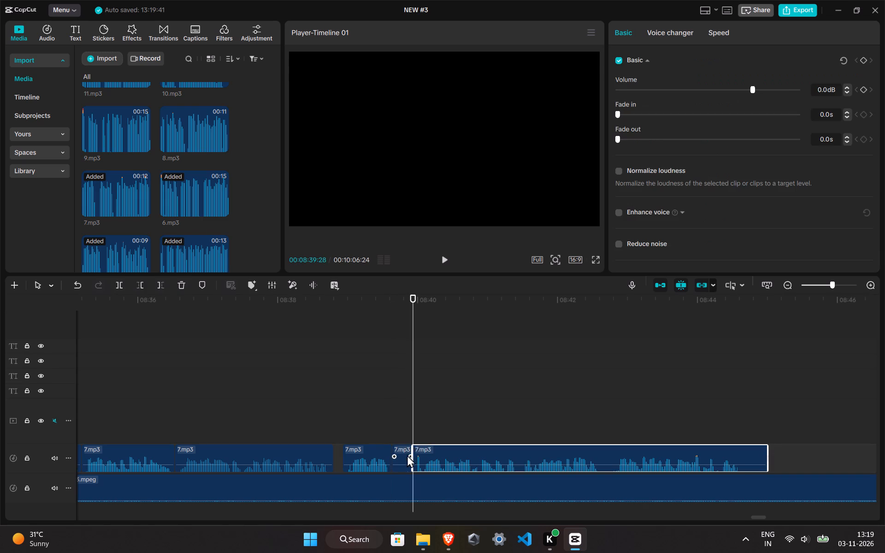
{"action": "left_click", "coordinate": [406, 458]}
{"action": "left_click", "coordinate": [179, 275]}
{"action": "left_click", "coordinate": [182, 289]}
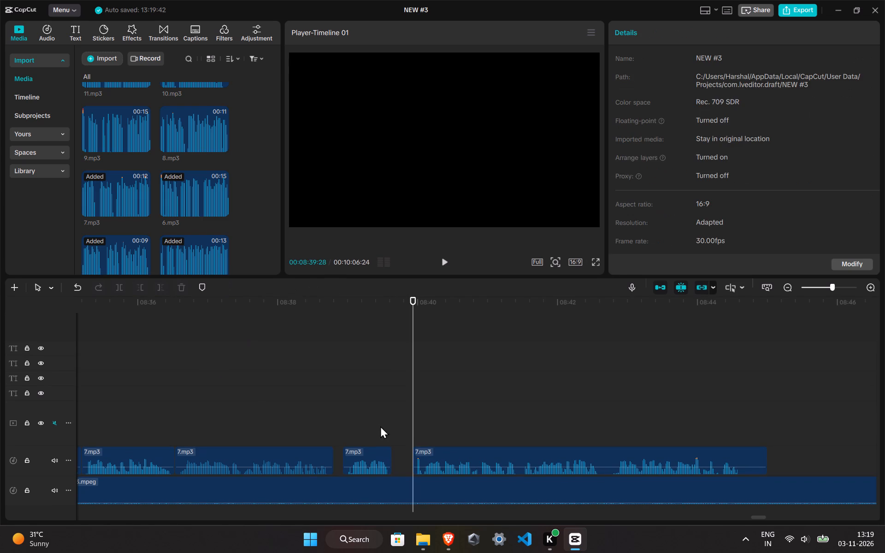
Move the last 7.mp3 piece back, leaving a short gap after the piece ending at 08:39:19, and preview it.
{"action": "left_click", "coordinate": [381, 427]}
{"action": "left_click_drag", "start_coordinate": [452, 455], "coordinate": [434, 457]}
{"action": "key", "text": "space"}
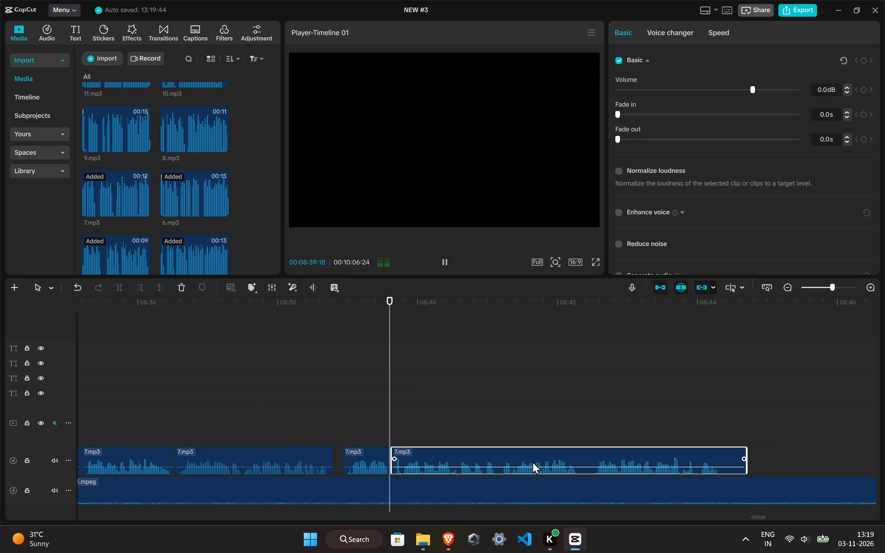
{"action": "left_click_drag", "start_coordinate": [448, 465], "coordinate": [455, 465]}
{"action": "left_click", "coordinate": [353, 419]}
{"action": "key", "text": "space"}
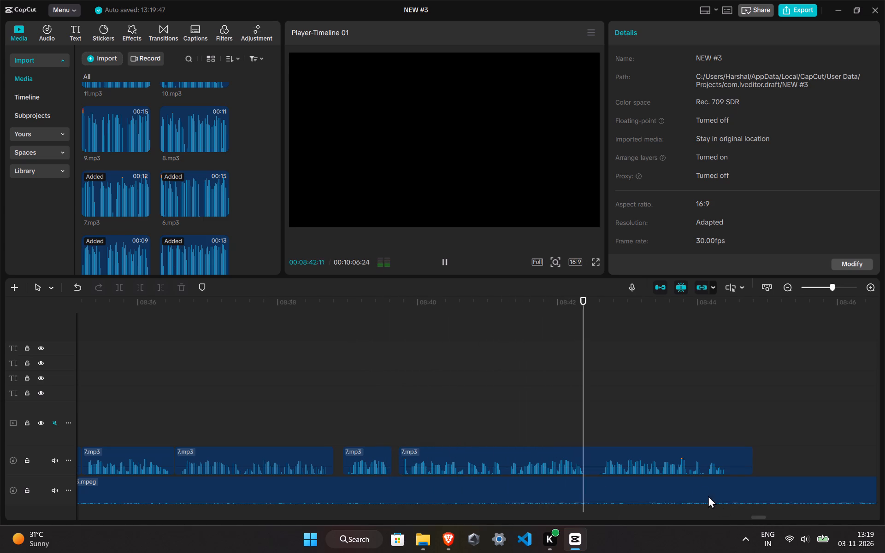
Cut the pause from 08:42:12 to 08:42:18 out of 7.mp3, move the remaining piece back leaving a tiny gap, and preview it.
{"action": "left_click", "coordinate": [585, 415]}
{"action": "left_click", "coordinate": [596, 454]}
{"action": "scroll", "coordinate": [596, 454], "scroll_direction": "up", "scroll_amount": 10, "text": "ctrl"}
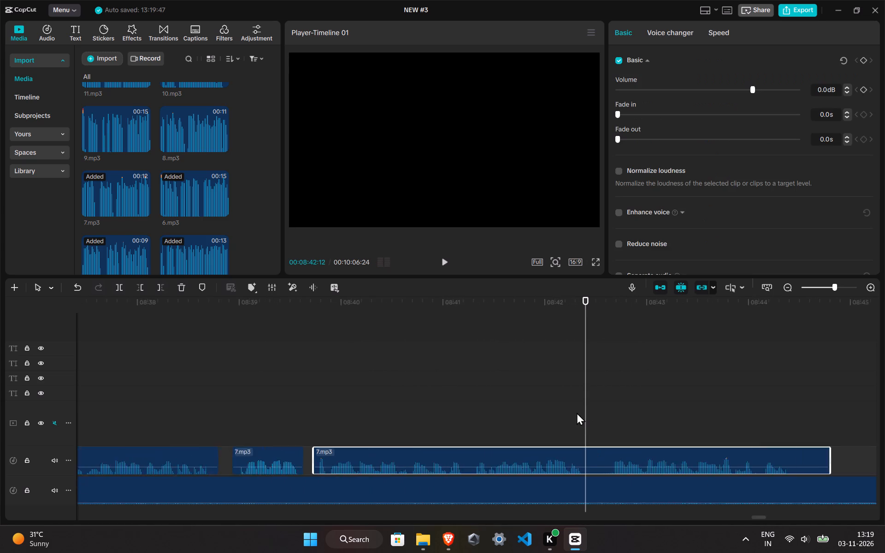
{"action": "scroll", "coordinate": [577, 412], "scroll_direction": "up", "scroll_amount": 7, "text": "ctrl"}
{"action": "key", "text": "ctrl+b"}
{"action": "left_click", "coordinate": [631, 436]}
{"action": "left_click", "coordinate": [629, 460]}
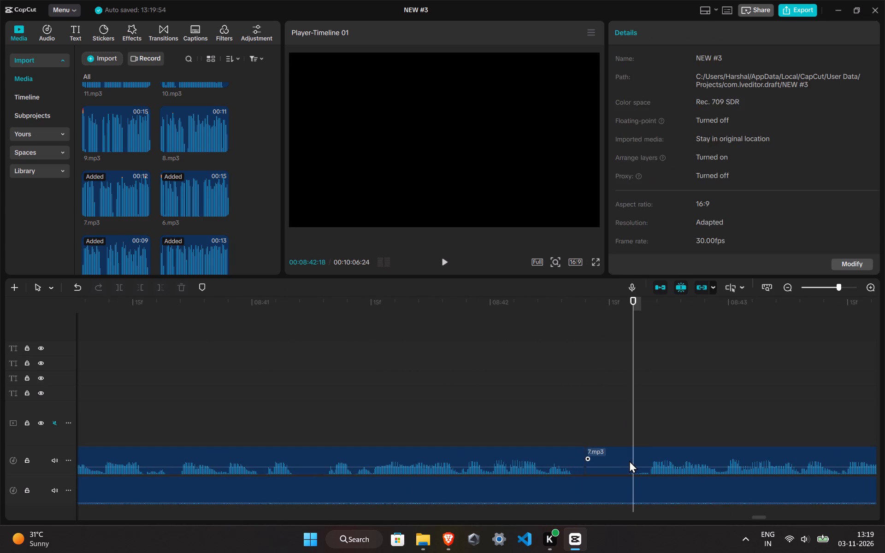
{"action": "key", "text": "ctrl+b"}
{"action": "left_click", "coordinate": [625, 463]}
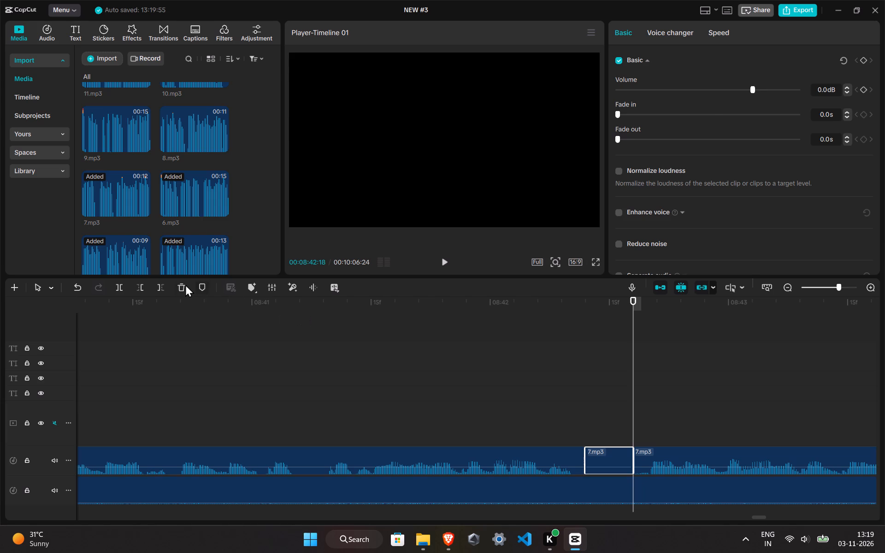
{"action": "left_click", "coordinate": [184, 284]}
{"action": "left_click_drag", "start_coordinate": [714, 457], "coordinate": [671, 455]}
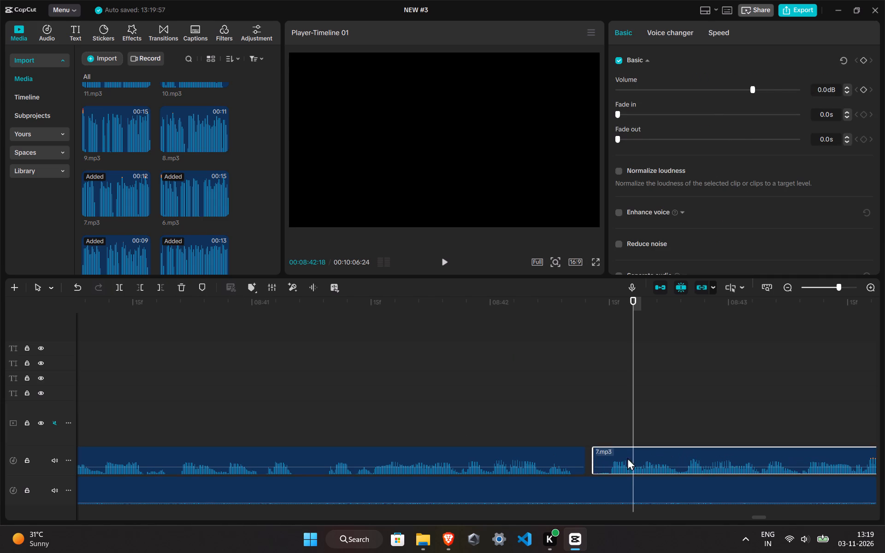
{"action": "left_click", "coordinate": [446, 413]}
{"action": "key", "text": "space"}
Trim the silent end of 7.mp3 after 08:44:08.
{"action": "left_click", "coordinate": [761, 519]}
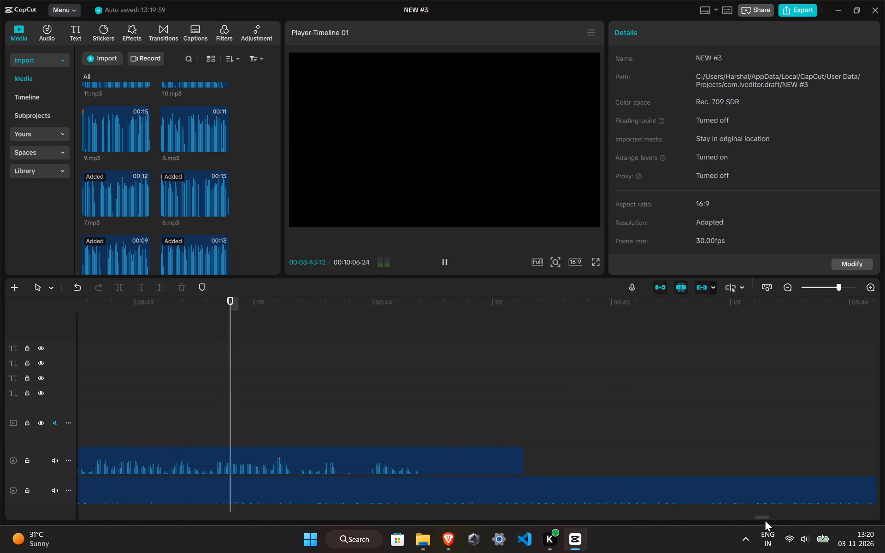
{"action": "left_click", "coordinate": [437, 429]}
{"action": "left_click", "coordinate": [448, 462], "text": "ctrl"}
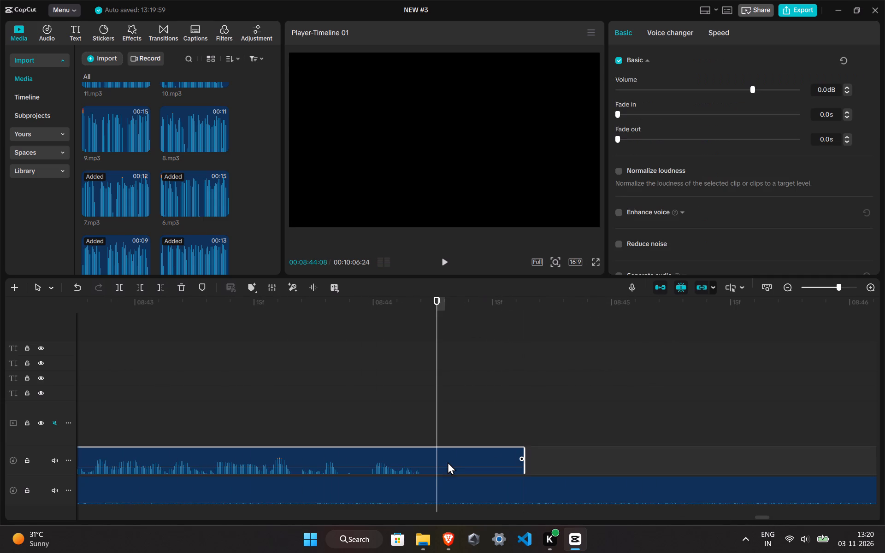
{"action": "key", "text": "ctrl+b"}
{"action": "left_click", "coordinate": [183, 284]}
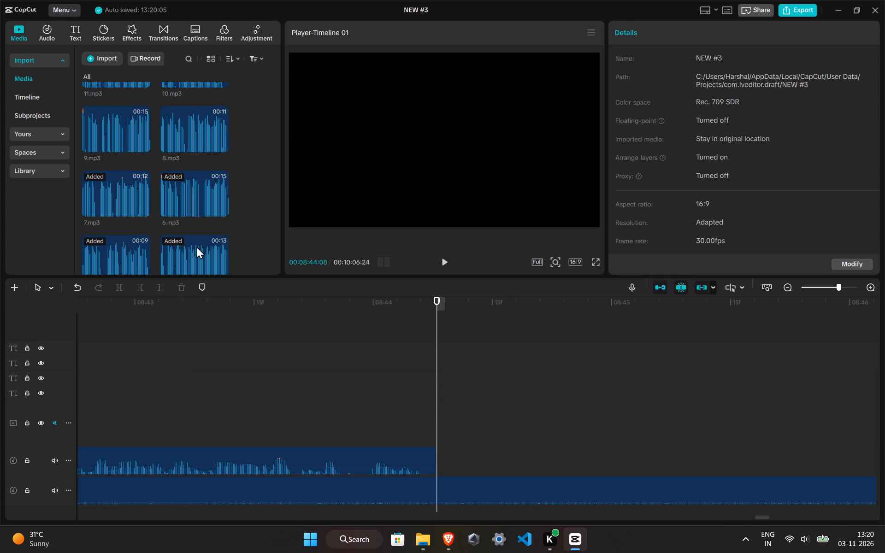
Place 8.mp3 on the voice-over track directly against the end of 7.mp3 at 08:44:08, and preview its start.
{"action": "scroll", "coordinate": [205, 205], "scroll_direction": "up", "scroll_amount": 2}
{"action": "scroll", "coordinate": [192, 234], "scroll_direction": "down", "scroll_amount": 2}
{"action": "left_click_drag", "start_coordinate": [192, 133], "coordinate": [442, 459]}
{"action": "left_click", "coordinate": [368, 429]}
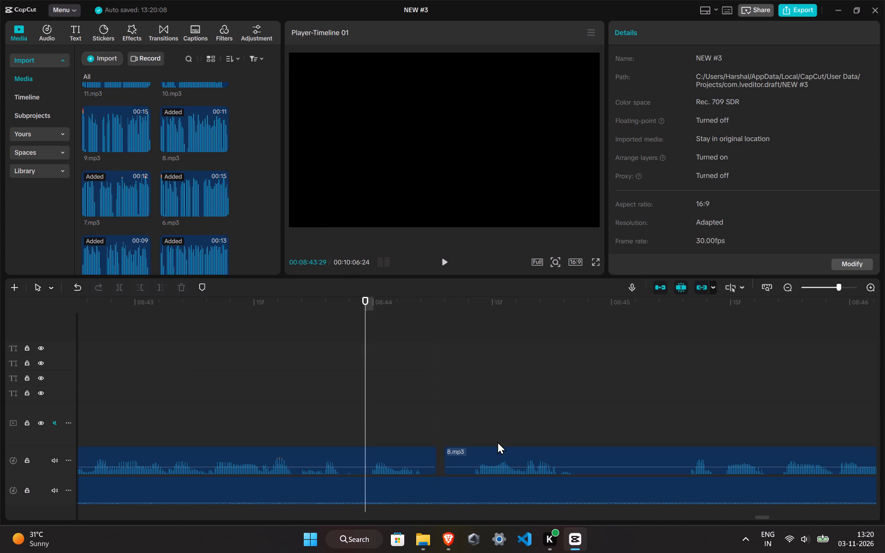
{"action": "key", "text": "space"}
{"action": "left_click_drag", "start_coordinate": [530, 465], "coordinate": [523, 467]}
{"action": "left_click", "coordinate": [450, 447]}
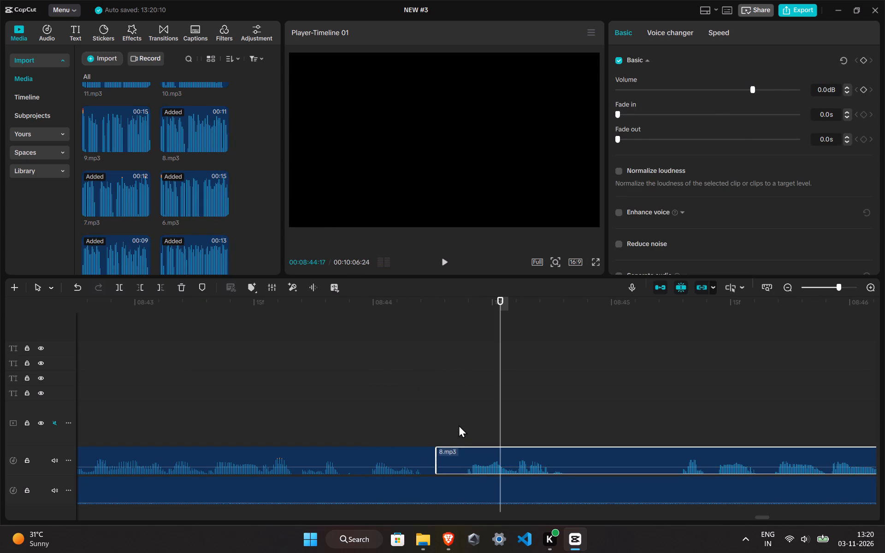
Cut the silent start from 08:44:08 to 08:44:11 off 8.mp3.
{"action": "left_click", "coordinate": [459, 425]}
{"action": "left_click", "coordinate": [447, 471]}
{"action": "key", "text": "ctrl+b"}
{"action": "left_click", "coordinate": [448, 467], "text": "ctrl"}
{"action": "left_click", "coordinate": [441, 459]}
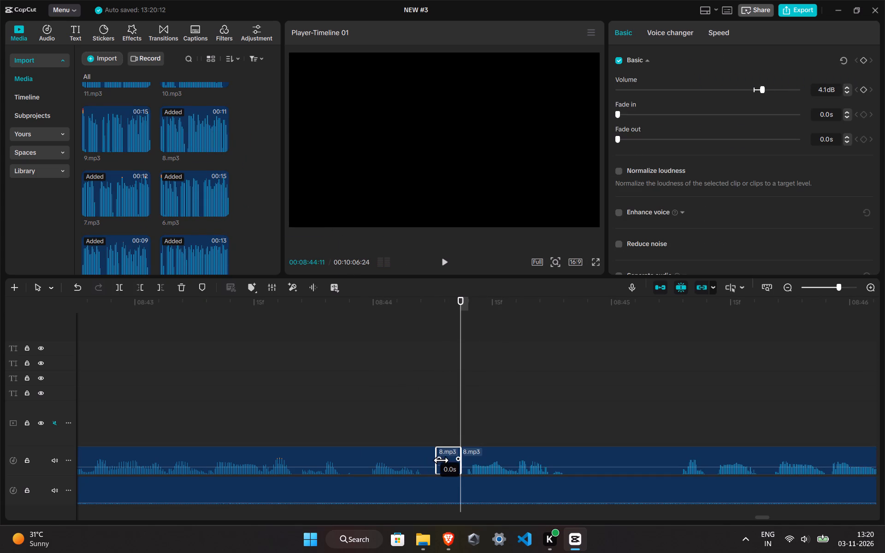
{"action": "left_click", "coordinate": [176, 287]}
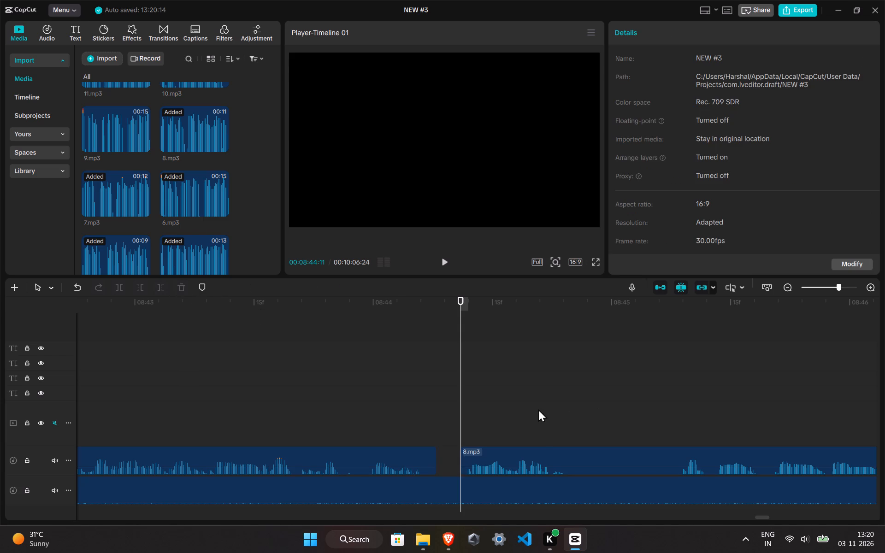
Cut the pause from 08:44:25 to 08:45:08 out of 8.mp3.
{"action": "left_click_drag", "start_coordinate": [538, 409], "coordinate": [543, 410]}
{"action": "left_click", "coordinate": [571, 417]}
{"action": "left_click", "coordinate": [577, 466]}
{"action": "key", "text": "ctrl+b"}
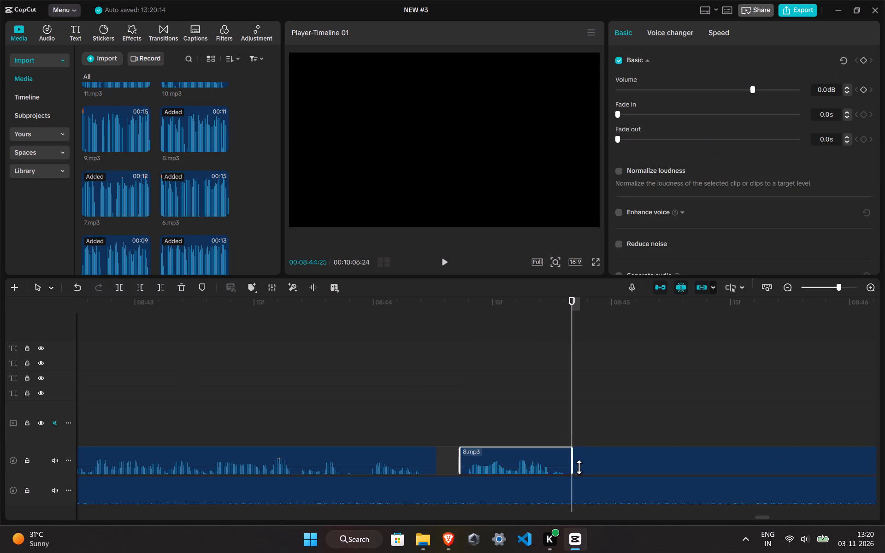
{"action": "left_click", "coordinate": [684, 415]}
{"action": "left_click", "coordinate": [689, 414]}
{"action": "left_click", "coordinate": [678, 414]}
{"action": "left_click", "coordinate": [673, 459]}
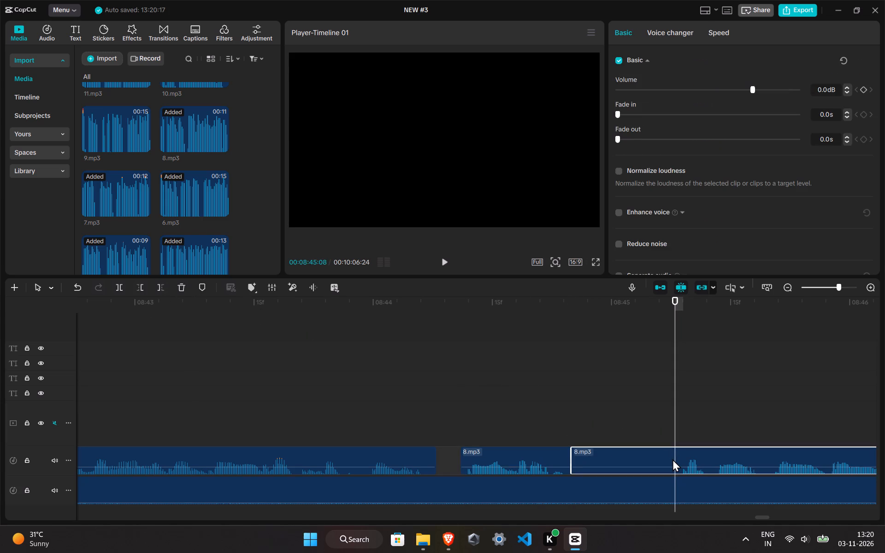
{"action": "key", "text": "ctrl+b"}
{"action": "left_click", "coordinate": [663, 452]}
{"action": "left_click", "coordinate": [180, 288]}
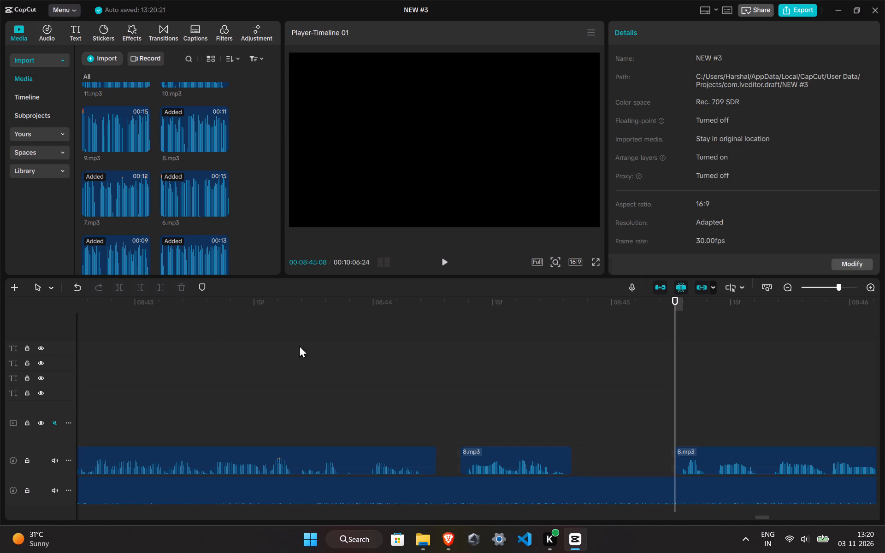
Move the opening piece of 8.mp3 back leaving a small gap after 7.mp3, join the remaining piece to it, and preview the transitions.
{"action": "left_click_drag", "start_coordinate": [726, 465], "coordinate": [630, 464]}
{"action": "left_click_drag", "start_coordinate": [554, 453], "coordinate": [533, 455]}
{"action": "left_click", "coordinate": [340, 393]}
{"action": "key", "text": "space"}
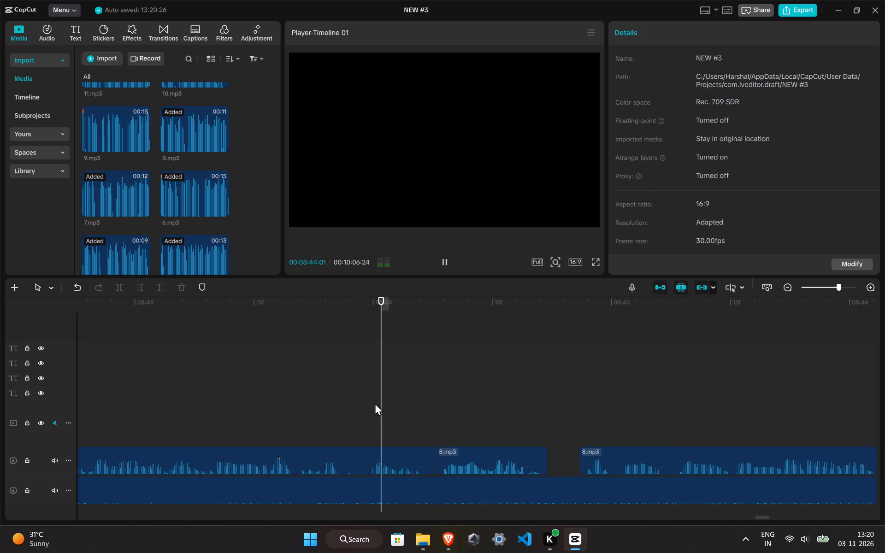
{"action": "left_click_drag", "start_coordinate": [481, 468], "coordinate": [493, 467]}
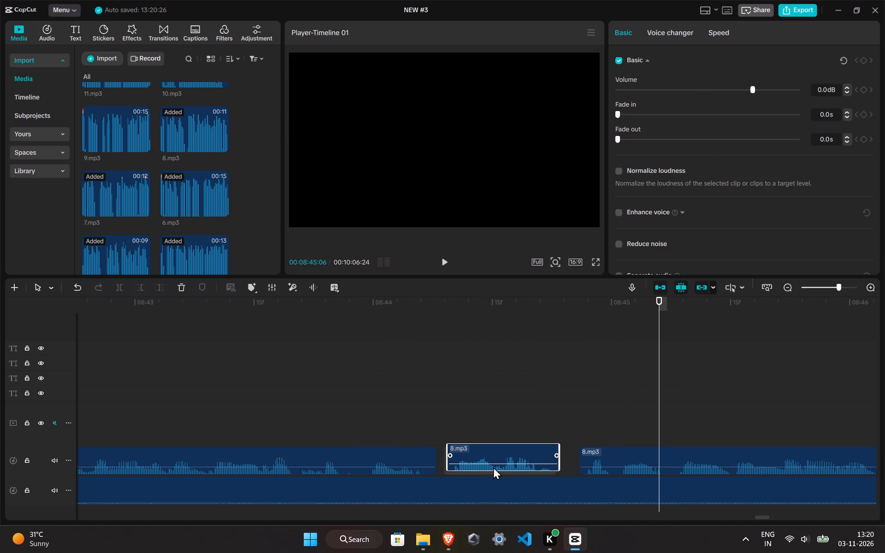
{"action": "left_click_drag", "start_coordinate": [493, 467], "coordinate": [499, 469]}
{"action": "left_click", "coordinate": [373, 412]}
{"action": "key", "text": "space"}
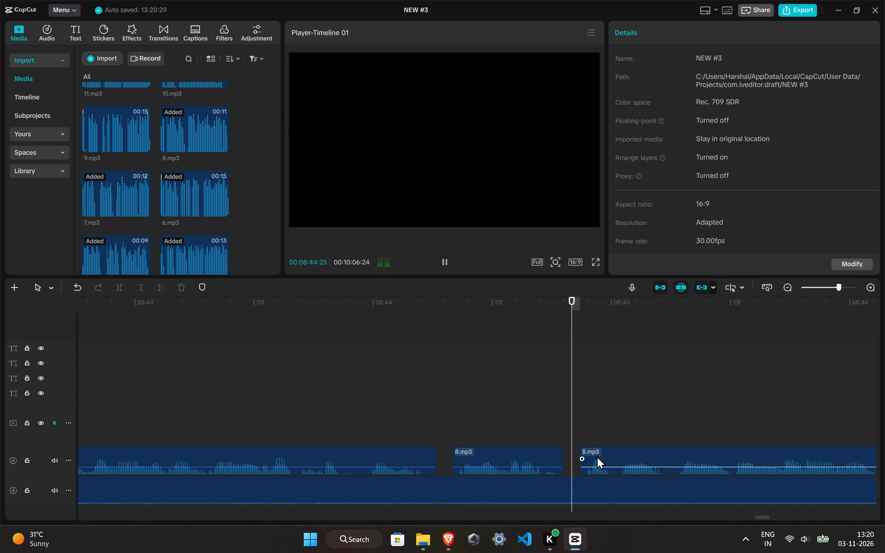
{"action": "left_click_drag", "start_coordinate": [597, 456], "coordinate": [581, 455]}
{"action": "key", "text": "space"}
{"action": "left_click", "coordinate": [531, 417]}
{"action": "key", "text": "space"}
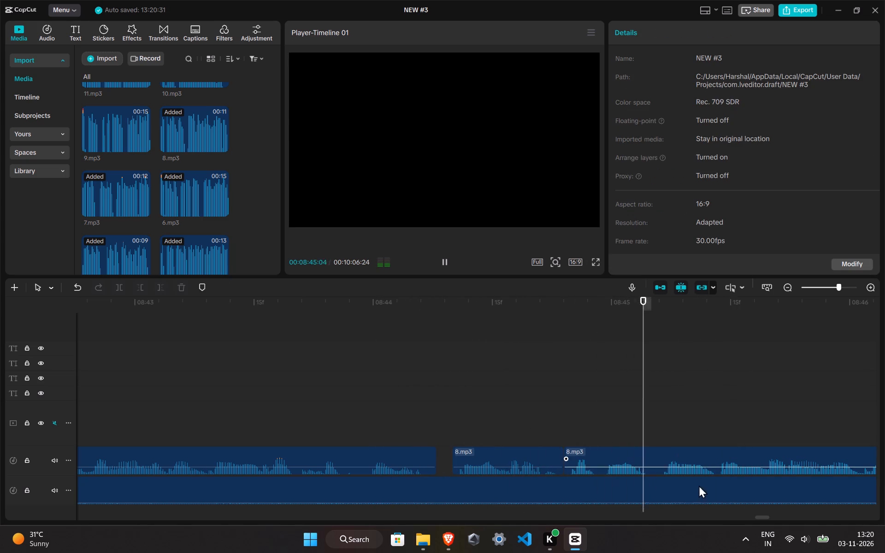
Cut the pause from 08:47:16 to 08:48:01 out of 8.mp3, close the gap with the remaining piece, and preview the join.
{"action": "left_click", "coordinate": [760, 514]}
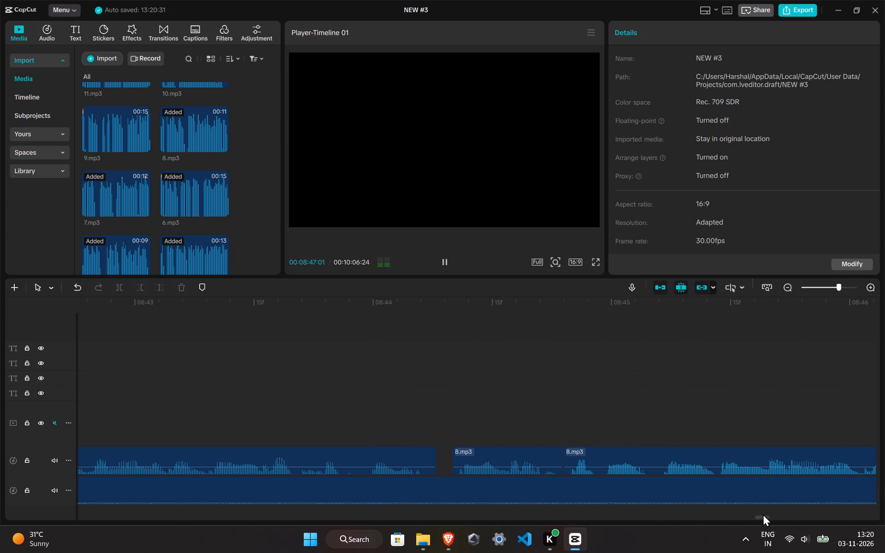
{"action": "left_click", "coordinate": [763, 518]}
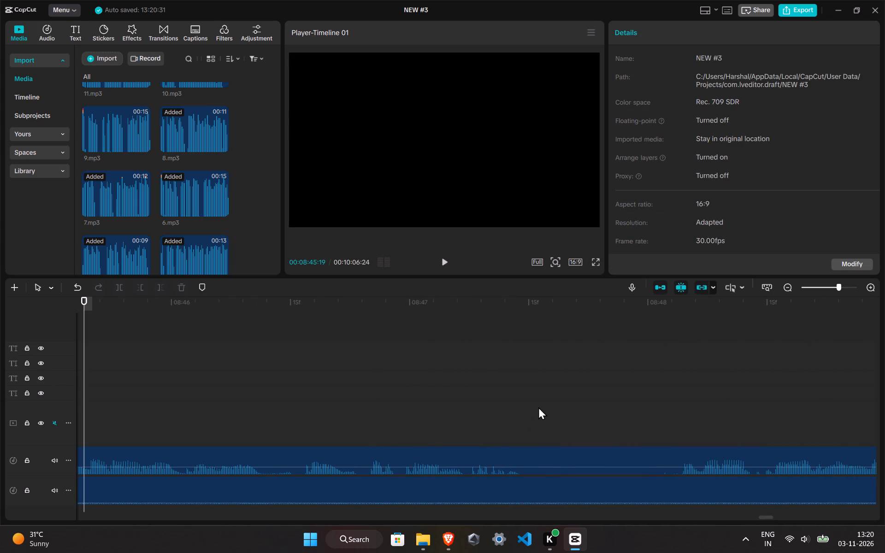
{"action": "left_click_drag", "start_coordinate": [538, 407], "coordinate": [538, 411]}
{"action": "left_click", "coordinate": [547, 464]}
{"action": "key", "text": "ctrl+b"}
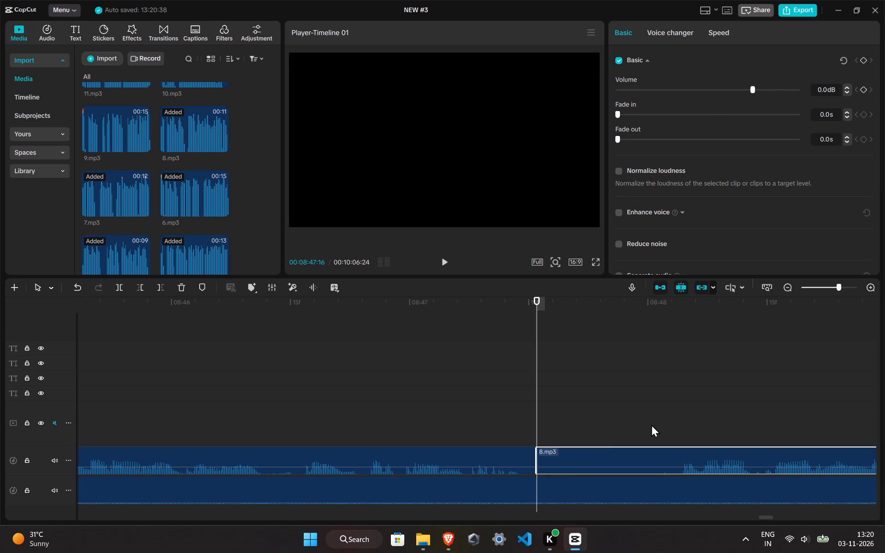
{"action": "left_click", "coordinate": [652, 406]}
{"action": "left_click", "coordinate": [635, 454]}
{"action": "key", "text": "ctrl+b"}
{"action": "left_click", "coordinate": [635, 454]}
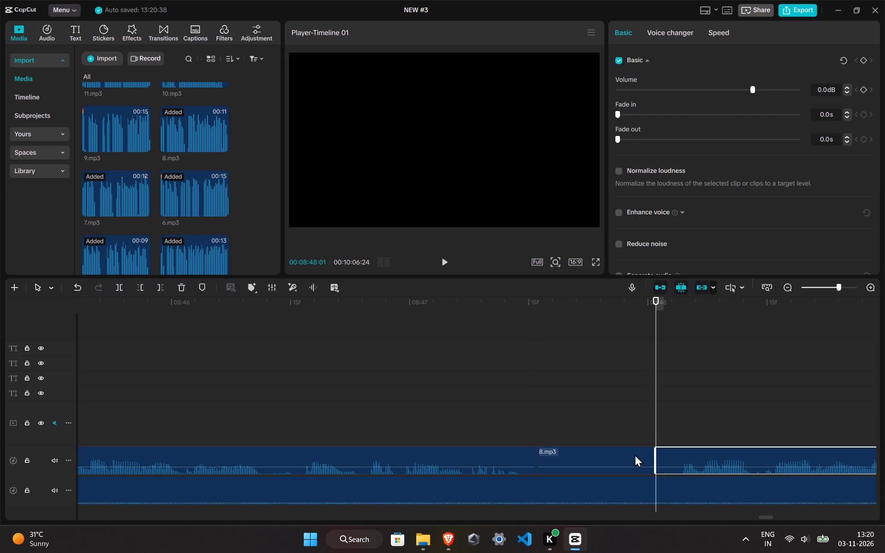
{"action": "left_click", "coordinate": [184, 274]}
{"action": "left_click", "coordinate": [184, 285]}
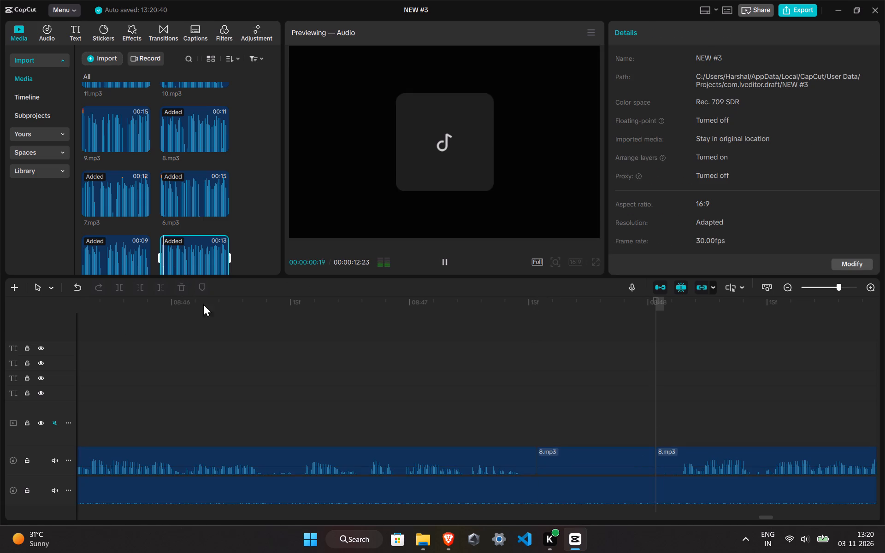
{"action": "left_click", "coordinate": [574, 454]}
{"action": "left_click", "coordinate": [186, 290]}
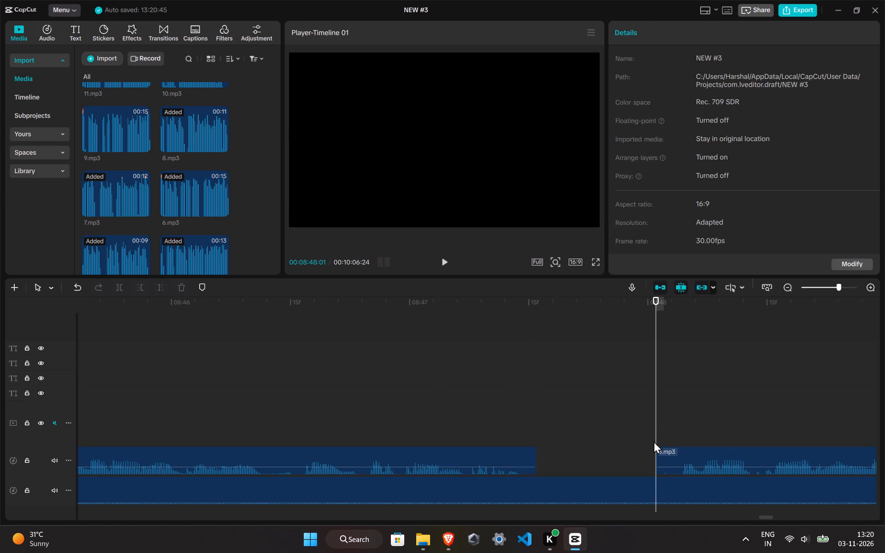
{"action": "left_click_drag", "start_coordinate": [724, 458], "coordinate": [601, 457]}
{"action": "left_click", "coordinate": [422, 403]}
{"action": "key", "text": "space"}
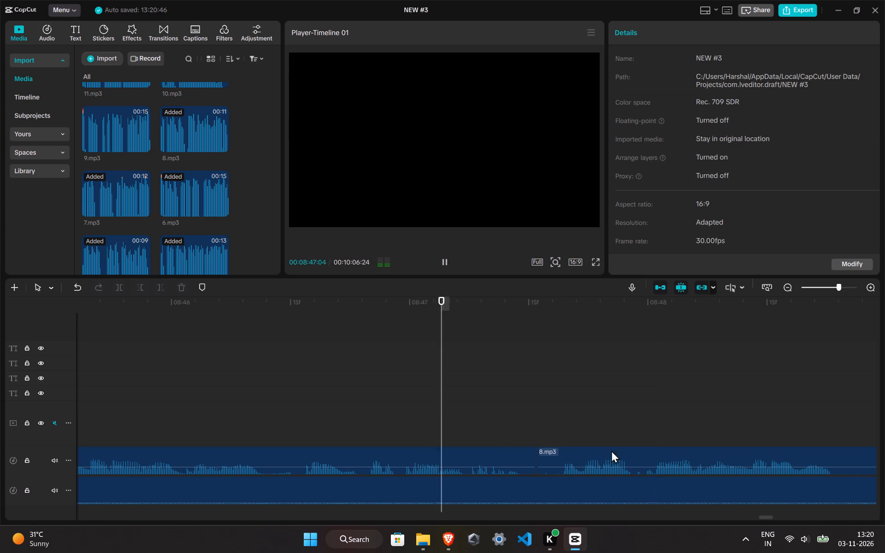
Cut the pause from 08:48:24 to 08:48:29 out of 8.mp3, close the gap with the remaining piece, and preview the join.
{"action": "left_click", "coordinate": [766, 519]}
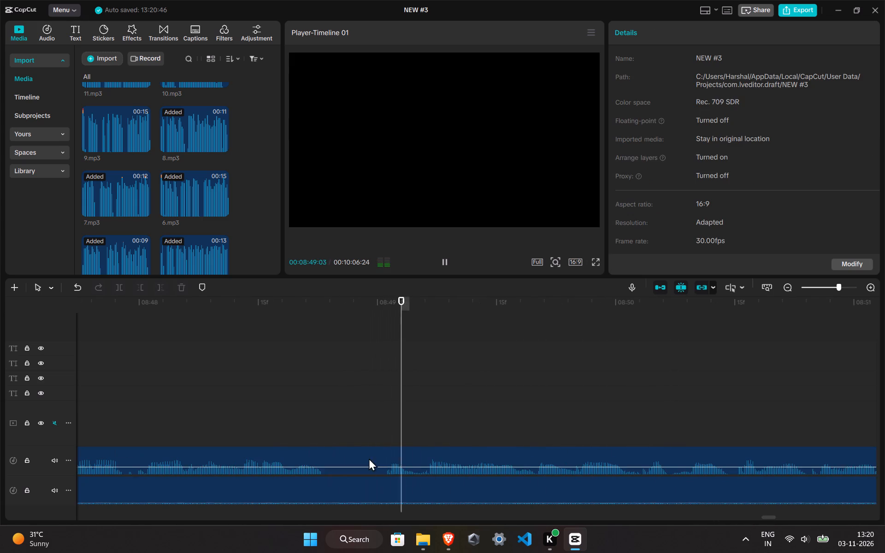
{"action": "left_click", "coordinate": [331, 426]}
{"action": "left_click", "coordinate": [336, 457]}
{"action": "key", "text": "ctrl+b"}
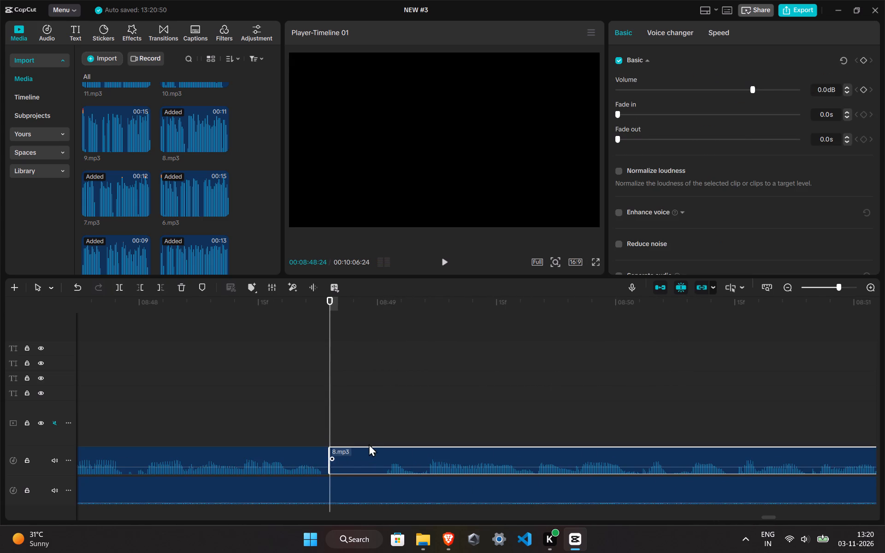
{"action": "left_click", "coordinate": [369, 418]}
{"action": "left_click", "coordinate": [361, 460]}
{"action": "key", "text": "ctrl+b"}
{"action": "left_click", "coordinate": [355, 461]}
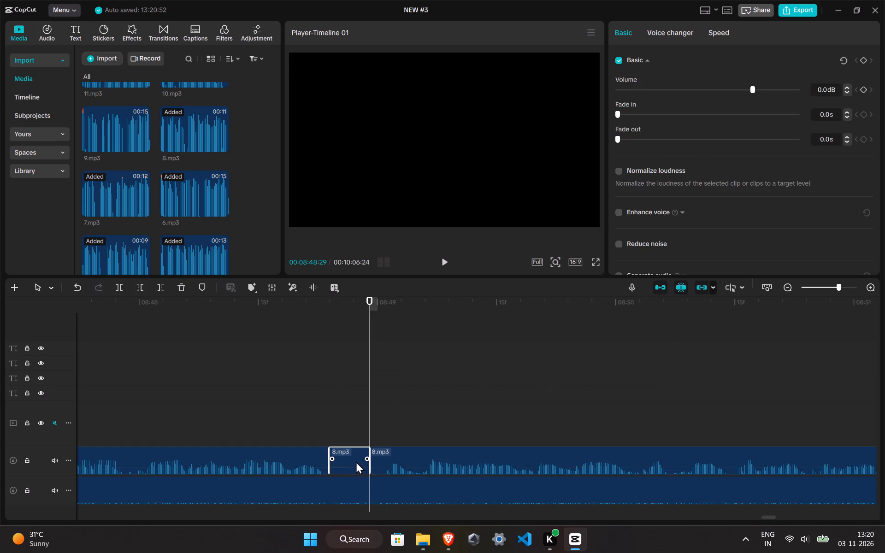
{"action": "left_click", "coordinate": [182, 288]}
{"action": "left_click_drag", "start_coordinate": [420, 449], "coordinate": [387, 450]}
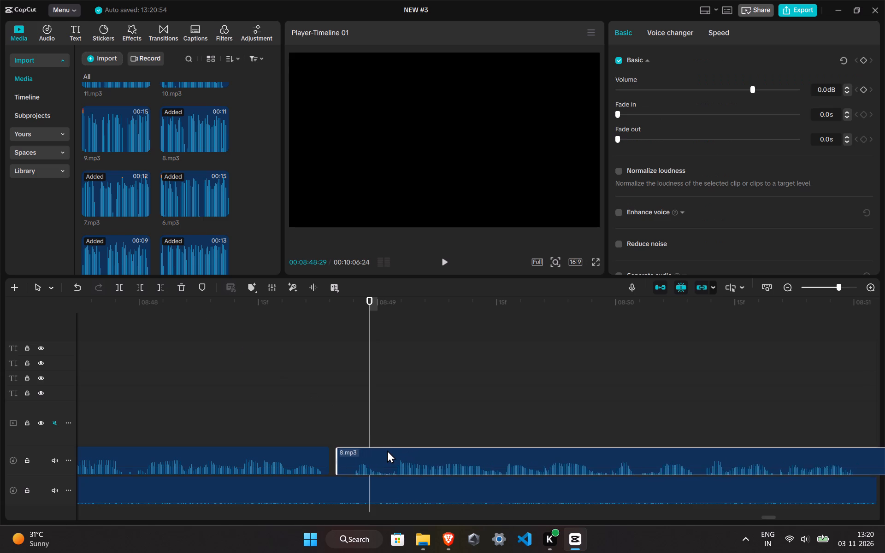
{"action": "left_click_drag", "start_coordinate": [387, 450], "coordinate": [382, 452]}
{"action": "left_click", "coordinate": [243, 411]}
{"action": "key", "text": "space"}
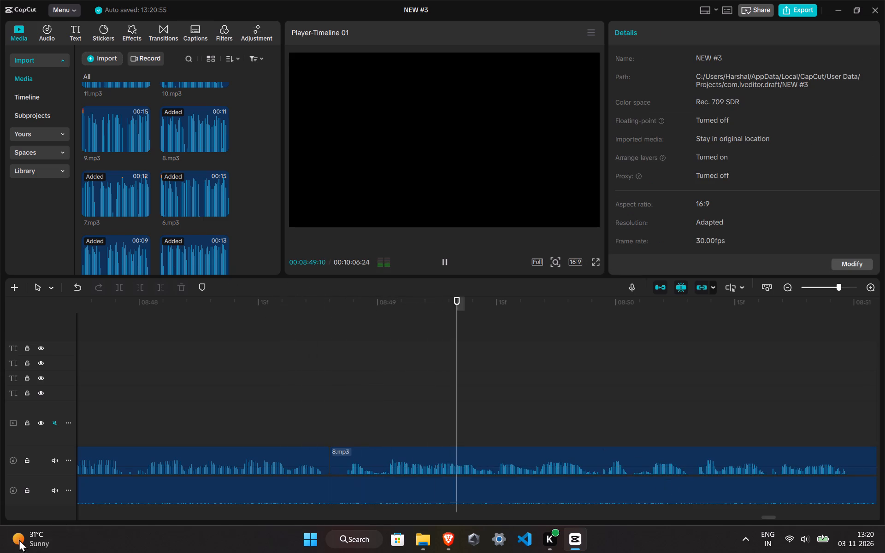
Place 9.mp3 on the voice-over track directly against the end of 8.mp3, and preview the transition.
{"action": "scroll", "coordinate": [414, 469], "scroll_direction": "down", "scroll_amount": 16}
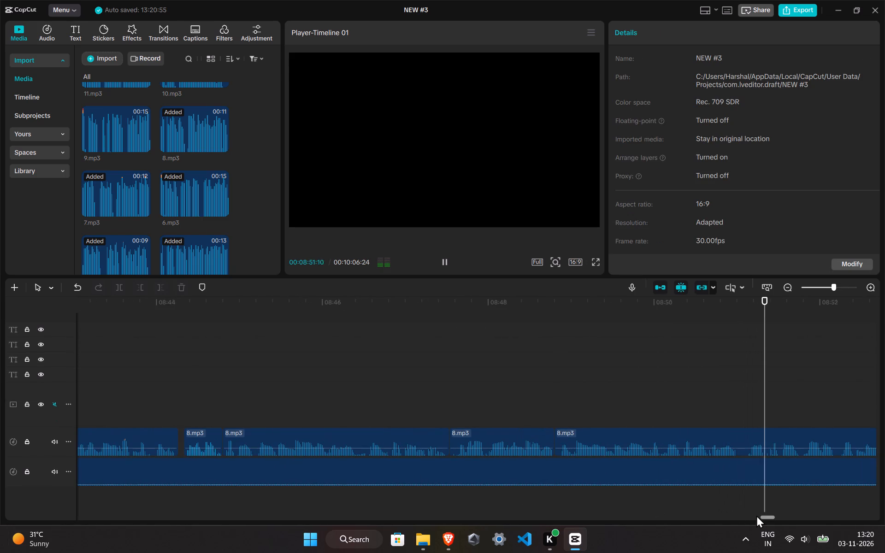
{"action": "left_click_drag", "start_coordinate": [765, 516], "coordinate": [767, 516]}
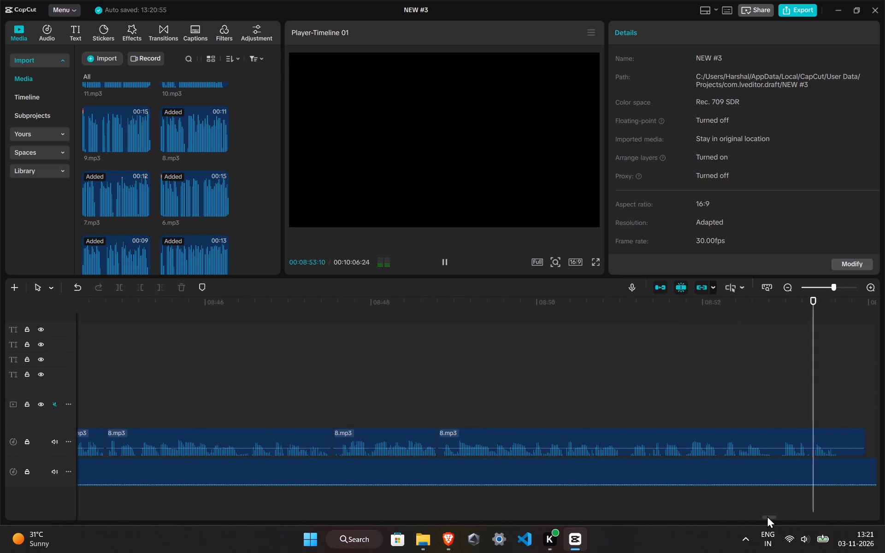
{"action": "left_click_drag", "start_coordinate": [767, 516], "coordinate": [773, 516]}
{"action": "left_click", "coordinate": [440, 362]}
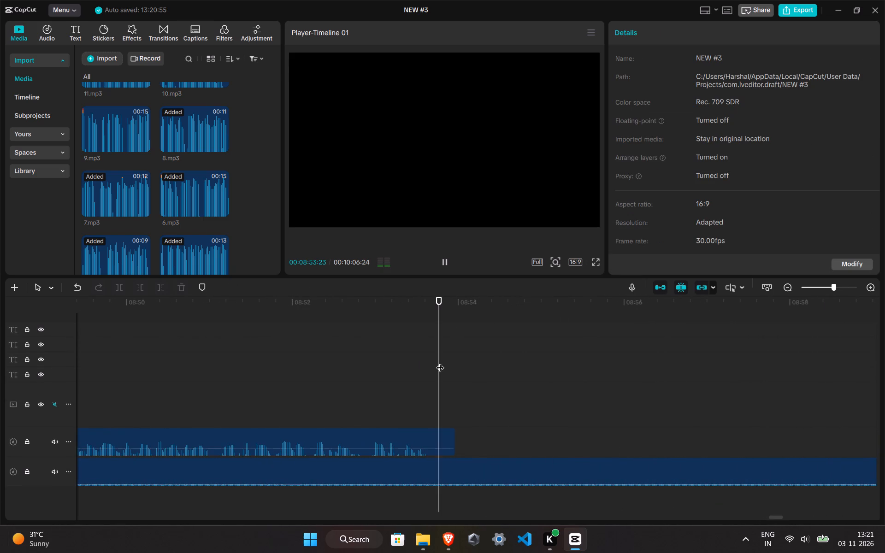
{"action": "left_click_drag", "start_coordinate": [123, 134], "coordinate": [462, 441]}
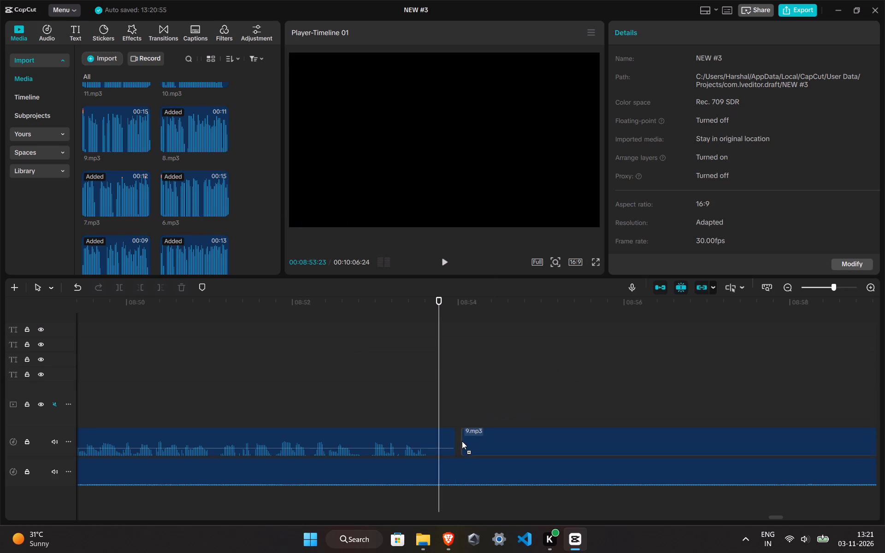
{"action": "left_click_drag", "start_coordinate": [462, 441], "coordinate": [455, 441]}
{"action": "left_click", "coordinate": [356, 391]}
{"action": "key", "text": "space"}
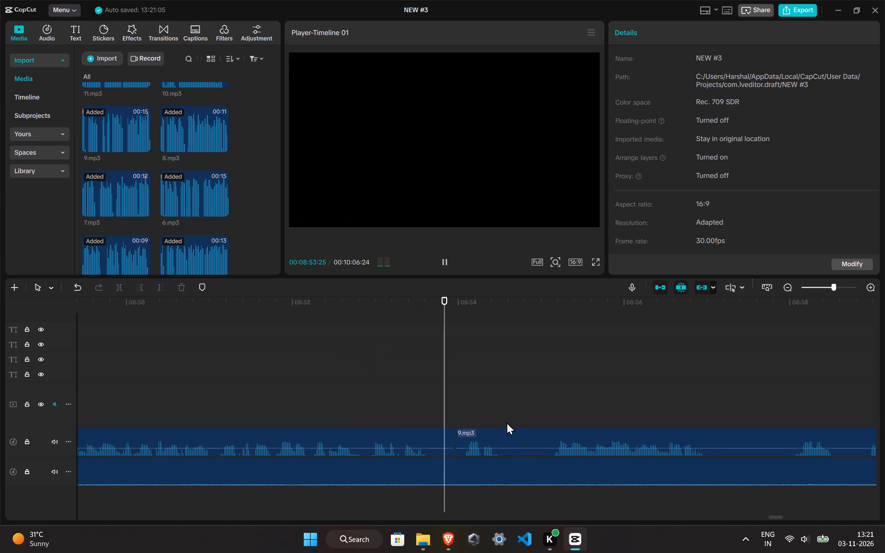
Cut the pause from 08:54:18 to 08:54:29 out of 9.mp3, move the remaining piece back leaving a small gap, and preview it.
{"action": "left_click", "coordinate": [503, 400]}
{"action": "left_click", "coordinate": [509, 433]}
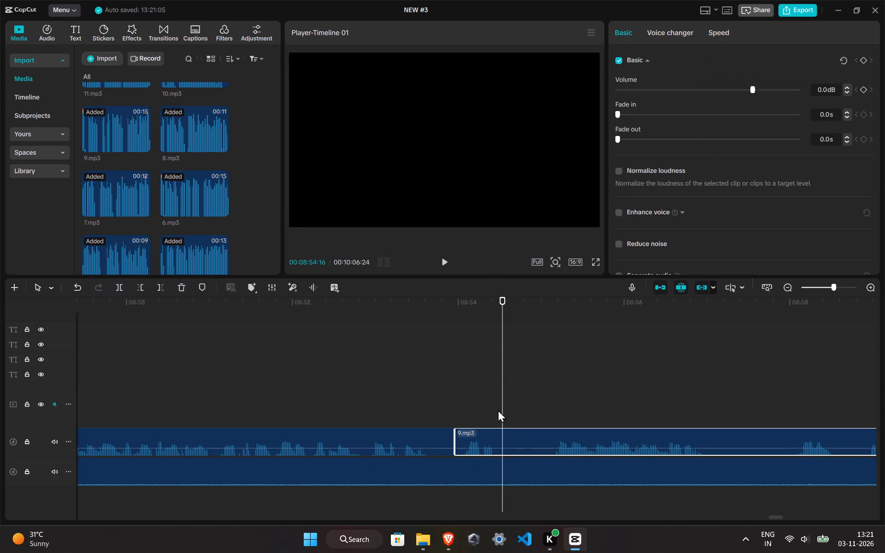
{"action": "left_click_drag", "start_coordinate": [495, 401], "coordinate": [507, 403], "text": "ctrl"}
{"action": "left_click_drag", "start_coordinate": [507, 403], "coordinate": [520, 406], "text": "ctrl"}
{"action": "left_click", "coordinate": [507, 407], "text": "ctrl"}
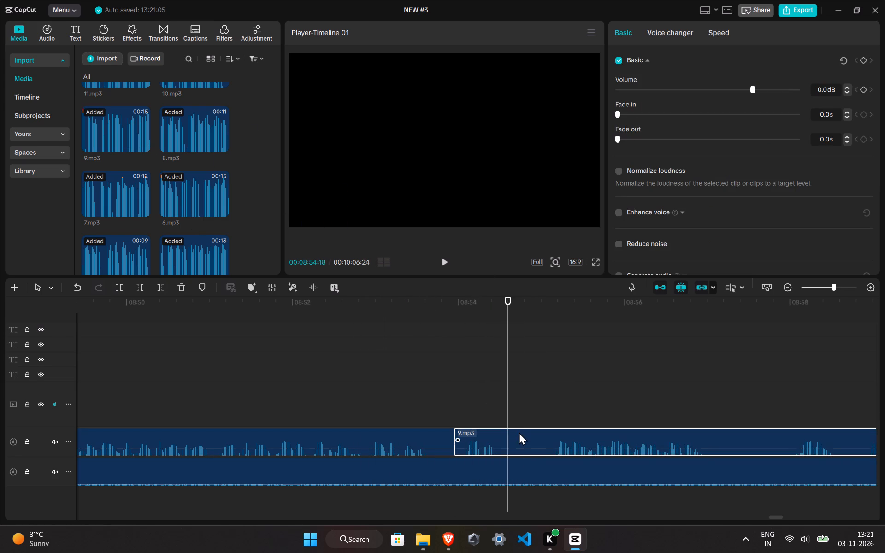
{"action": "left_click", "coordinate": [519, 433], "text": "ctrl"}
{"action": "key", "text": "ctrl+b"}
{"action": "left_click", "coordinate": [538, 406]}
{"action": "left_click", "coordinate": [534, 438]}
{"action": "key", "text": "ctrl+b"}
{"action": "left_click", "coordinate": [531, 438], "text": "ctrl"}
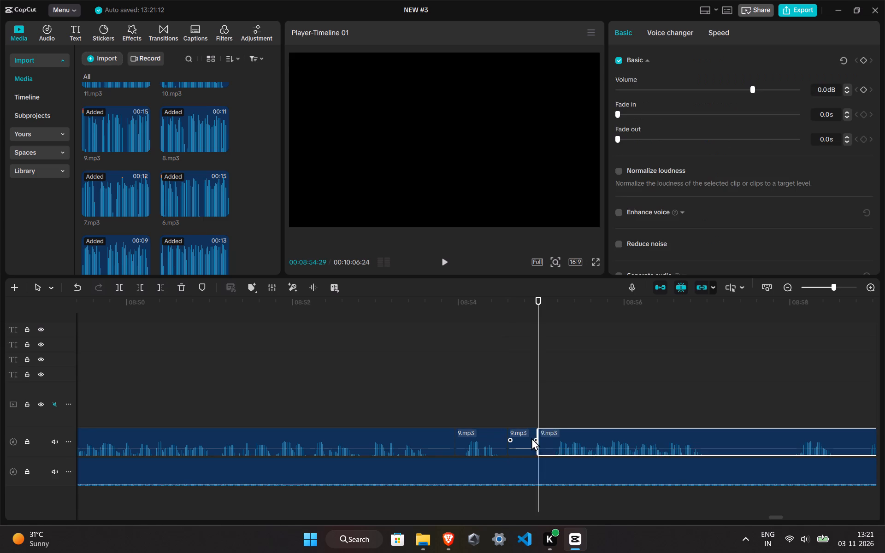
{"action": "left_click", "coordinate": [183, 282]}
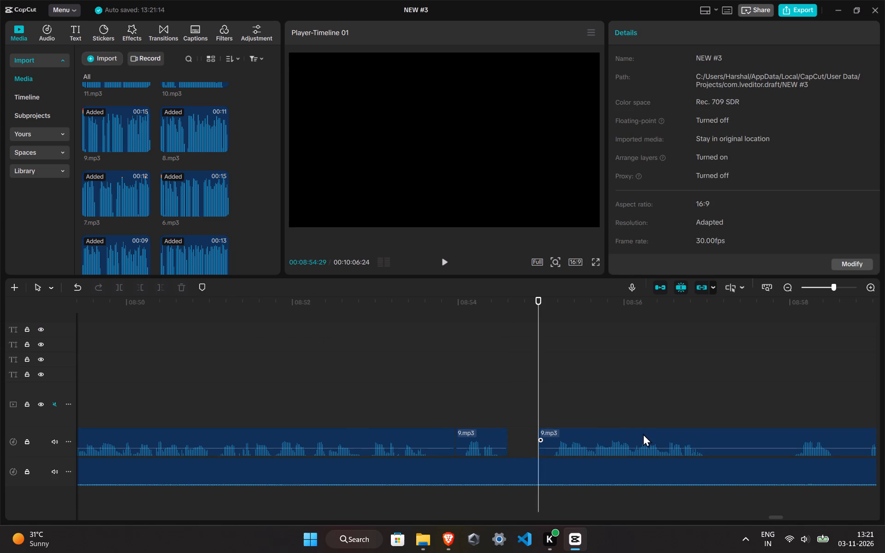
{"action": "left_click_drag", "start_coordinate": [639, 435], "coordinate": [623, 436]}
{"action": "left_click", "coordinate": [387, 395]}
{"action": "key", "text": "space"}
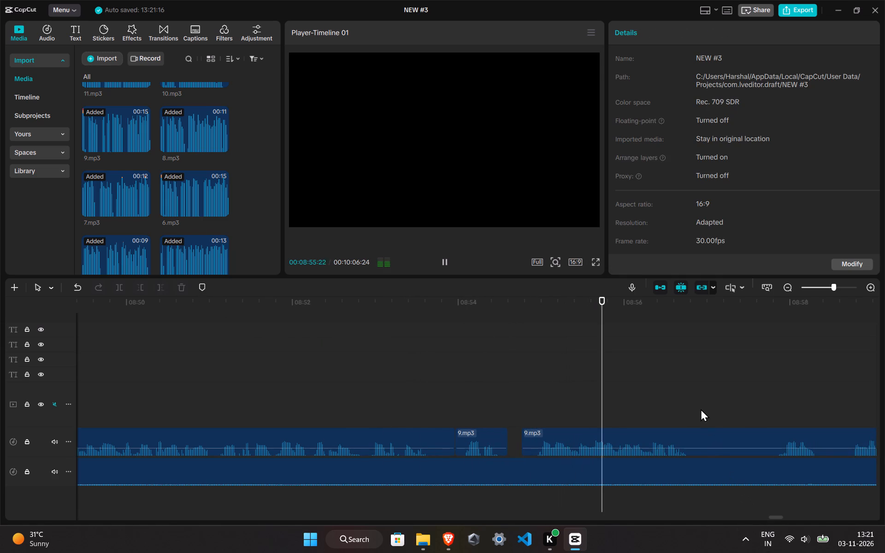
Cut the pause from 08:56:26 to 08:57:24 out of 9.mp3.
{"action": "left_click", "coordinate": [695, 392]}
{"action": "left_click", "coordinate": [710, 440]}
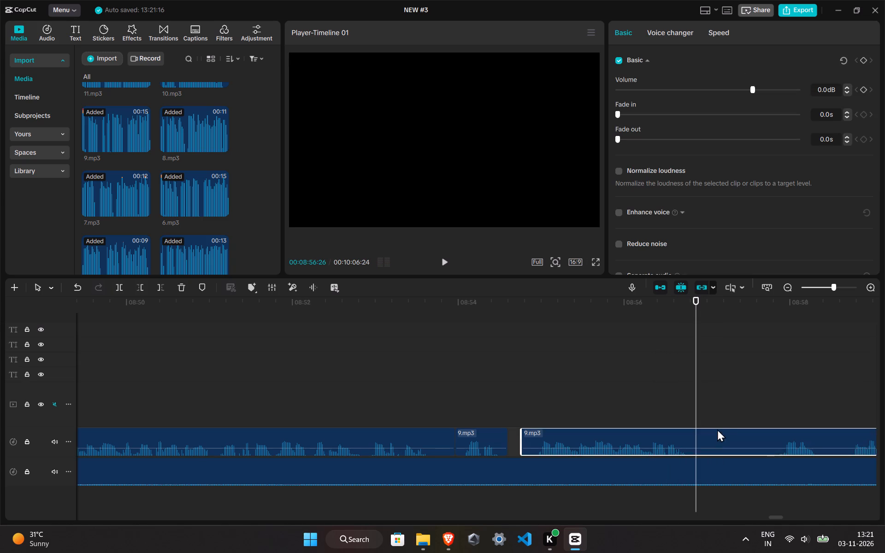
{"action": "key", "text": "ctrl+b"}
{"action": "left_click", "coordinate": [772, 402]}
{"action": "left_click", "coordinate": [755, 453]}
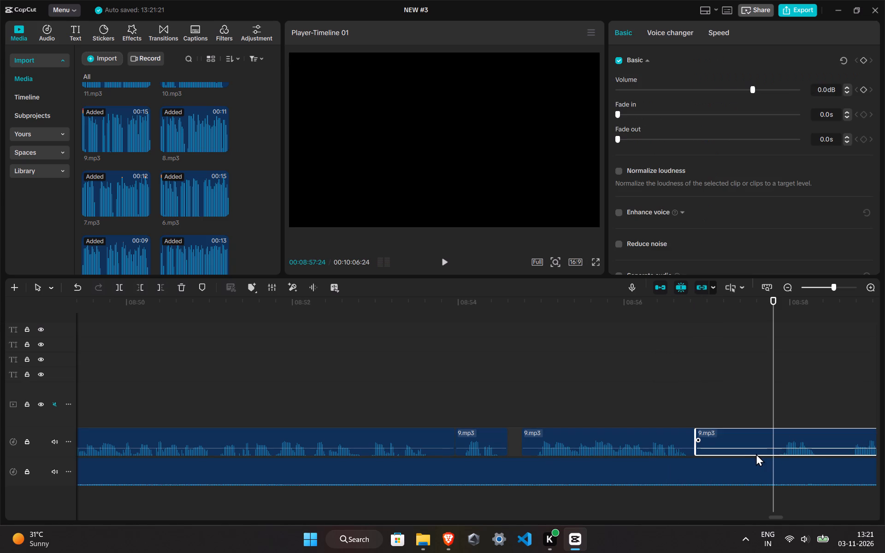
{"action": "key", "text": "ctrl+b"}
{"action": "left_click", "coordinate": [750, 441]}
{"action": "left_click", "coordinate": [183, 284]}
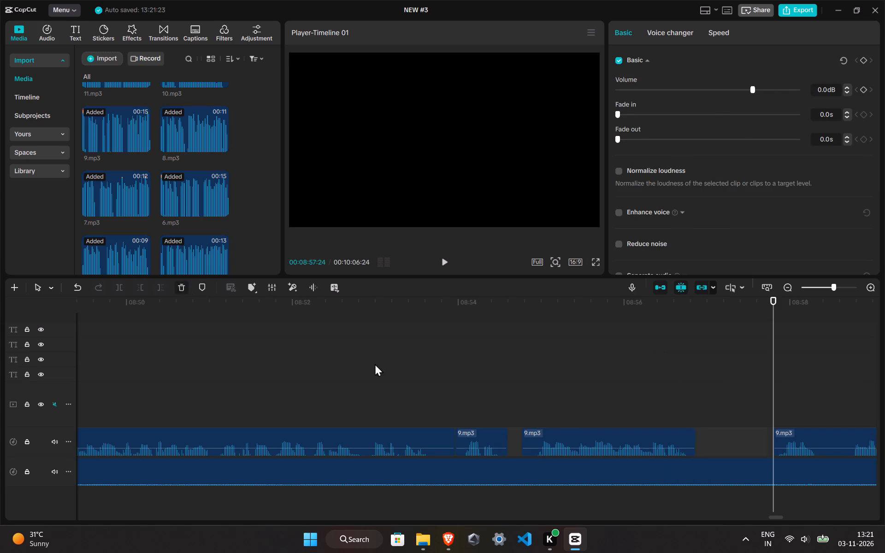
Move the middle piece of 9.mp3 closer to its opening piece, join the last piece to its end, and preview the result.
{"action": "left_click_drag", "start_coordinate": [597, 434], "coordinate": [588, 435]}
{"action": "left_click", "coordinate": [426, 398]}
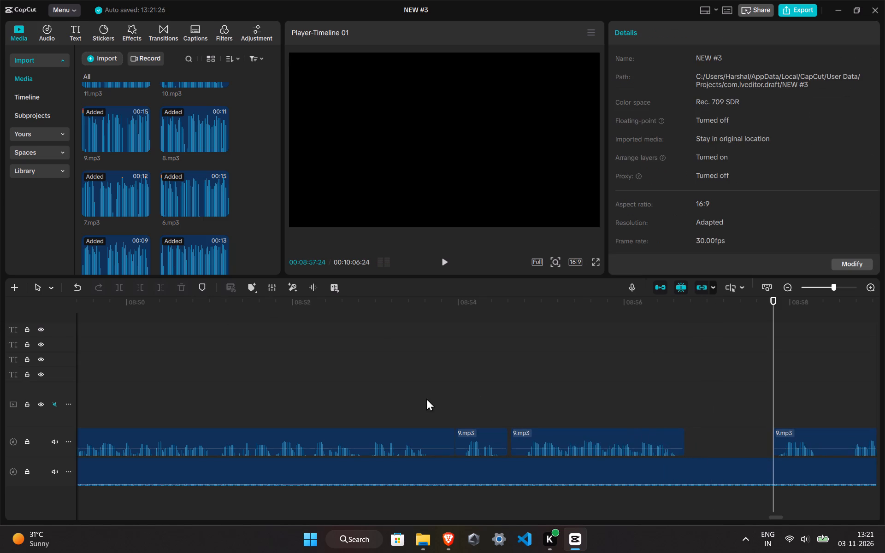
{"action": "key", "text": "space"}
{"action": "left_click_drag", "start_coordinate": [830, 444], "coordinate": [742, 445]}
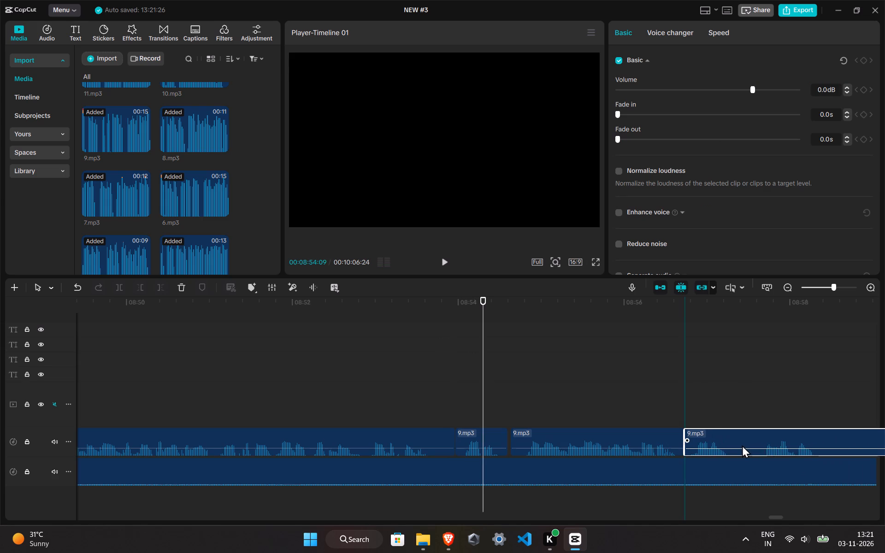
{"action": "key", "text": "space"}
{"action": "left_click", "coordinate": [774, 518]}
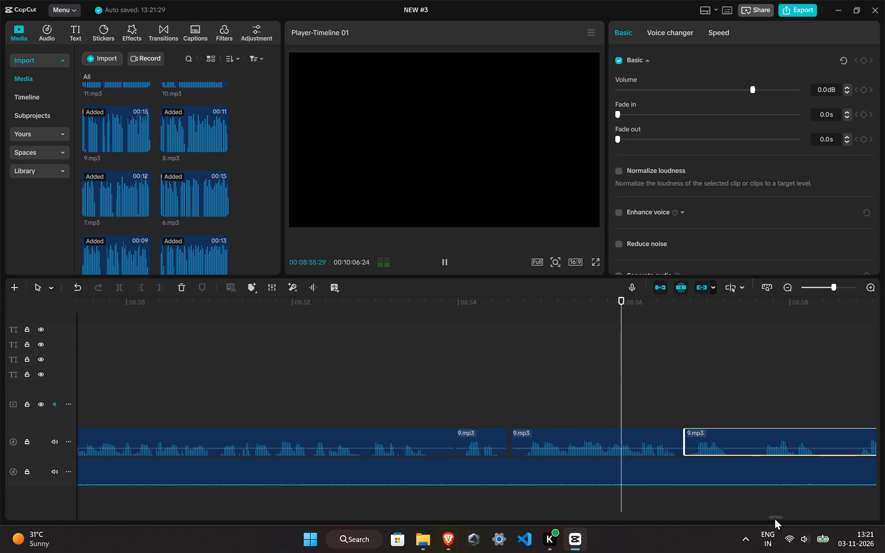
Cut the pause from 08:57:09 to 08:57:17 out of 9.mp3 on the voice-over track.
{"action": "left_click", "coordinate": [493, 398]}
{"action": "scroll", "coordinate": [503, 441], "scroll_direction": "up", "scroll_amount": 9, "text": "ctrl"}
{"action": "left_click", "coordinate": [503, 441], "text": "ctrl"}
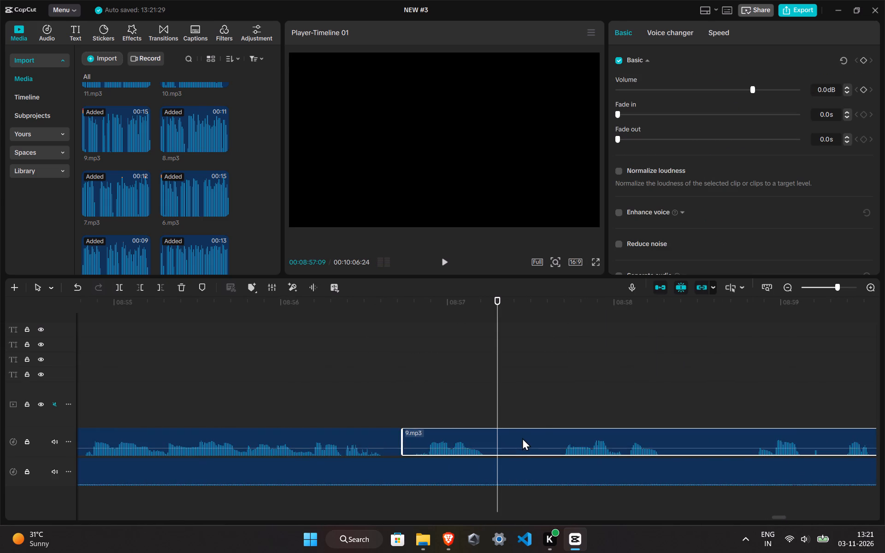
{"action": "key", "text": "ctrl+b"}
{"action": "left_click", "coordinate": [543, 403], "text": "ctrl"}
{"action": "left_click", "coordinate": [524, 446], "text": "ctrl"}
{"action": "key", "text": "ctrl+b"}
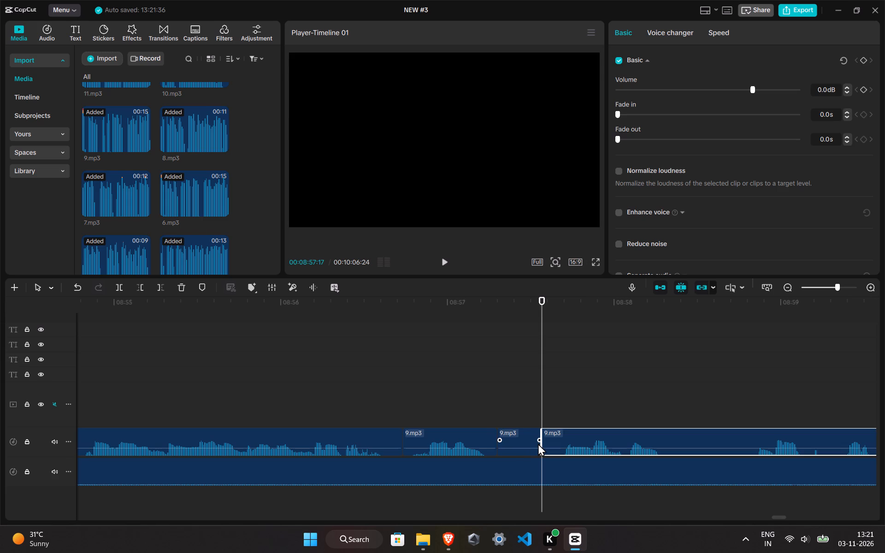
{"action": "left_click", "coordinate": [538, 443]}
{"action": "left_click", "coordinate": [180, 290]}
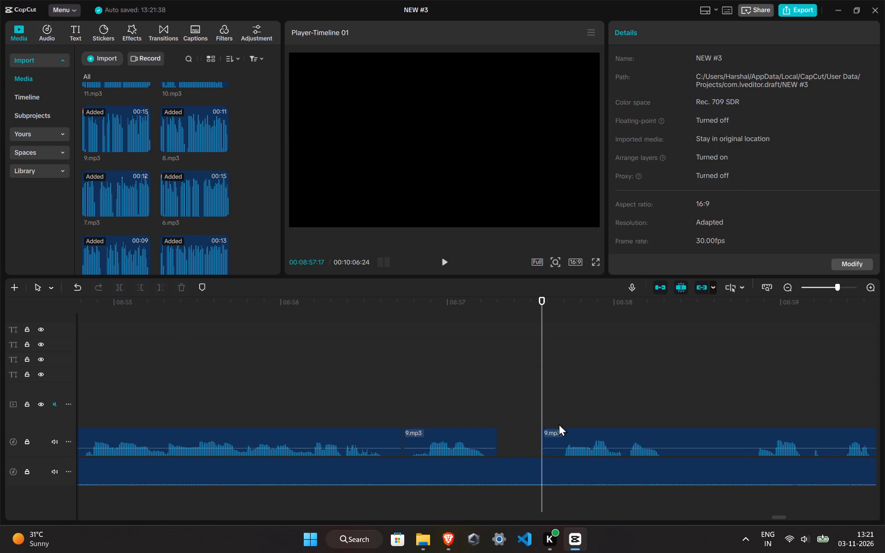
Trim the leftover silence before 08:57:19 off the start of the last piece of 9.mp3.
{"action": "left_click", "coordinate": [556, 417]}
{"action": "left_click", "coordinate": [553, 421]}
{"action": "left_click", "coordinate": [548, 446]}
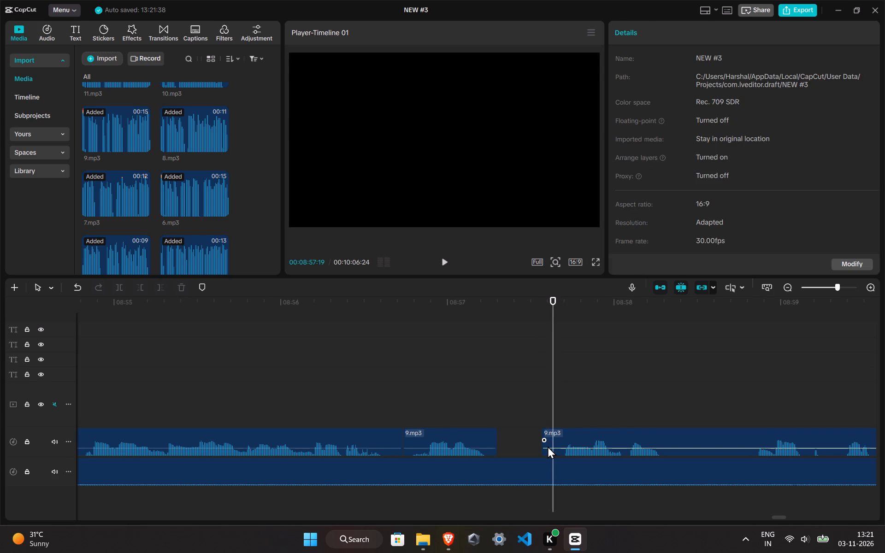
{"action": "key", "text": "ctrl+b"}
{"action": "left_click", "coordinate": [540, 453]}
{"action": "left_click", "coordinate": [548, 445]}
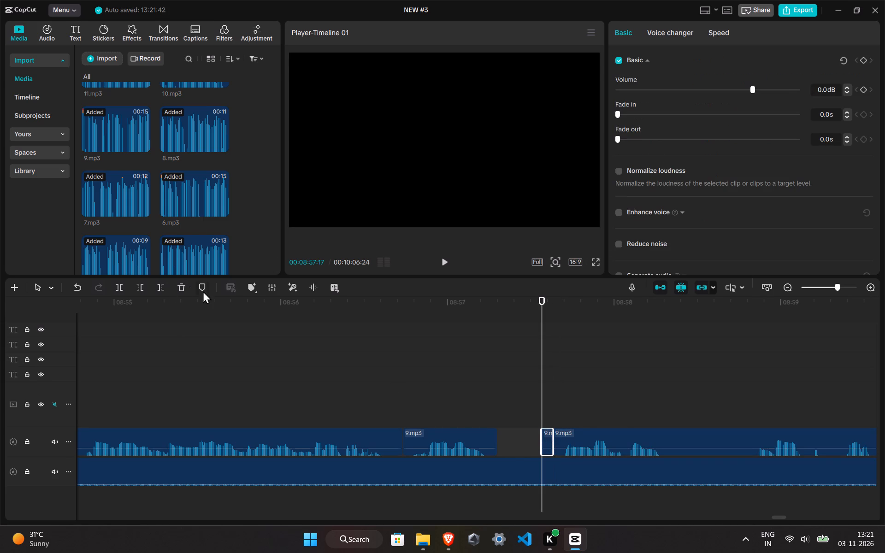
{"action": "left_click", "coordinate": [181, 283]}
Move the last piece of 9.mp3 back towards the preceding piece, leaving a small gap, and preview it.
{"action": "left_click_drag", "start_coordinate": [583, 432], "coordinate": [538, 430]}
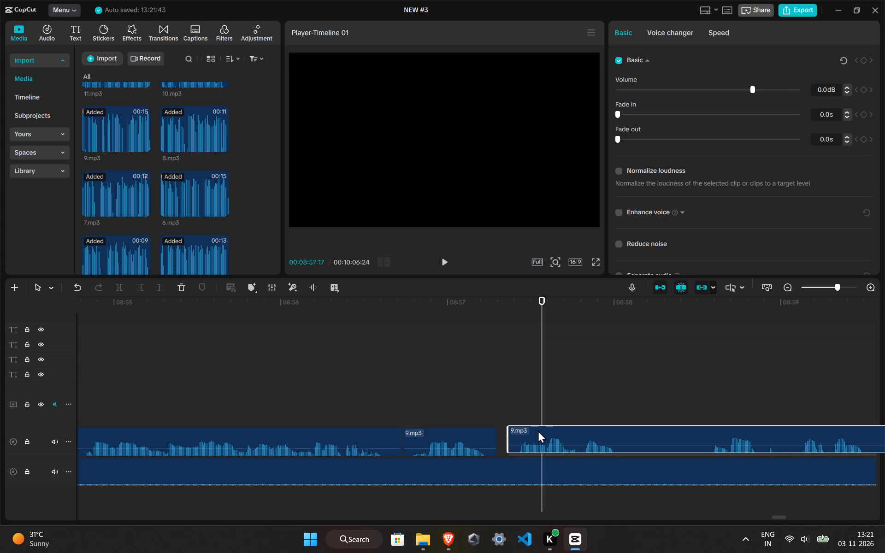
{"action": "left_click_drag", "start_coordinate": [538, 430], "coordinate": [537, 430]}
{"action": "left_click", "coordinate": [424, 399]}
{"action": "key", "text": "space"}
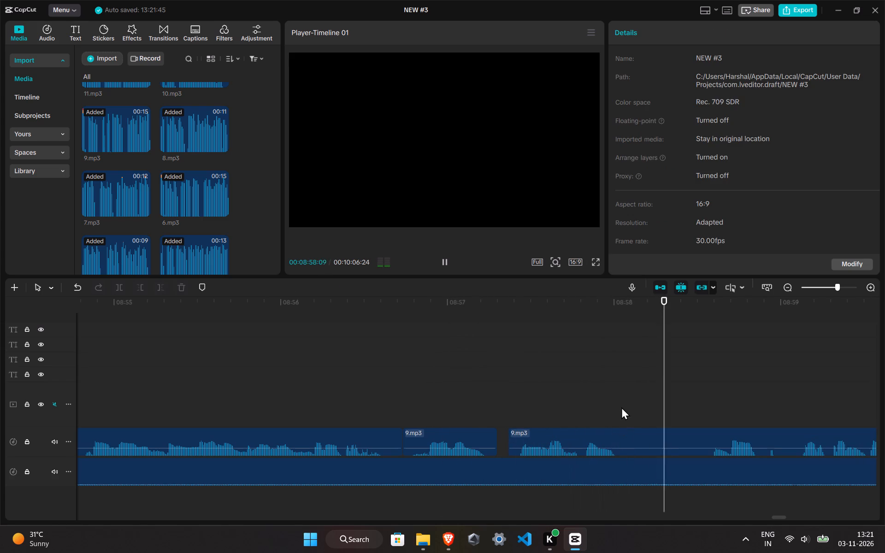
Cut the pause from about 08:58:02 to 08:58:16 out of 9.mp3.
{"action": "left_click", "coordinate": [621, 407]}
{"action": "left_click", "coordinate": [630, 447]}
{"action": "key", "text": "ctrl+b"}
{"action": "left_click", "coordinate": [696, 399]}
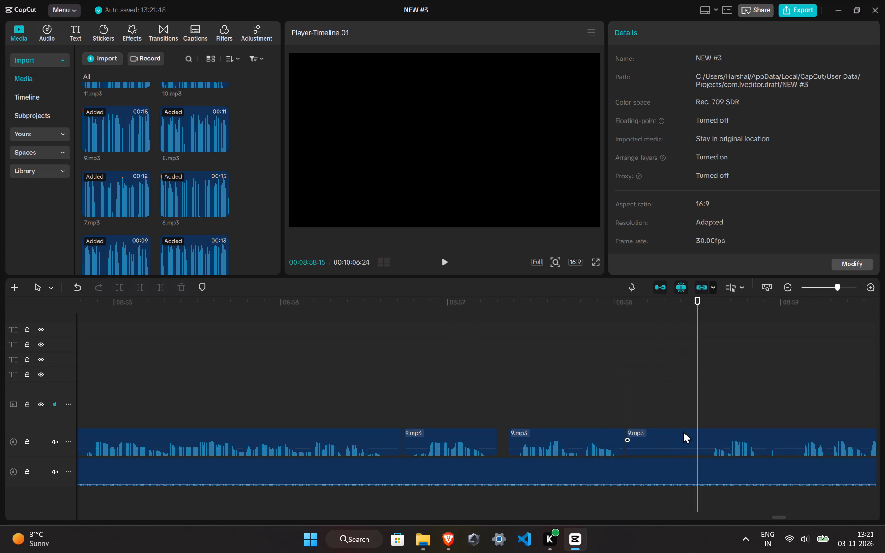
{"action": "left_click", "coordinate": [681, 427], "text": "ctrl"}
{"action": "left_click", "coordinate": [699, 406], "text": "ctrl"}
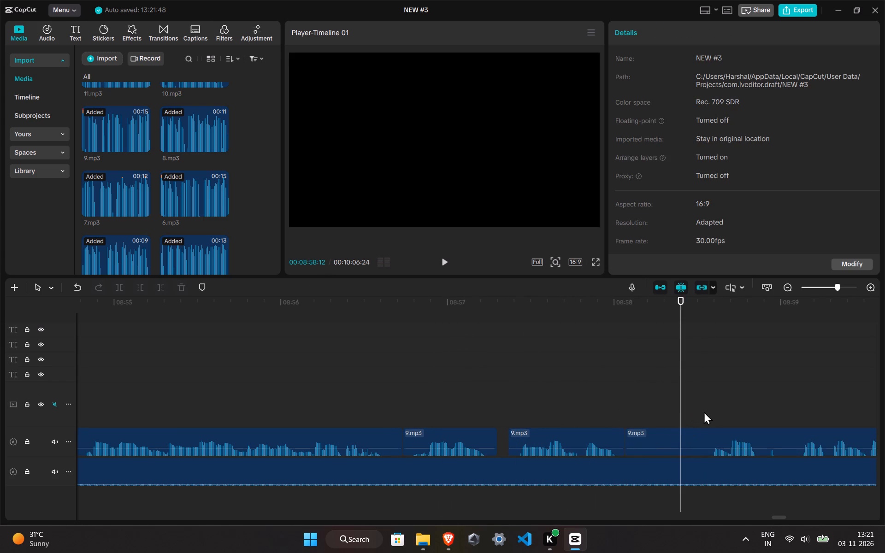
{"action": "left_click", "coordinate": [704, 412], "text": "ctrl"}
{"action": "left_click", "coordinate": [700, 437], "text": "ctrl"}
{"action": "key", "text": "ctrl+b"}
{"action": "left_click", "coordinate": [670, 466]}
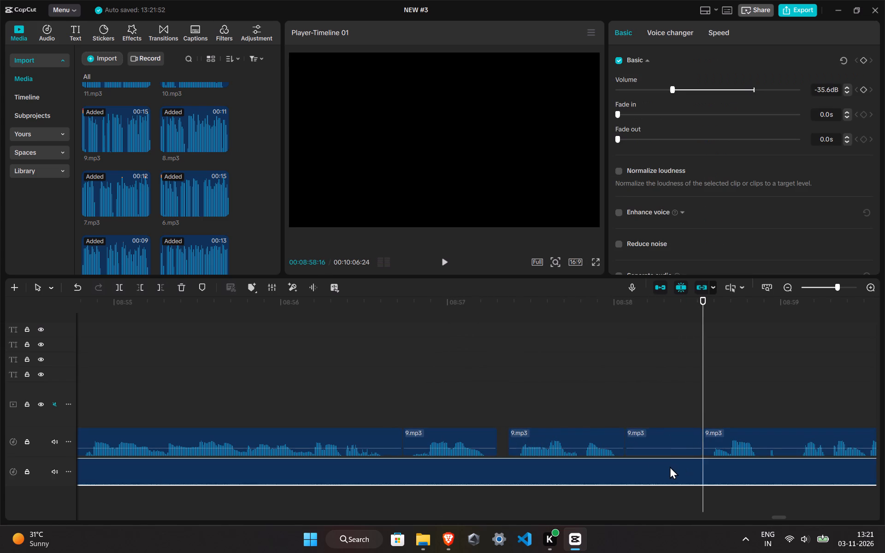
{"action": "left_click", "coordinate": [667, 454]}
{"action": "left_click", "coordinate": [189, 288]}
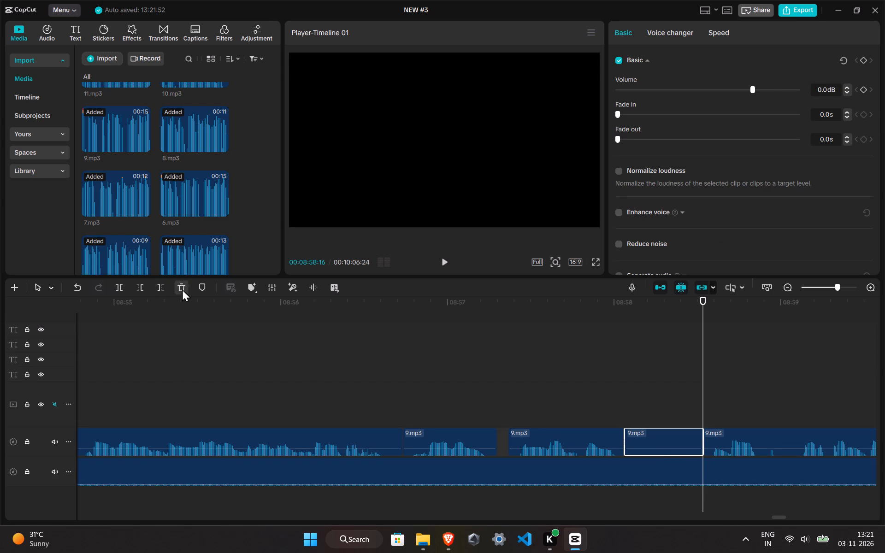
{"action": "left_click", "coordinate": [182, 289]}
Move the remaining piece of 9.mp3 back close to the preceding piece, leaving a small gap, and preview the transition.
{"action": "left_click", "coordinate": [410, 370]}
{"action": "left_click_drag", "start_coordinate": [743, 442], "coordinate": [667, 441]}
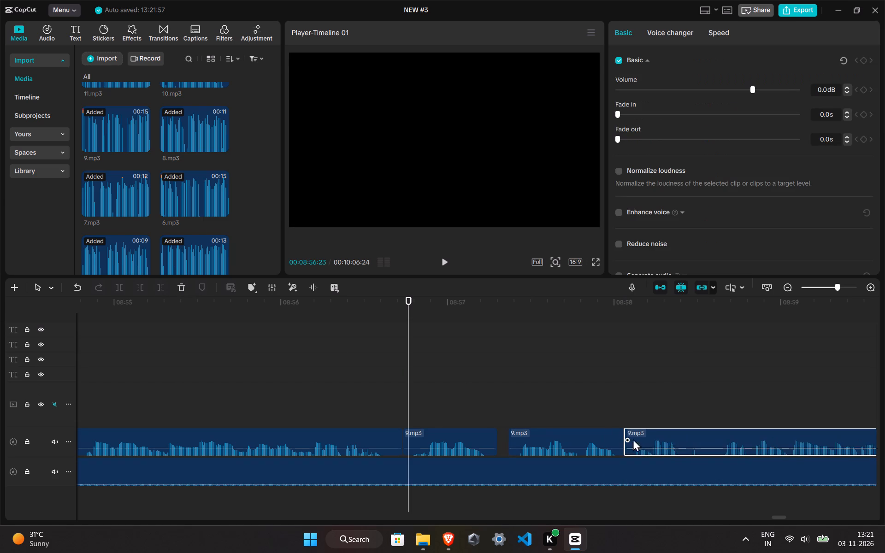
{"action": "key", "text": "space"}
{"action": "left_click_drag", "start_coordinate": [643, 437], "coordinate": [649, 436]}
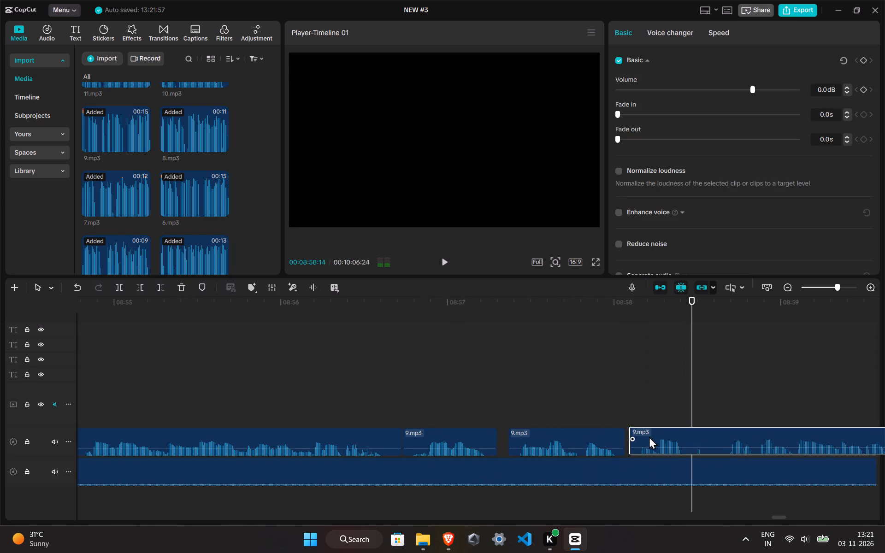
{"action": "left_click_drag", "start_coordinate": [649, 436], "coordinate": [652, 436]}
{"action": "key", "text": "space"}
{"action": "scroll", "coordinate": [758, 426], "scroll_direction": "down", "scroll_amount": 2, "text": "ctrl"}
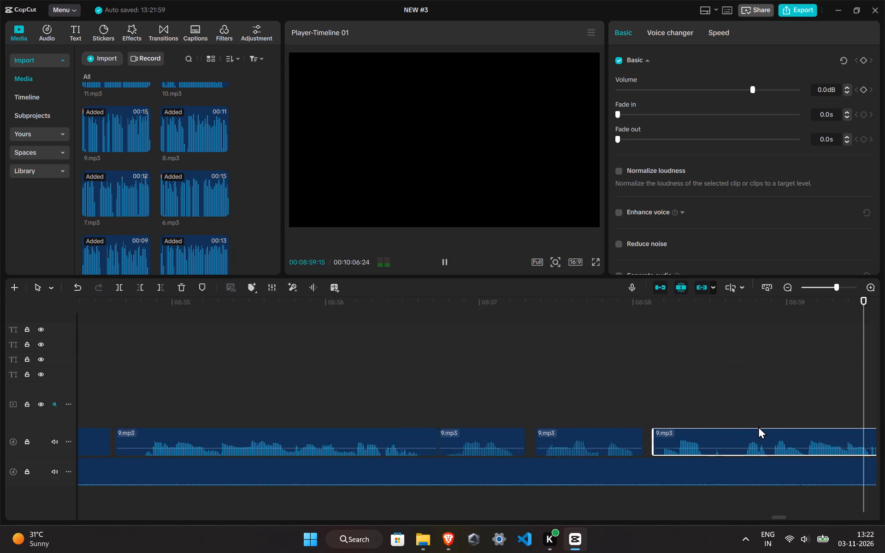
{"action": "scroll", "coordinate": [758, 426], "scroll_direction": "down", "scroll_amount": 12, "text": "ctrl"}
Cut the pause from about 09:00:07 to 09:01:02 out of 9.mp3.
{"action": "left_click", "coordinate": [220, 384]}
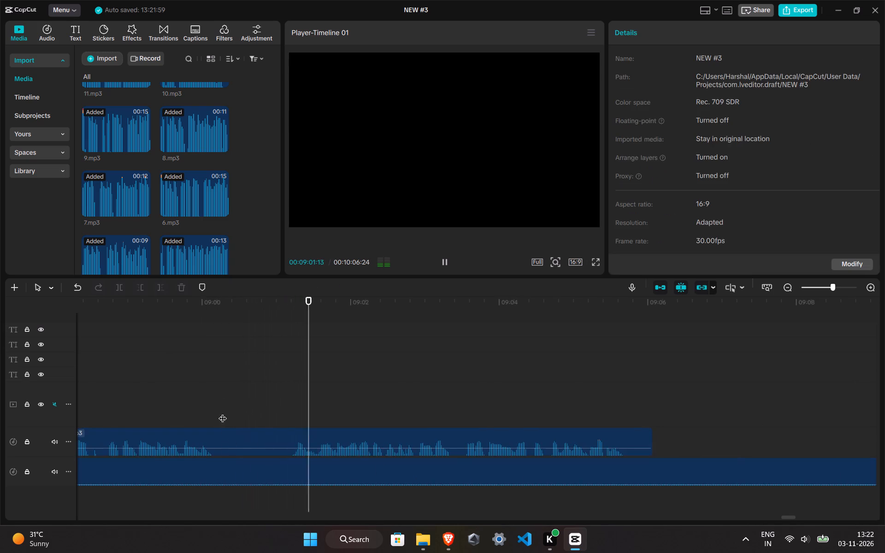
{"action": "left_click", "coordinate": [233, 447], "text": "ctrl"}
{"action": "key", "text": "ctrl+b"}
{"action": "left_click", "coordinate": [281, 397]}
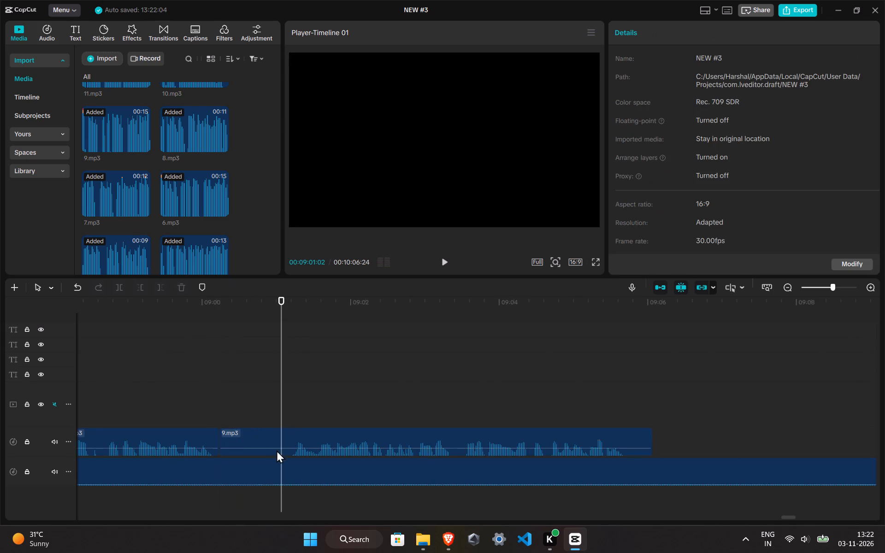
{"action": "left_click", "coordinate": [271, 453], "text": "ctrl"}
{"action": "key", "text": "ctrl+b"}
{"action": "left_click", "coordinate": [266, 447]}
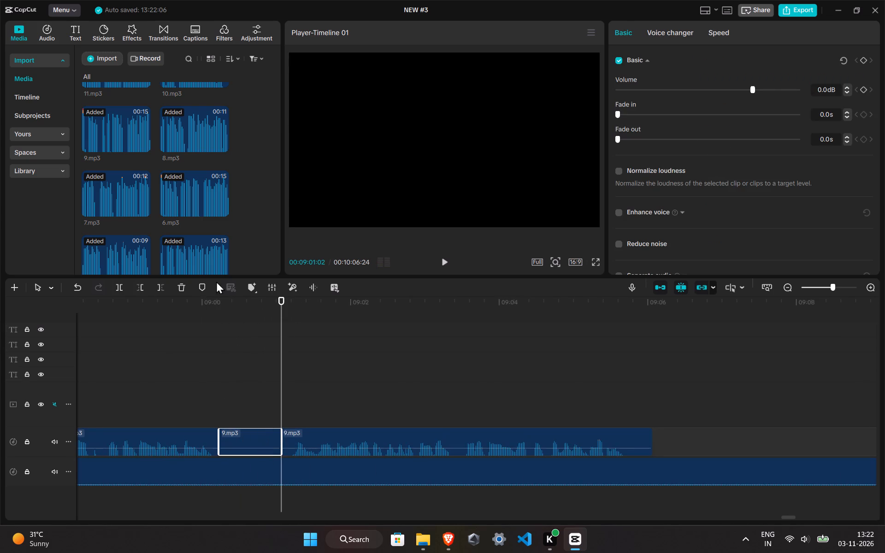
{"action": "left_click", "coordinate": [182, 288]}
Move the last piece of 9.mp3 back against the end of the preceding piece and preview the narration.
{"action": "left_click", "coordinate": [212, 361]}
{"action": "left_click_drag", "start_coordinate": [322, 443], "coordinate": [272, 441]}
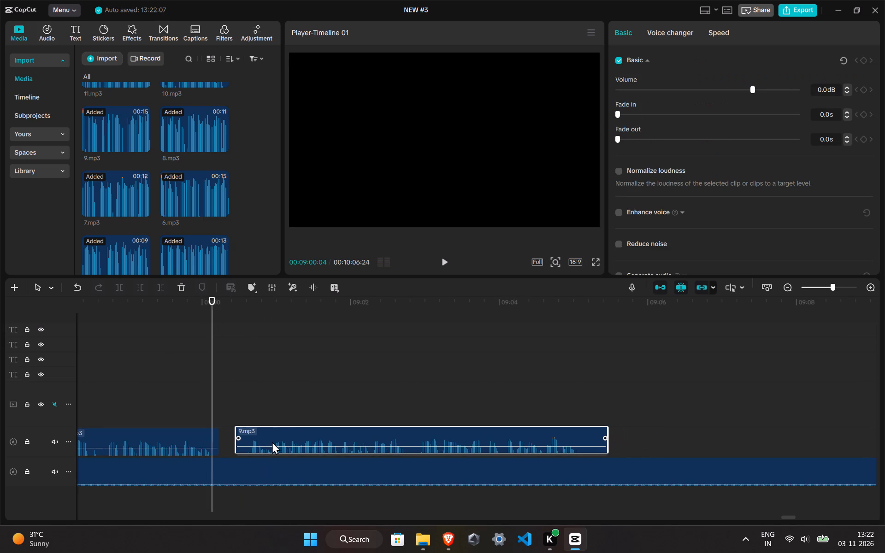
{"action": "left_click_drag", "start_coordinate": [272, 441], "coordinate": [268, 441]}
{"action": "key", "text": "space"}
{"action": "left_click", "coordinate": [312, 429]}
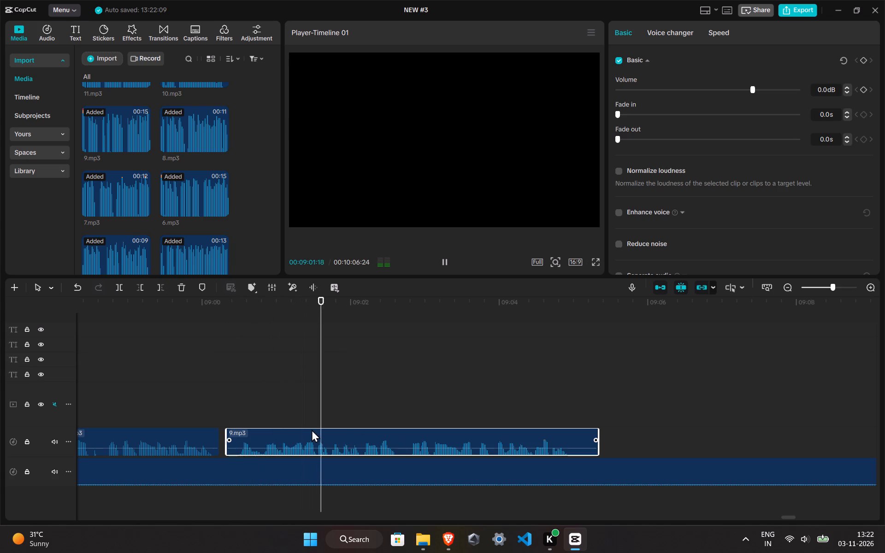
{"action": "left_click_drag", "start_coordinate": [309, 438], "coordinate": [304, 439]}
{"action": "left_click", "coordinate": [148, 383]}
{"action": "key", "text": "space"}
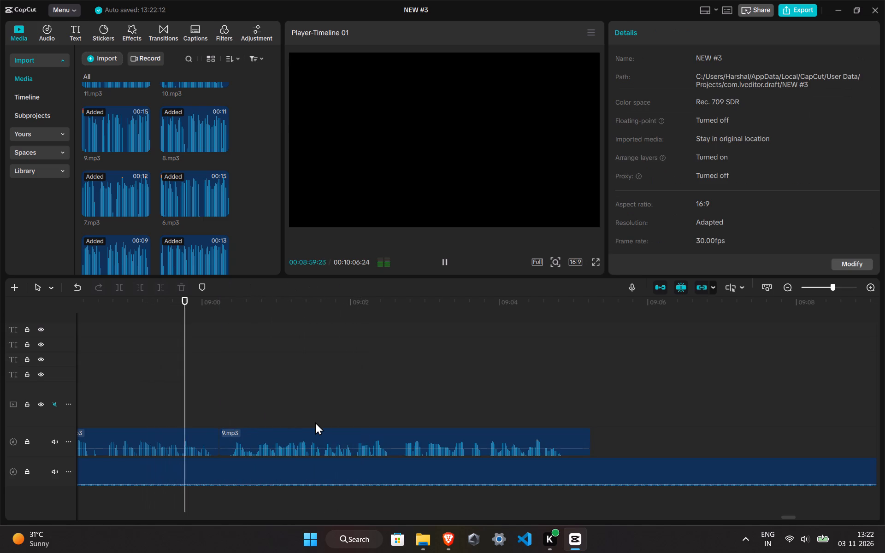
{"action": "scroll", "coordinate": [453, 449], "scroll_direction": "down", "scroll_amount": 3, "text": "ctrl"}
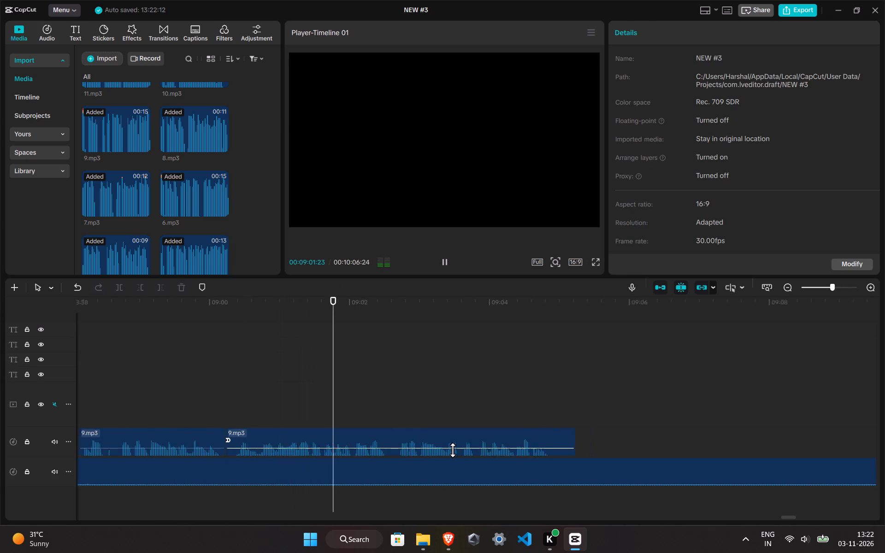
{"action": "scroll", "coordinate": [453, 450], "scroll_direction": "down", "scroll_amount": 8, "text": "ctrl"}
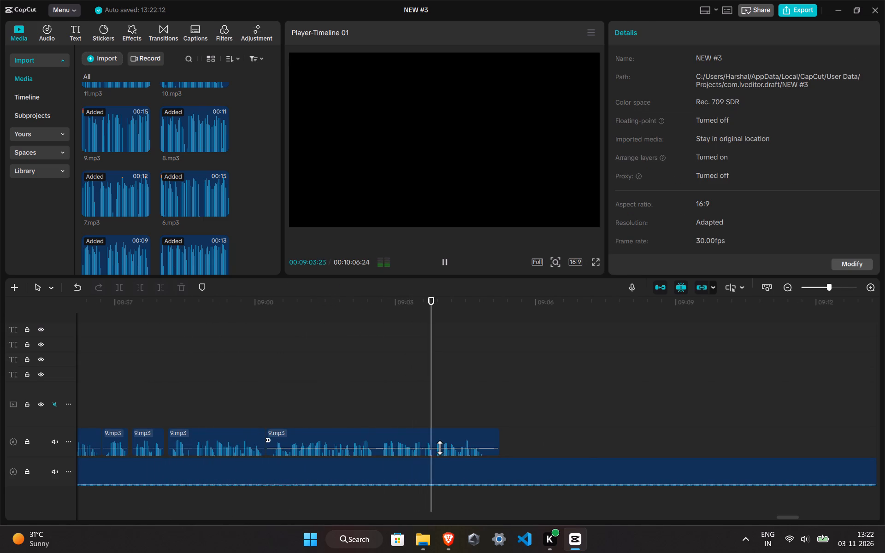
Trim the silent tail of 9.mp3 after 09:05:01.
{"action": "left_click", "coordinate": [491, 420]}
{"action": "left_click", "coordinate": [490, 437]}
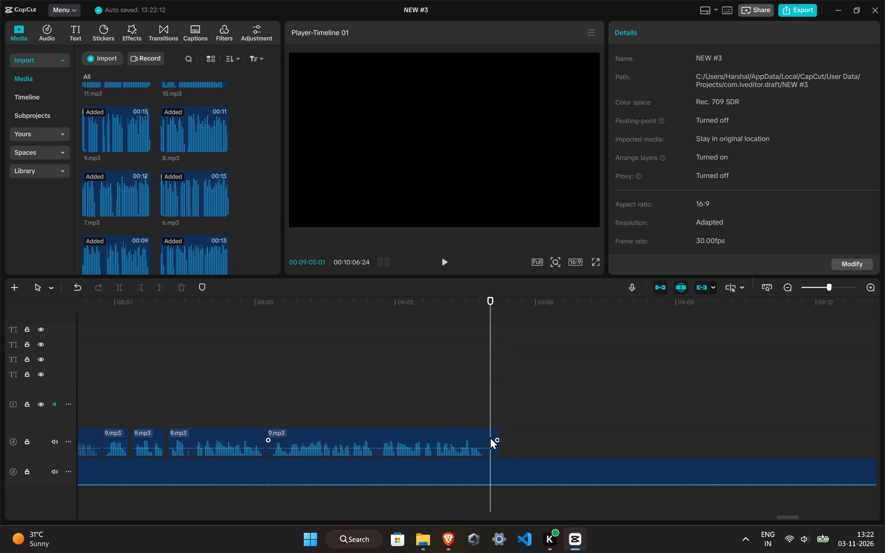
{"action": "key", "text": "ctrl+b"}
{"action": "left_click", "coordinate": [181, 294]}
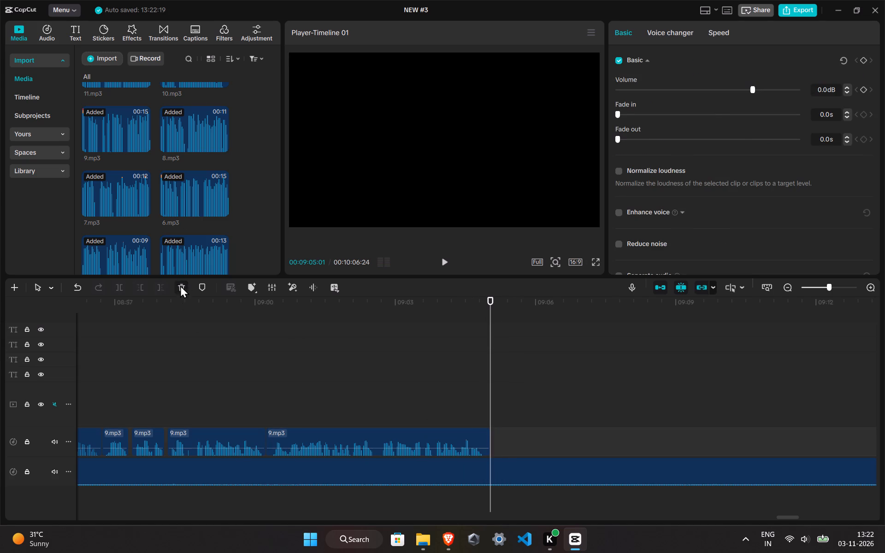
Place 10.mp3 on the voice-over track directly against the end of 9.mp3.
{"action": "scroll", "coordinate": [179, 212], "scroll_direction": "up", "scroll_amount": 2}
{"action": "left_click_drag", "start_coordinate": [156, 177], "coordinate": [271, 252]}
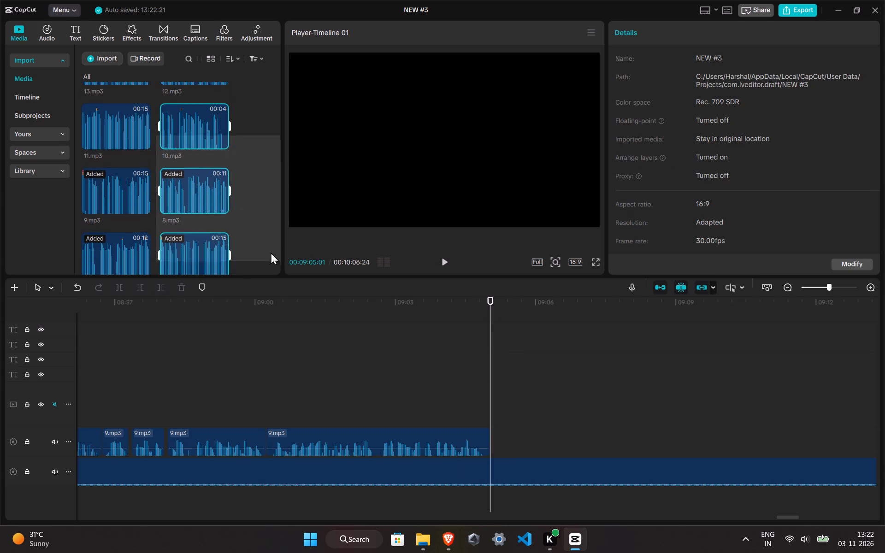
{"action": "left_click_drag", "start_coordinate": [271, 252], "coordinate": [230, 217]}
{"action": "left_click_drag", "start_coordinate": [195, 123], "coordinate": [492, 435]}
{"action": "left_click", "coordinate": [432, 398]}
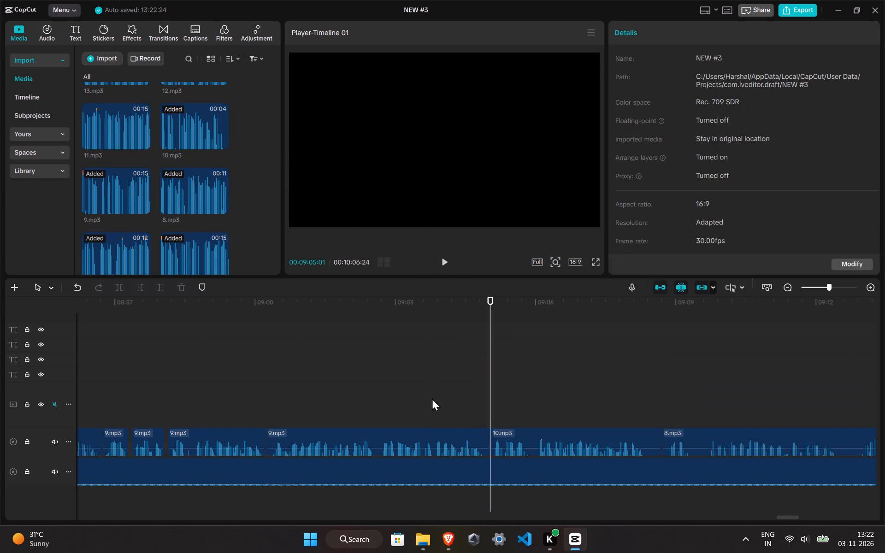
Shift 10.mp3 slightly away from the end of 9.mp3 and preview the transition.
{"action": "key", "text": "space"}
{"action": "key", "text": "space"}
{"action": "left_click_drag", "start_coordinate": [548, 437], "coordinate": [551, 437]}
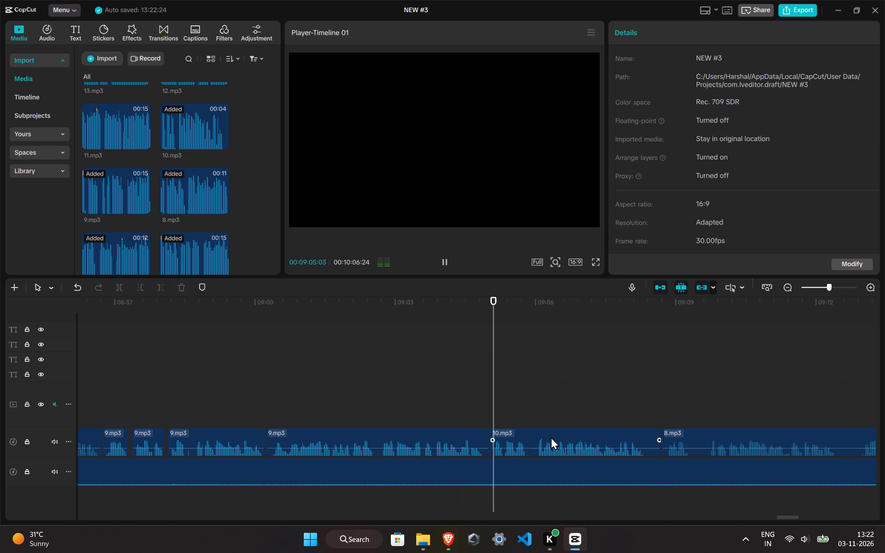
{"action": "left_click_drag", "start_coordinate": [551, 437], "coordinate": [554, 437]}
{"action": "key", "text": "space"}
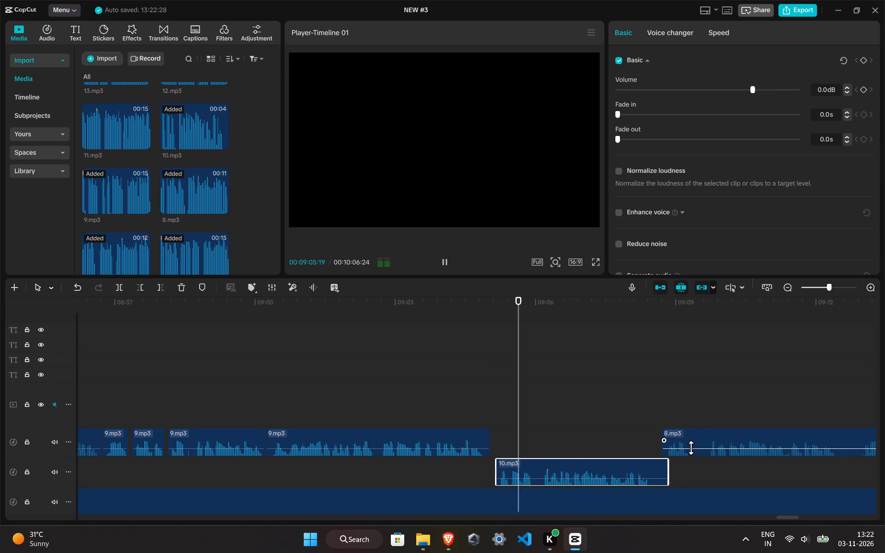
Delete the extra 8.mp3 clip that follows 10.mp3 on the voice-over track.
{"action": "left_click", "coordinate": [691, 447]}
{"action": "left_click", "coordinate": [183, 286]}
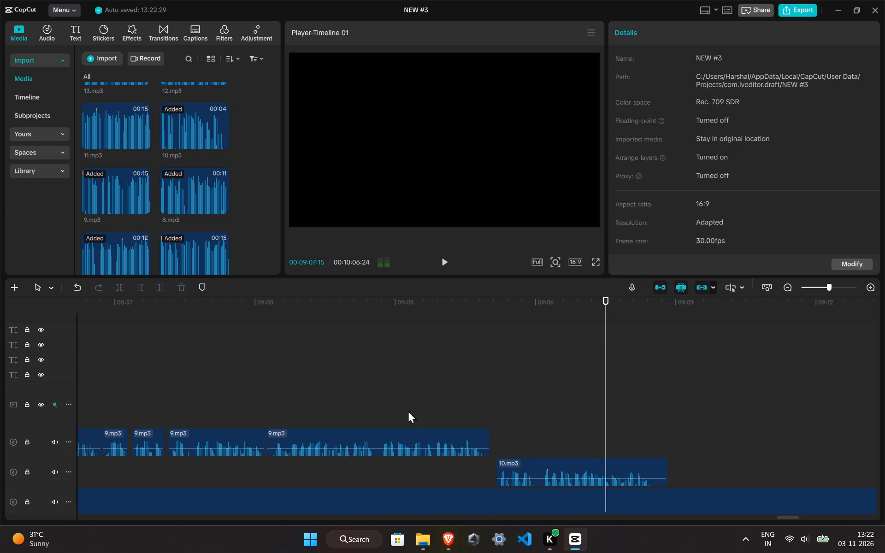
Move 10.mp3 back up onto the voice-over track against the end of 9.mp3 and preview the join.
{"action": "left_click_drag", "start_coordinate": [534, 481], "coordinate": [526, 458]}
{"action": "key", "text": "space"}
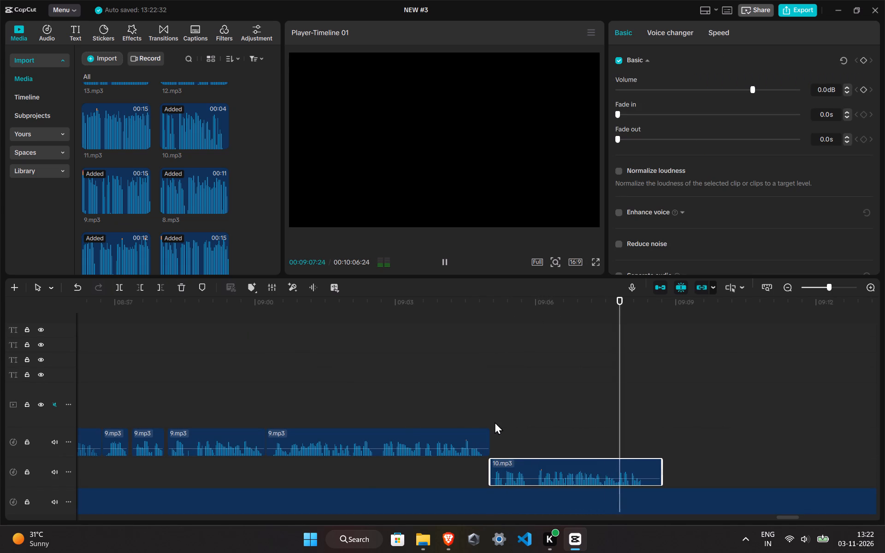
{"action": "left_click_drag", "start_coordinate": [525, 468], "coordinate": [522, 439]}
{"action": "key", "text": "space"}
{"action": "left_click", "coordinate": [469, 410]}
{"action": "key", "text": "space"}
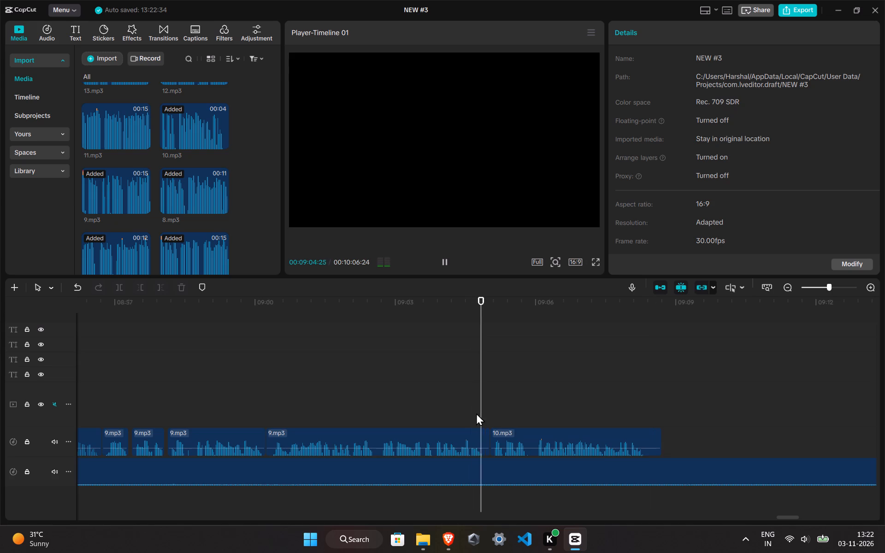
Move 10.mp3 slightly later to leave a small gap after 9.mp3, and preview it.
{"action": "scroll", "coordinate": [527, 418], "scroll_direction": "up", "scroll_amount": 13, "text": "ctrl"}
{"action": "scroll", "coordinate": [542, 421], "scroll_direction": "down", "scroll_amount": 4, "text": "ctrl"}
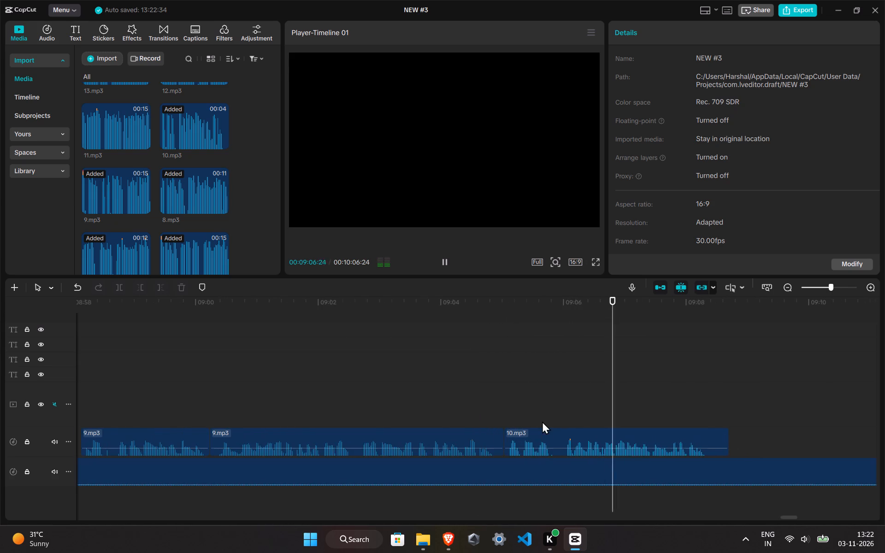
{"action": "left_click_drag", "start_coordinate": [549, 436], "coordinate": [555, 435]}
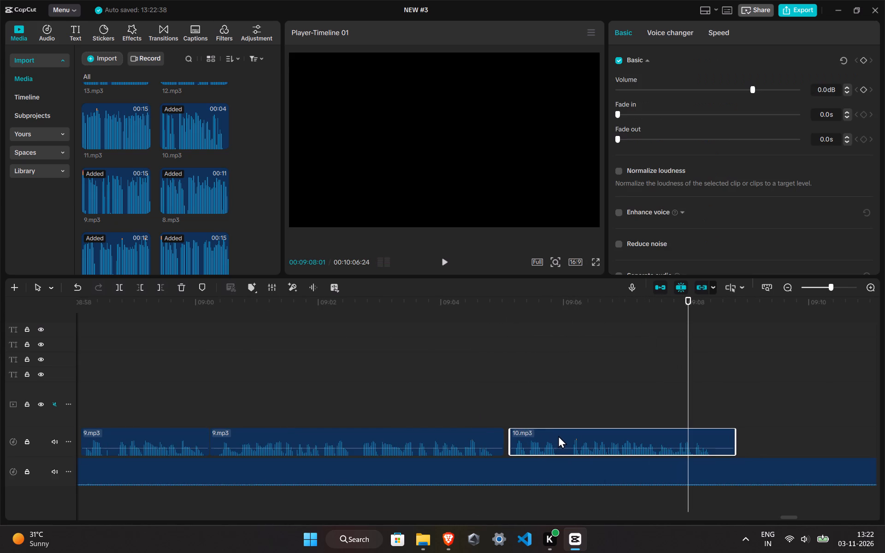
{"action": "key", "text": "space"}
Split 10.mp3 at 00:09:08:18, just after its speech ends, and delete the silent tail.
{"action": "left_click", "coordinate": [723, 412]}
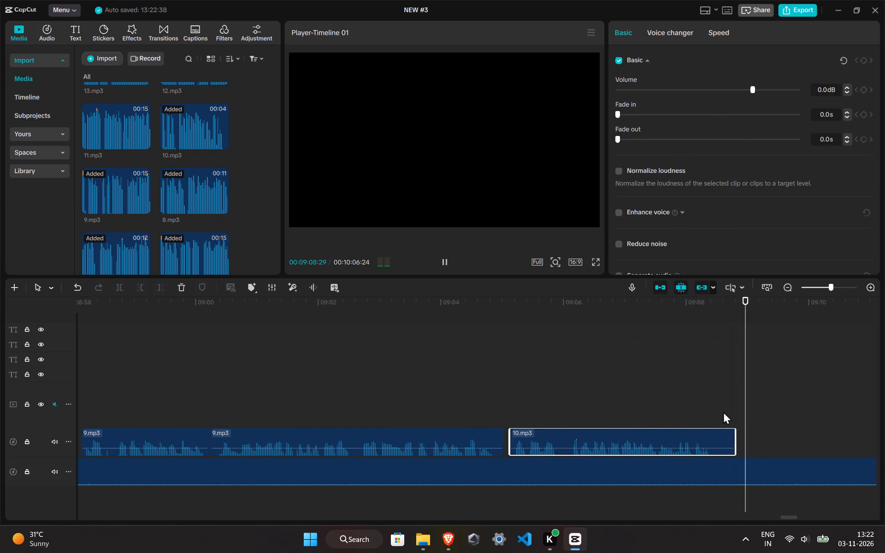
{"action": "left_click", "coordinate": [727, 447]}
{"action": "key", "text": "ctrl+b"}
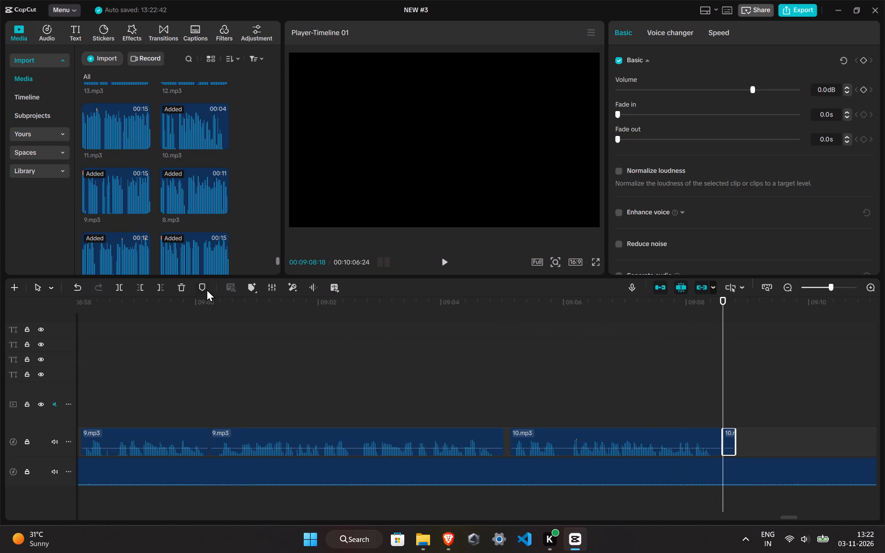
{"action": "left_click", "coordinate": [174, 287]}
{"action": "left_click", "coordinate": [174, 287]}
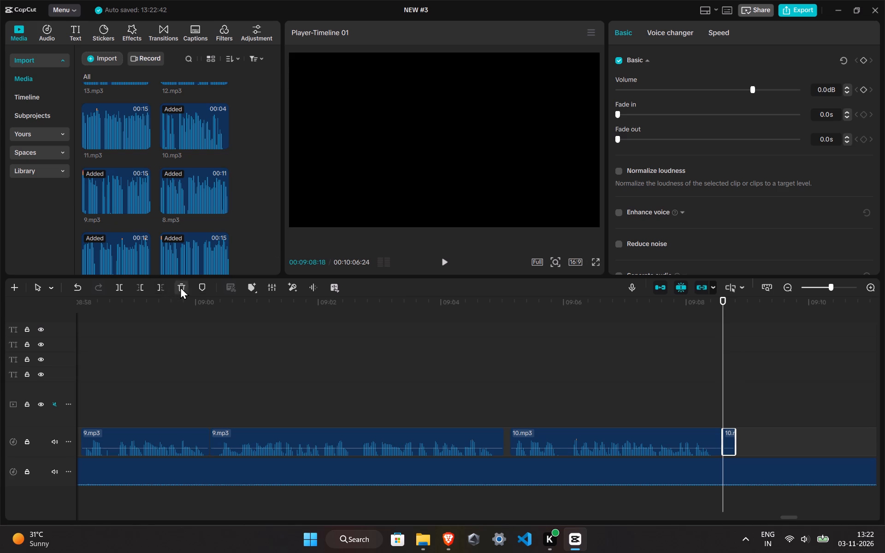
{"action": "left_click", "coordinate": [180, 287]}
Add 11.mp3 to the voice-over track after 10.mp3, leave a small gap between them, and preview the transition.
{"action": "left_click_drag", "start_coordinate": [101, 121], "coordinate": [694, 412]}
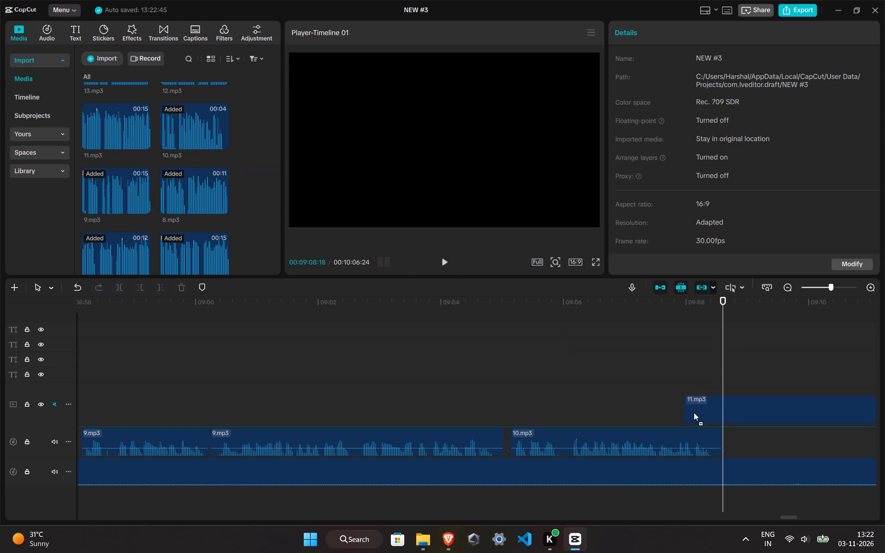
{"action": "left_click_drag", "start_coordinate": [694, 412], "coordinate": [724, 441]}
{"action": "key", "text": "space"}
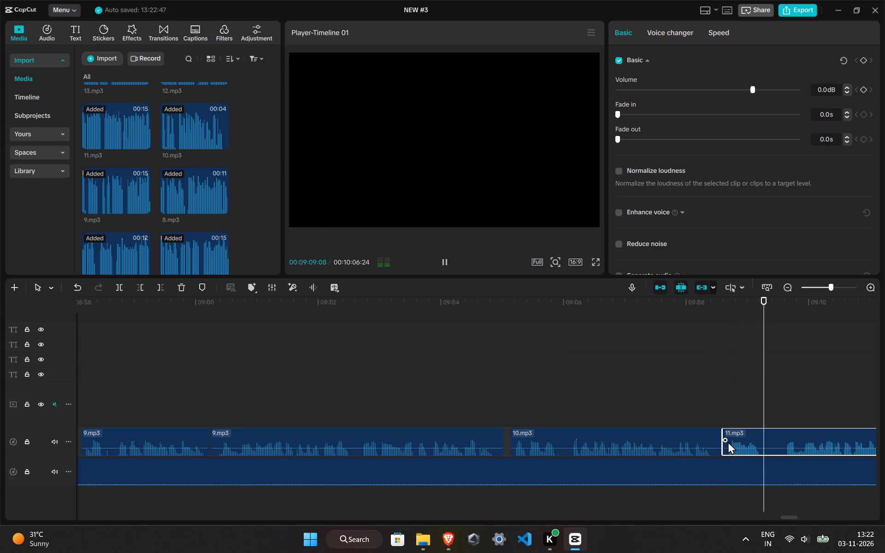
{"action": "left_click_drag", "start_coordinate": [728, 441], "coordinate": [735, 441]}
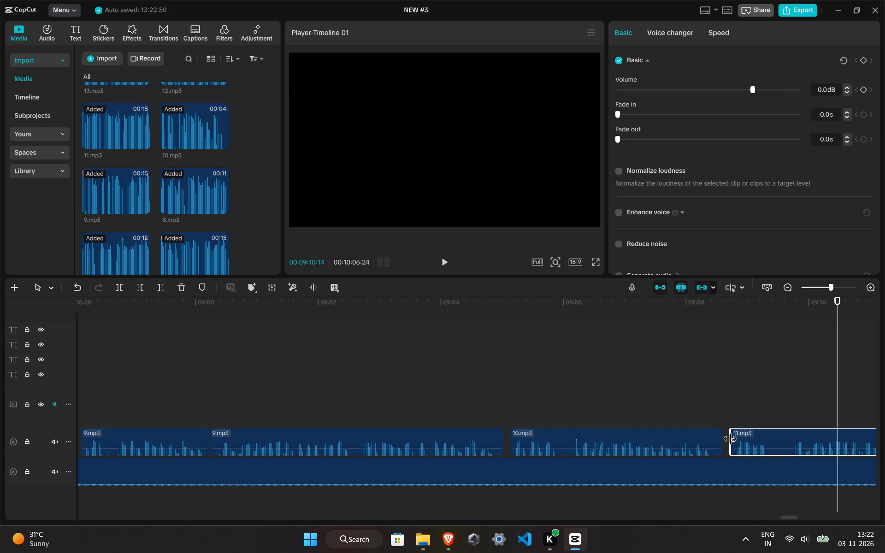
{"action": "left_click", "coordinate": [627, 378]}
{"action": "key", "text": "space"}
{"action": "key", "text": "space"}
{"action": "left_click_drag", "start_coordinate": [782, 516], "coordinate": [789, 515]}
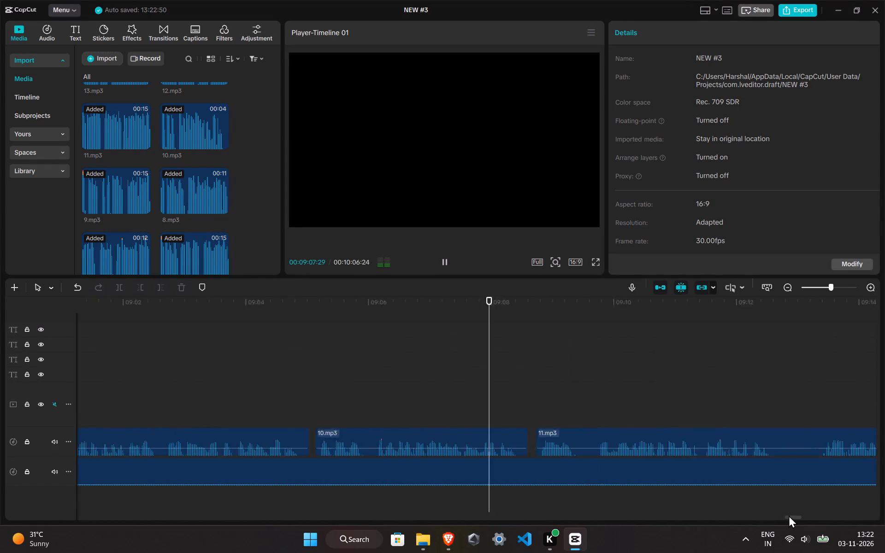
{"action": "left_click_drag", "start_coordinate": [789, 515], "coordinate": [792, 515]}
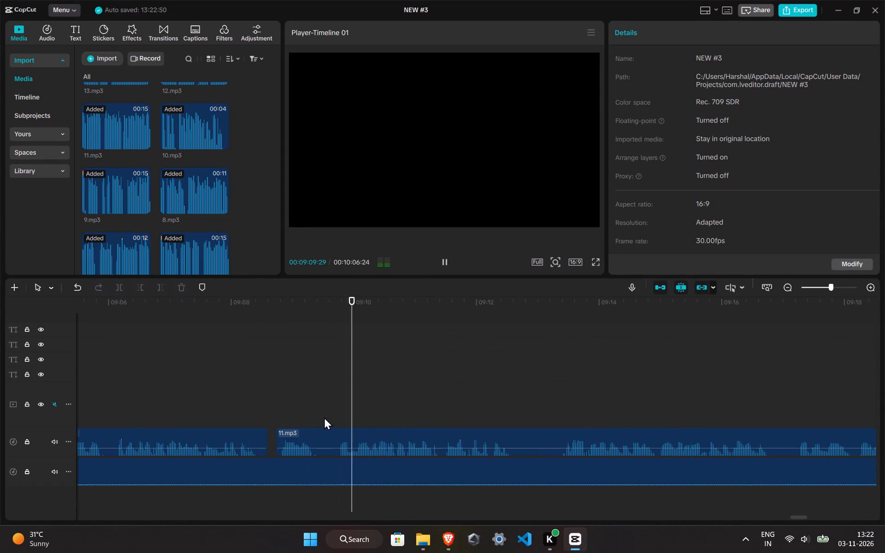
Split 11.mp3 at 00:09:09:12 and 00:09:09:21 and delete the silent piece between the cuts.
{"action": "left_click", "coordinate": [317, 401]}
{"action": "left_click", "coordinate": [324, 438]}
{"action": "key", "text": "ctrl+b"}
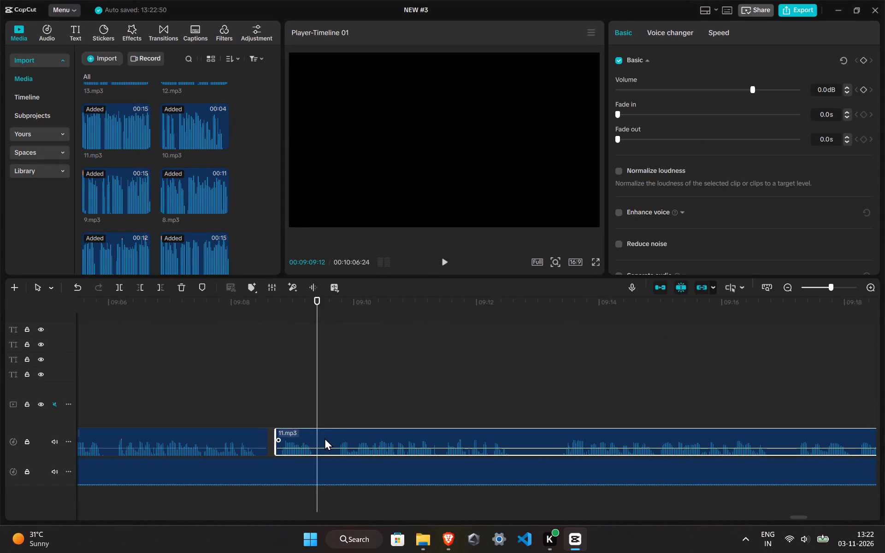
{"action": "left_click", "coordinate": [336, 402]}
{"action": "left_click", "coordinate": [333, 444]}
{"action": "key", "text": "ctrl+b"}
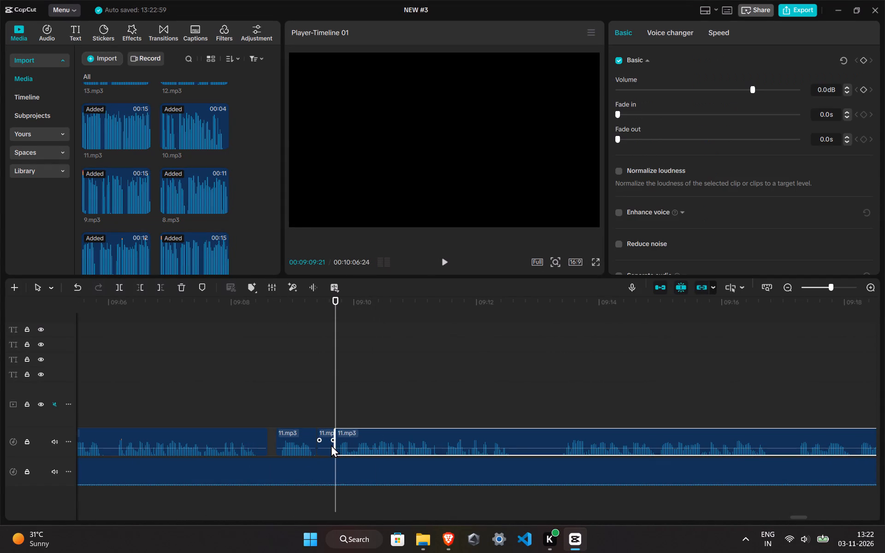
{"action": "left_click", "coordinate": [331, 445]}
{"action": "left_click", "coordinate": [188, 294]}
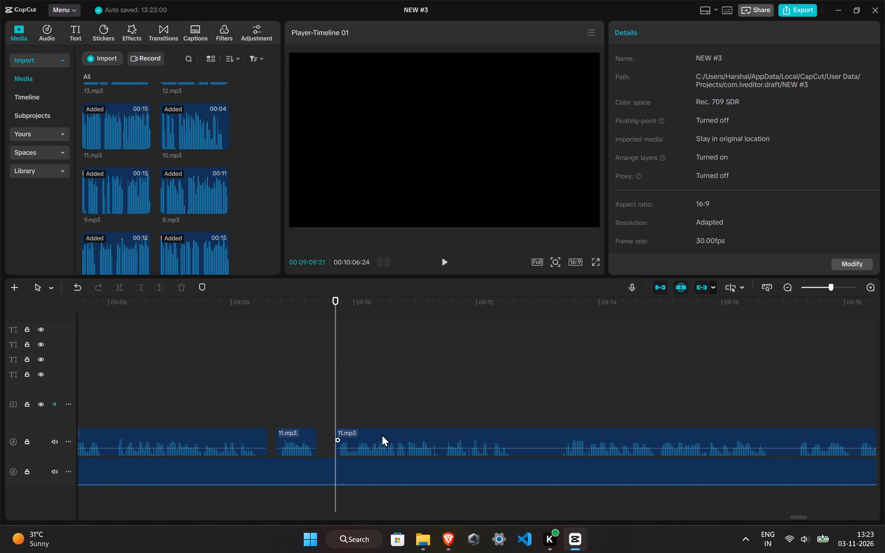
Move the rest of 11.mp3 earlier to leave only a small gap after its first piece, and preview the join.
{"action": "left_click_drag", "start_coordinate": [382, 434], "coordinate": [367, 435]}
{"action": "left_click", "coordinate": [302, 406]}
{"action": "key", "text": "space"}
Split 11.mp3 at 00:09:12:11 and 00:09:13:01 and delete the silent section between the cuts.
{"action": "left_click", "coordinate": [496, 397]}
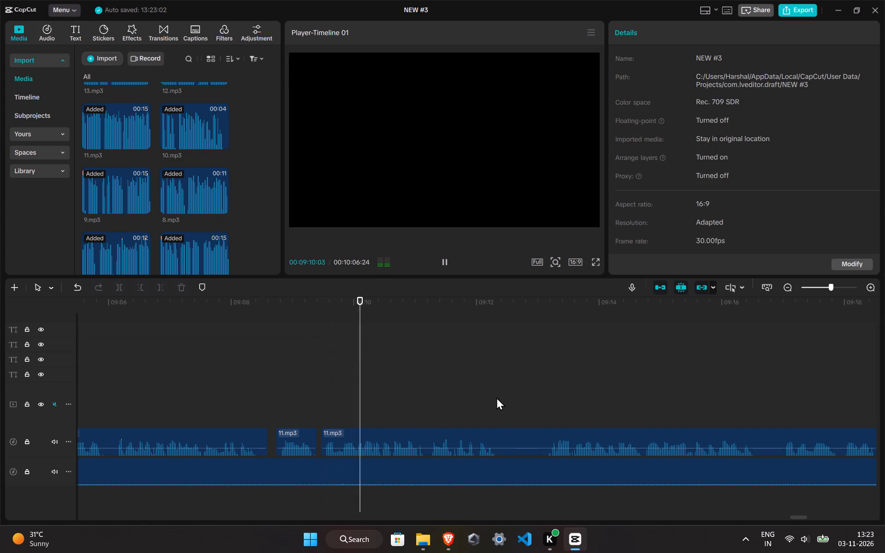
{"action": "left_click", "coordinate": [504, 430]}
{"action": "key", "text": "ctrl+b"}
{"action": "left_click", "coordinate": [543, 390]}
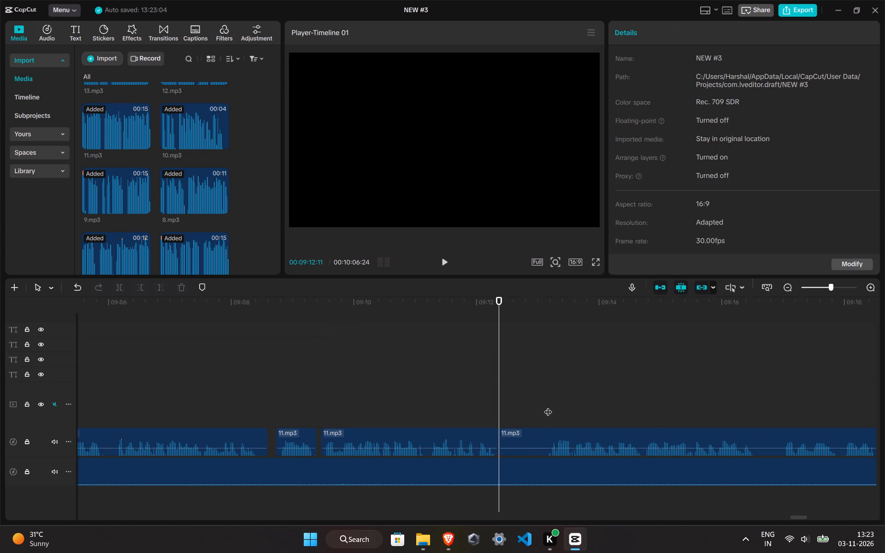
{"action": "left_click", "coordinate": [524, 442]}
{"action": "left_click", "coordinate": [543, 413]}
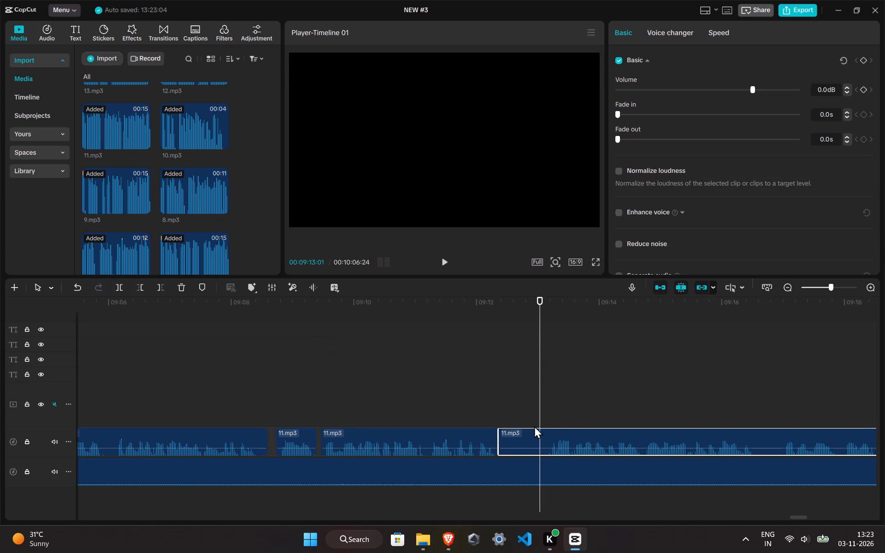
{"action": "key", "text": "ctrl+b"}
{"action": "left_click", "coordinate": [511, 443]}
{"action": "left_click", "coordinate": [179, 290]}
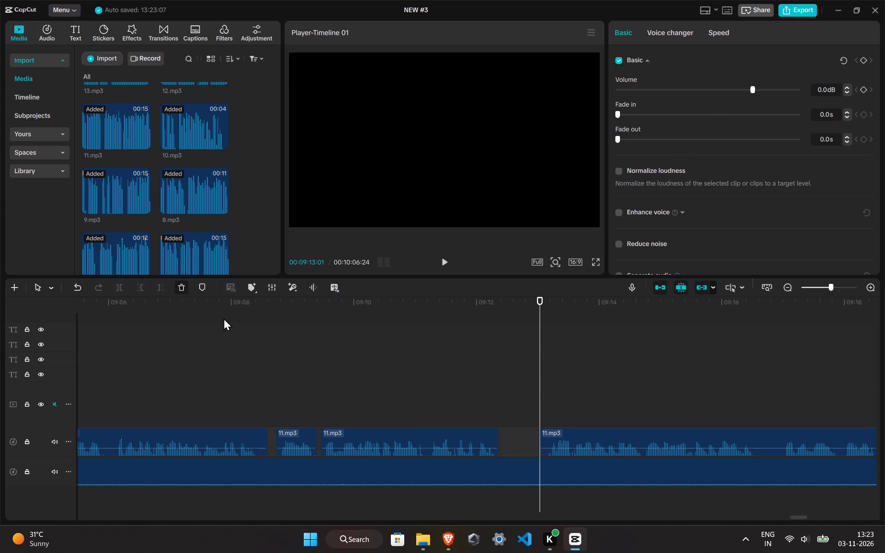
Move the remaining 11.mp3 piece earlier, close behind the previous piece with a small gap, and preview it.
{"action": "left_click", "coordinate": [413, 382]}
{"action": "key", "text": "space"}
{"action": "left_click_drag", "start_coordinate": [584, 435], "coordinate": [555, 437]}
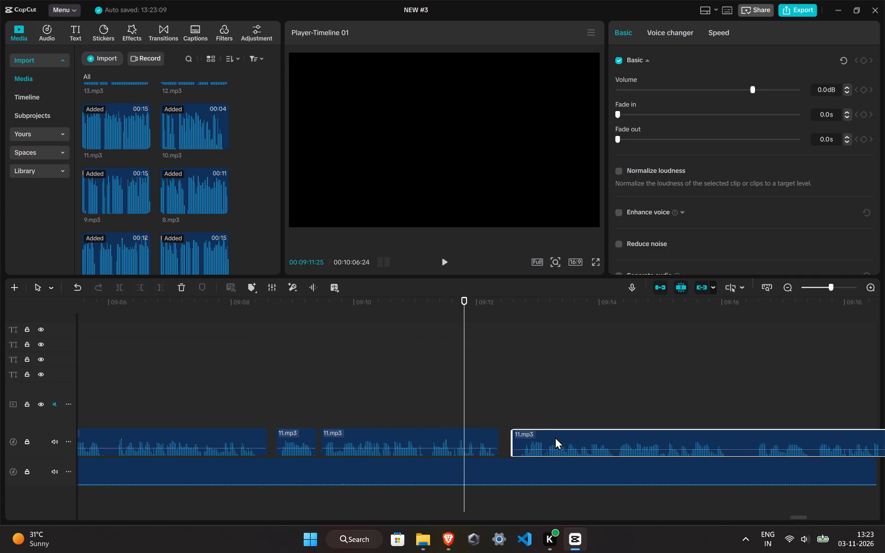
{"action": "left_click_drag", "start_coordinate": [555, 437], "coordinate": [554, 435]}
{"action": "key", "text": "space"}
Split 11.mp3 at 00:09:16:03 and 00:09:16:14 and delete the silent piece between the cuts.
{"action": "left_click_drag", "start_coordinate": [800, 518], "coordinate": [801, 518]}
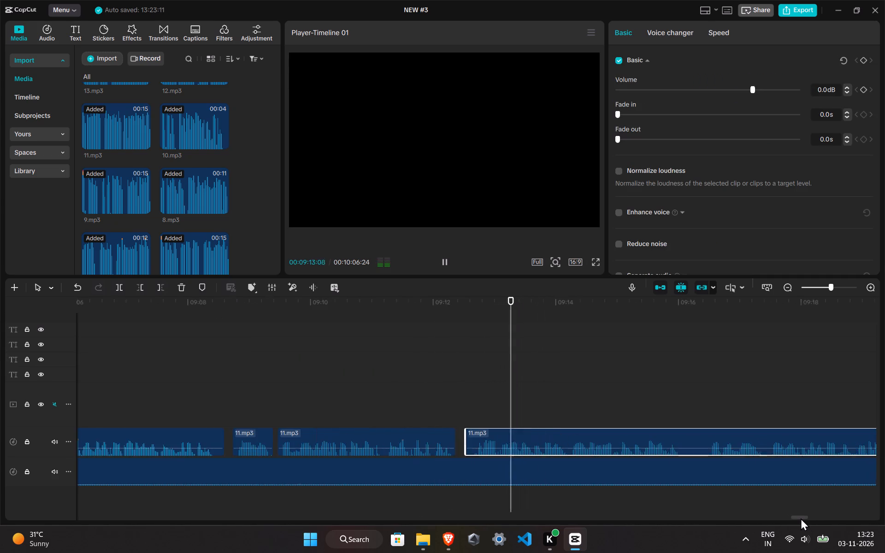
{"action": "left_click_drag", "start_coordinate": [801, 518], "coordinate": [808, 517]}
{"action": "scroll", "coordinate": [267, 435], "scroll_direction": "up", "scroll_amount": 10, "text": "ctrl"}
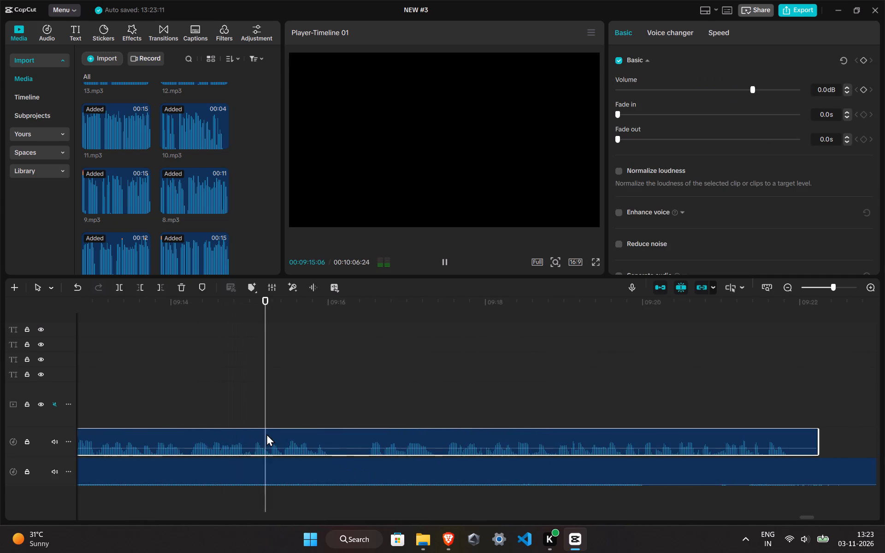
{"action": "scroll", "coordinate": [266, 434], "scroll_direction": "up", "scroll_amount": 1, "text": "ctrl"}
{"action": "left_click", "coordinate": [364, 403], "text": "ctrl"}
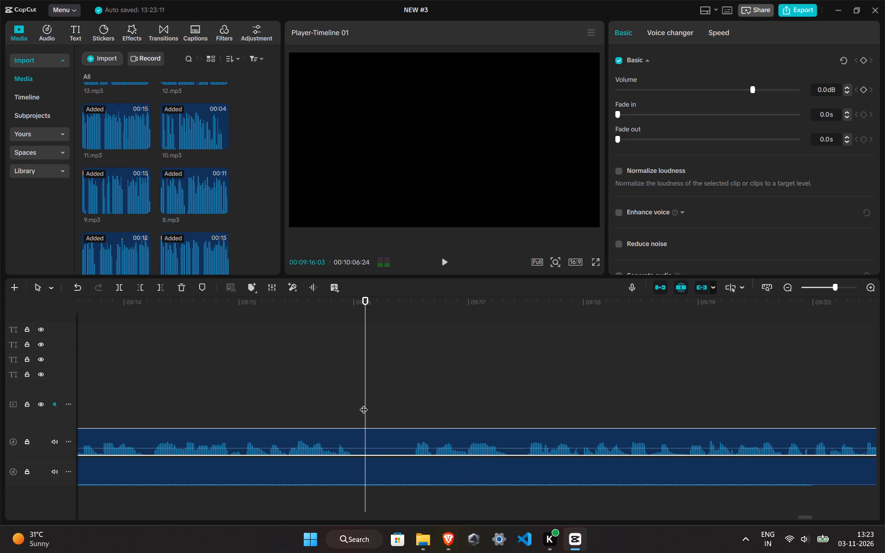
{"action": "left_click", "coordinate": [376, 449], "text": "ctrl"}
{"action": "key", "text": "ctrl+b"}
{"action": "left_click", "coordinate": [406, 403]}
{"action": "left_click", "coordinate": [381, 451], "text": "ctrl"}
{"action": "key", "text": "ctrl+b"}
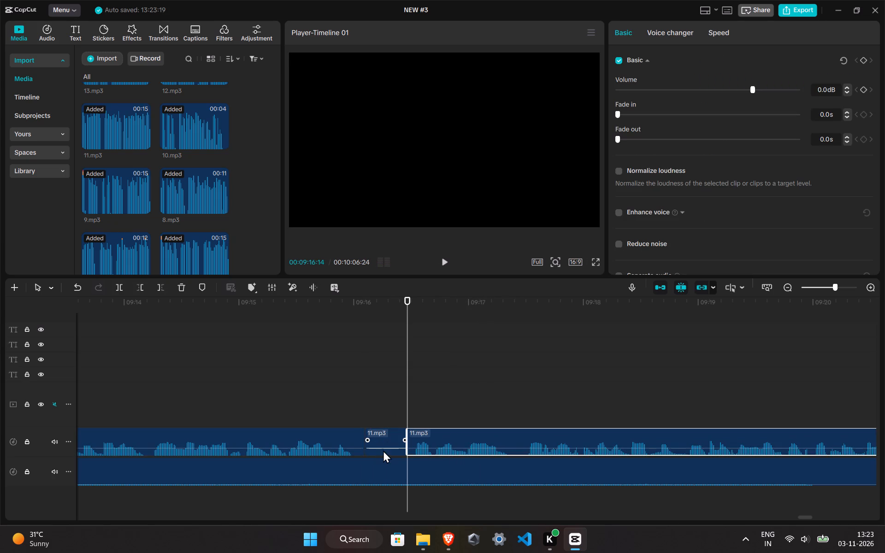
{"action": "left_click", "coordinate": [383, 452]}
{"action": "left_click", "coordinate": [176, 294]}
{"action": "left_click", "coordinate": [180, 288]}
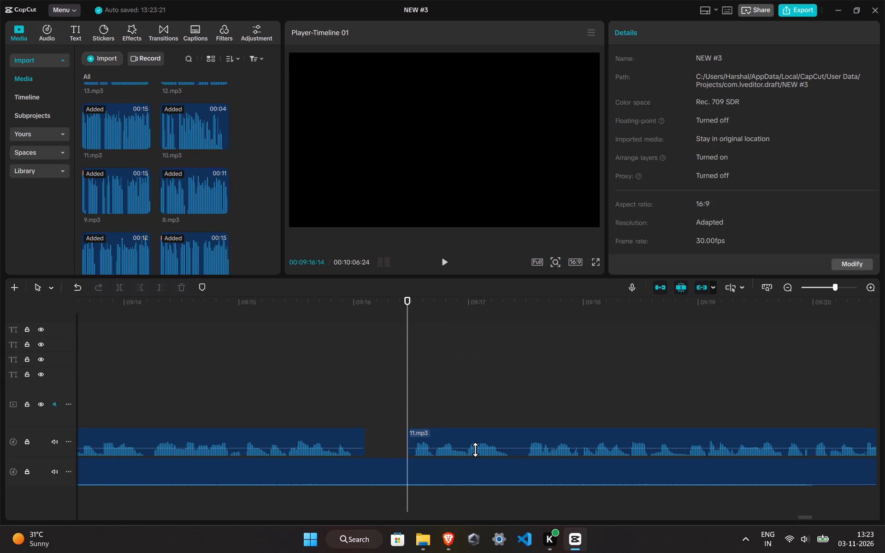
Move the last 11.mp3 piece earlier to leave a small gap after the preceding piece, and preview the join.
{"action": "left_click_drag", "start_coordinate": [475, 449], "coordinate": [454, 450]}
{"action": "left_click_drag", "start_coordinate": [459, 440], "coordinate": [438, 439]}
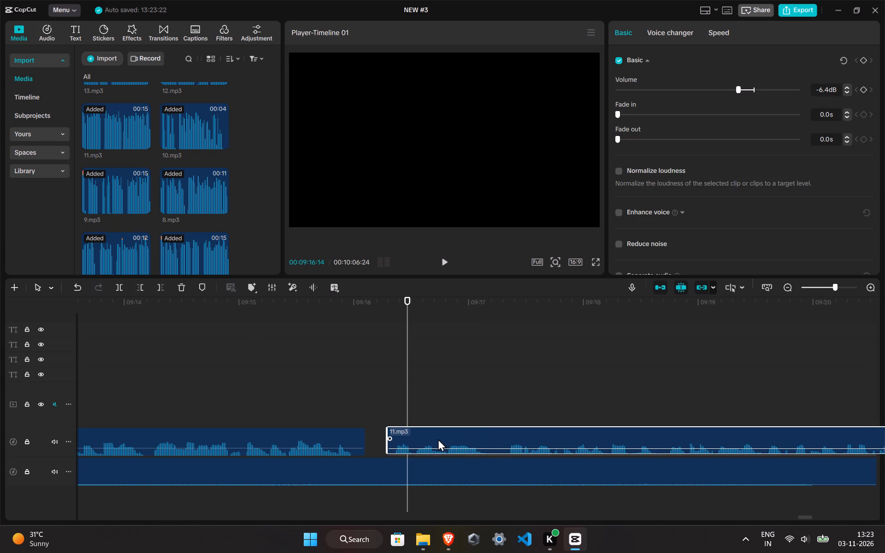
{"action": "left_click_drag", "start_coordinate": [438, 439], "coordinate": [428, 439]}
{"action": "left_click", "coordinate": [312, 385]}
{"action": "key", "text": "space"}
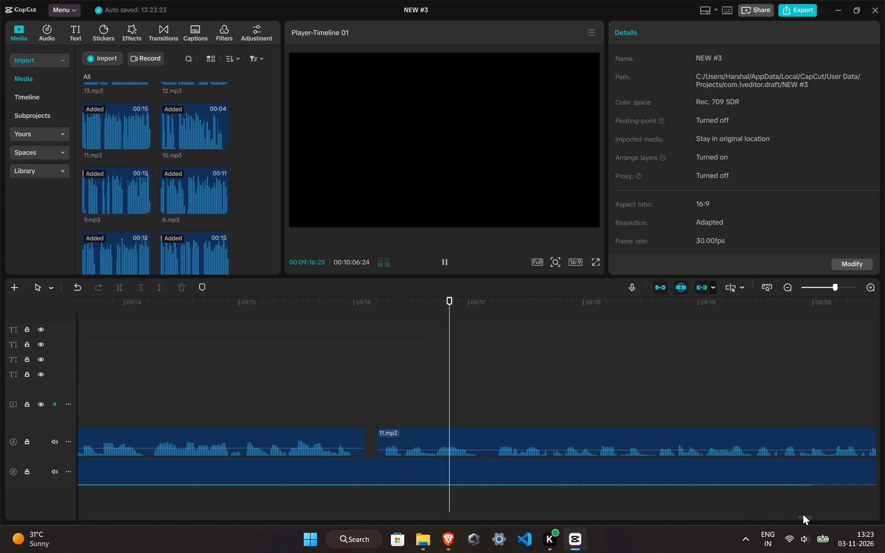
{"action": "left_click", "coordinate": [805, 516]}
Set the volume of the last 11.mp3 piece to 0.0 dB.
{"action": "left_click", "coordinate": [590, 441]}
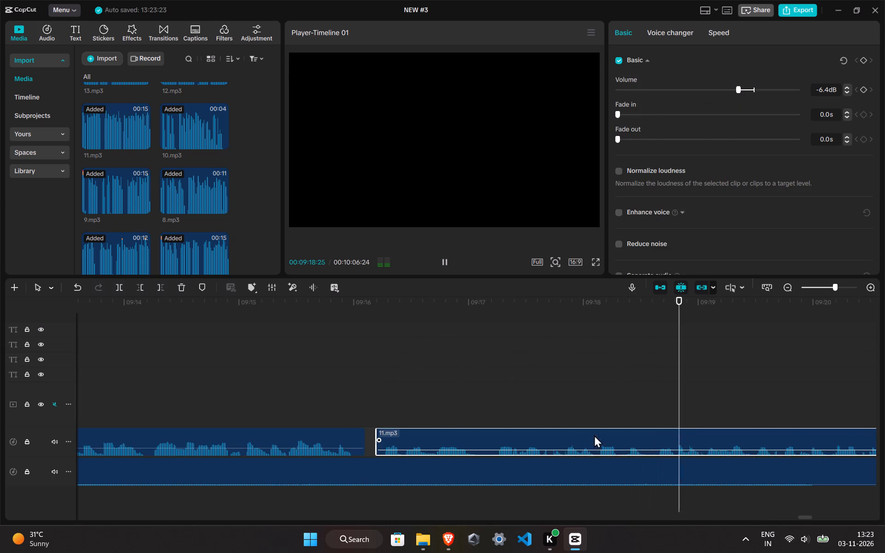
{"action": "left_click", "coordinate": [754, 89]}
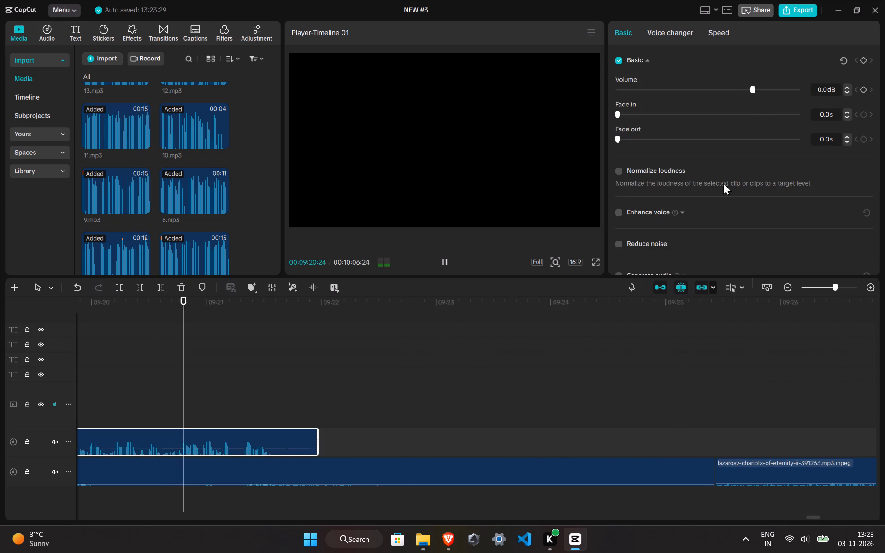
Split the last 11.mp3 piece at 00:09:21:23, after its speech ends, and delete the silent tail.
{"action": "scroll", "coordinate": [376, 382], "scroll_direction": "down", "scroll_amount": 5, "text": "ctrl"}
{"action": "scroll", "coordinate": [884, 199], "scroll_direction": "down", "scroll_amount": 4, "text": "ctrl"}
{"action": "scroll", "coordinate": [459, 400], "scroll_direction": "down", "scroll_amount": 11, "text": "ctrl"}
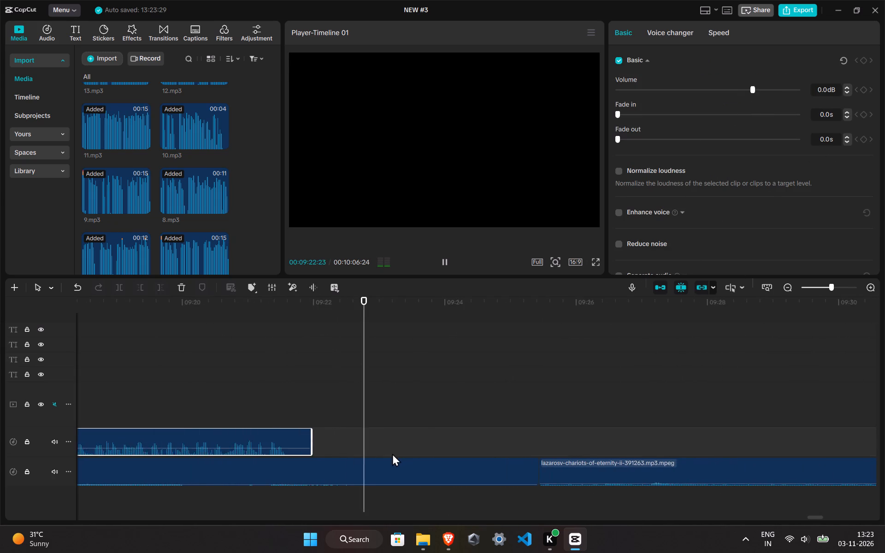
{"action": "left_click", "coordinate": [314, 418]}
{"action": "left_click", "coordinate": [312, 445]}
{"action": "left_click", "coordinate": [316, 434], "text": "ctrl"}
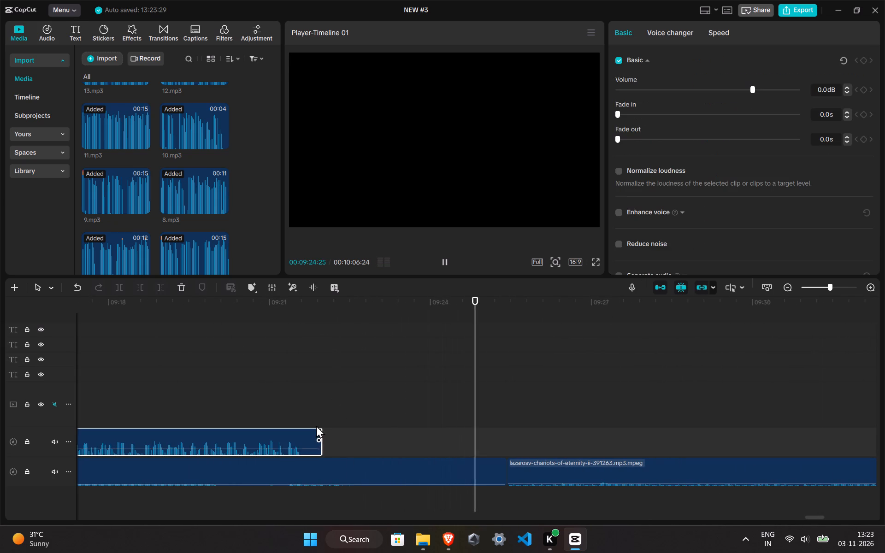
{"action": "left_click", "coordinate": [314, 410], "text": "ctrl"}
{"action": "left_click", "coordinate": [311, 409], "text": "ctrl"}
{"action": "left_click", "coordinate": [315, 433], "text": "ctrl"}
{"action": "key", "text": "ctrl+n"}
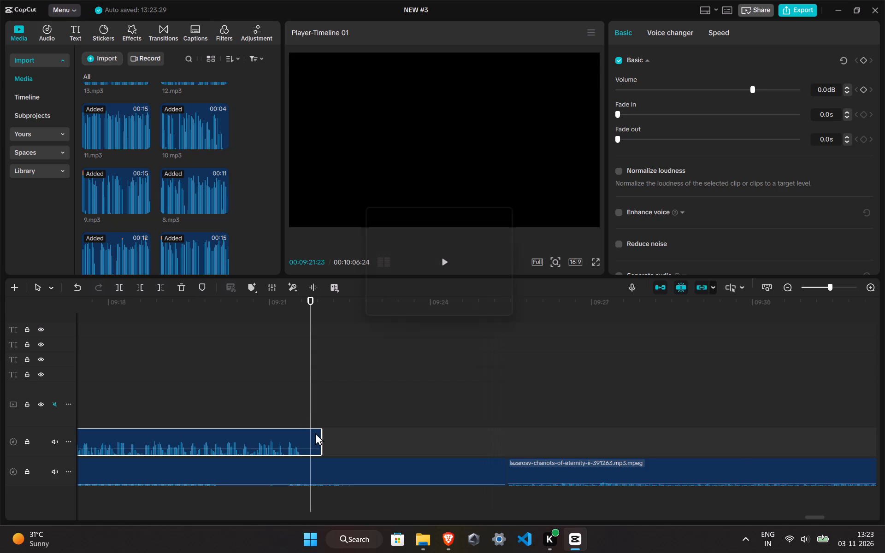
{"action": "left_click", "coordinate": [468, 300]}
{"action": "left_click", "coordinate": [467, 308], "text": "ctrl"}
{"action": "key", "text": "ctrl+b"}
{"action": "left_click", "coordinate": [185, 289]}
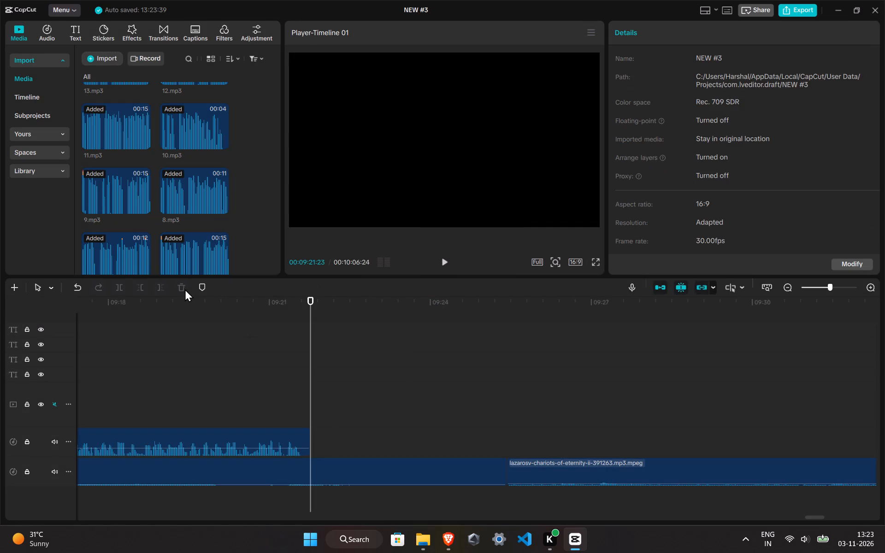
Add 12.mp3 to the voice-over track a small gap after 11.mp3, and preview it.
{"action": "scroll", "coordinate": [171, 225], "scroll_direction": "up", "scroll_amount": 1}
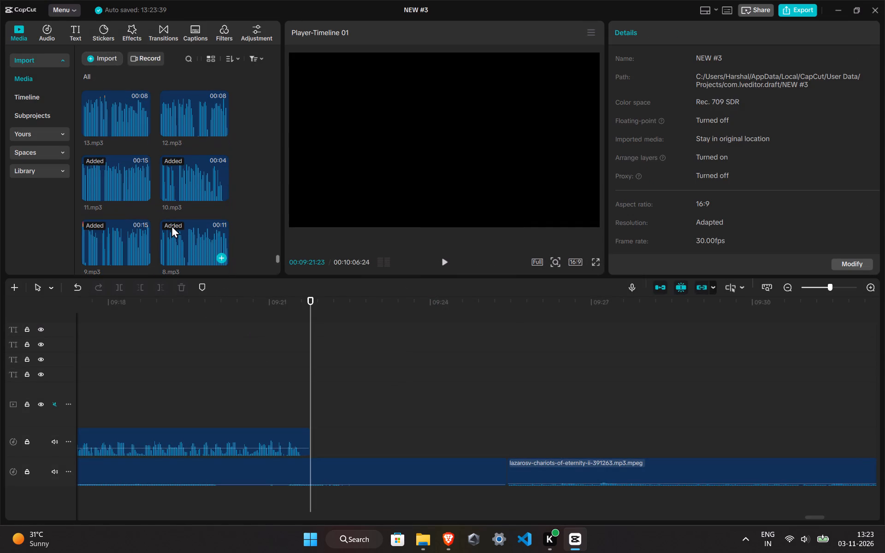
{"action": "left_click_drag", "start_coordinate": [191, 118], "coordinate": [316, 441]}
{"action": "left_click", "coordinate": [258, 383]}
{"action": "key", "text": "space"}
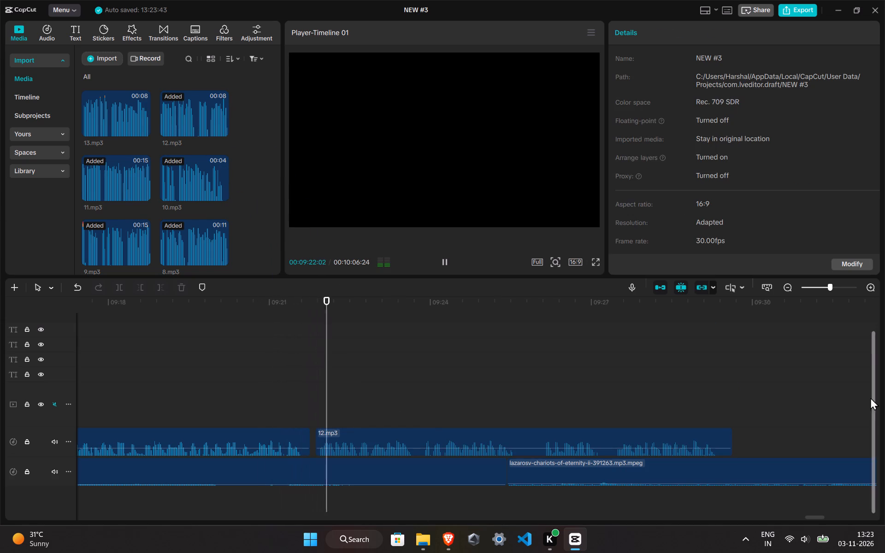
Split 12.mp3 at 00:09:25:19 and 00:09:26:02, and delete the silent section between the cuts.
{"action": "scroll", "coordinate": [597, 448], "scroll_direction": "up", "scroll_amount": 8, "text": "ctrl"}
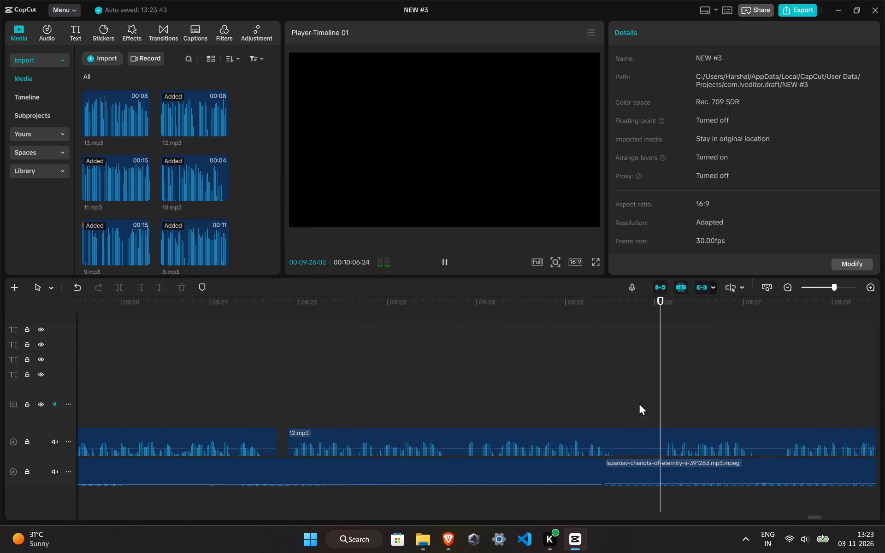
{"action": "left_click", "coordinate": [623, 390]}
{"action": "left_click", "coordinate": [638, 449]}
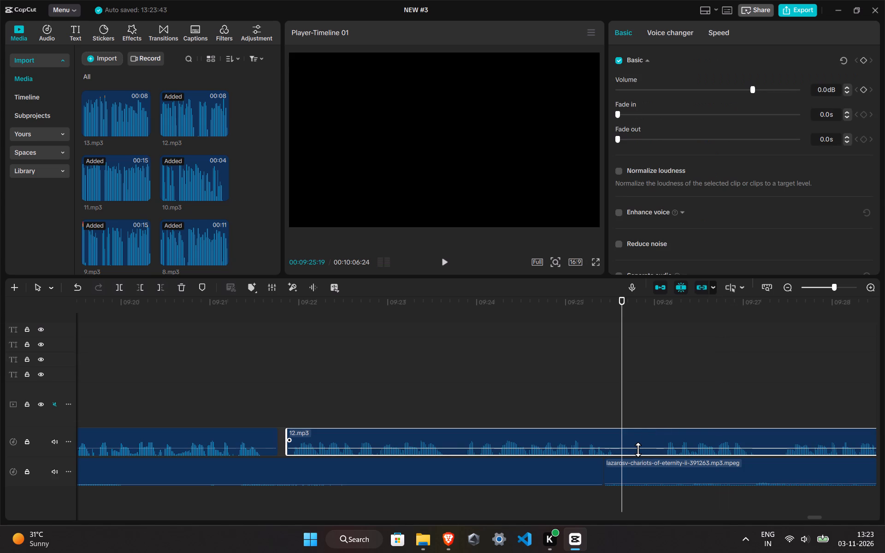
{"action": "key", "text": "ctrl+b"}
{"action": "left_click", "coordinate": [653, 397]}
{"action": "left_click_drag", "start_coordinate": [653, 400], "coordinate": [660, 401]}
{"action": "key", "text": "ctrl+b"}
{"action": "left_click", "coordinate": [643, 441], "text": "ctrl"}
{"action": "key", "text": "ctrl+b"}
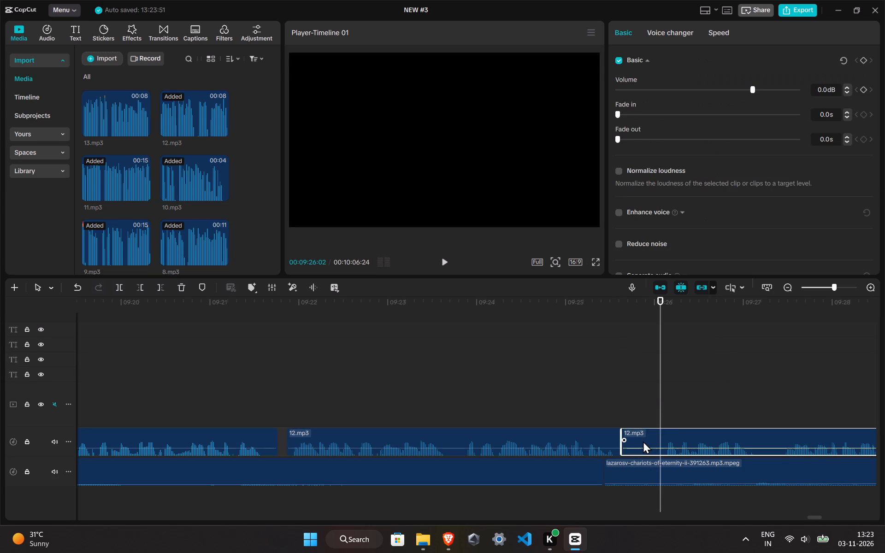
{"action": "left_click", "coordinate": [643, 441]}
{"action": "left_click", "coordinate": [184, 288]}
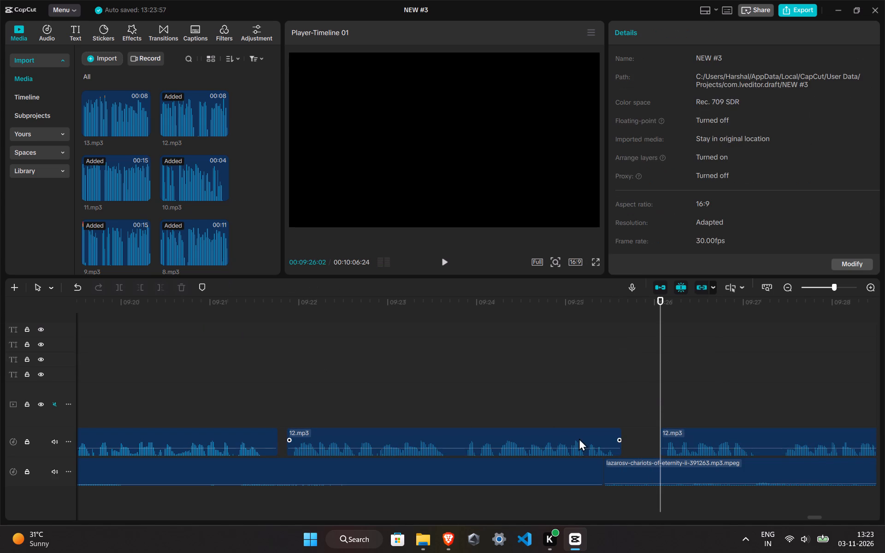
Split the first 12.mp3 piece at 00:09:23:20 and 00:09:23:25, and delete the silent section between the cuts.
{"action": "left_click", "coordinate": [445, 415]}
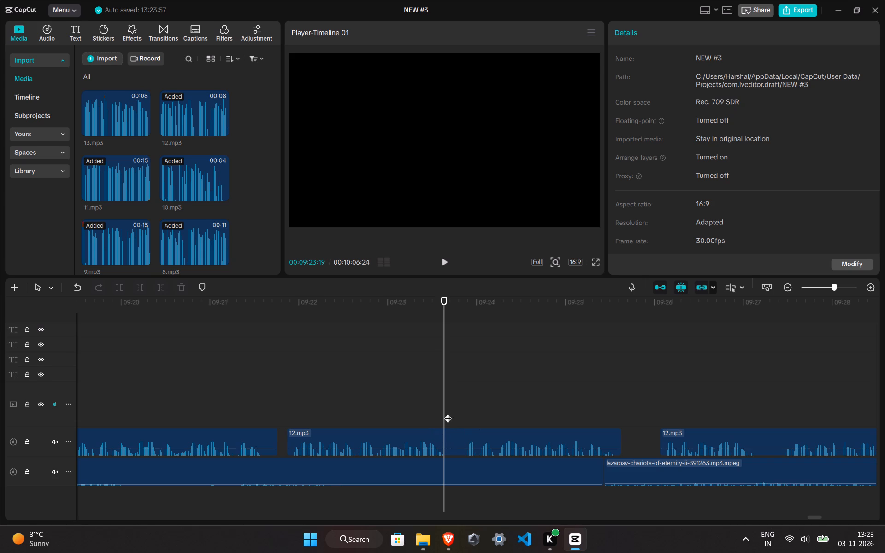
{"action": "left_click", "coordinate": [448, 412]}
{"action": "left_click", "coordinate": [450, 445]}
{"action": "key", "text": "ctrl+b"}
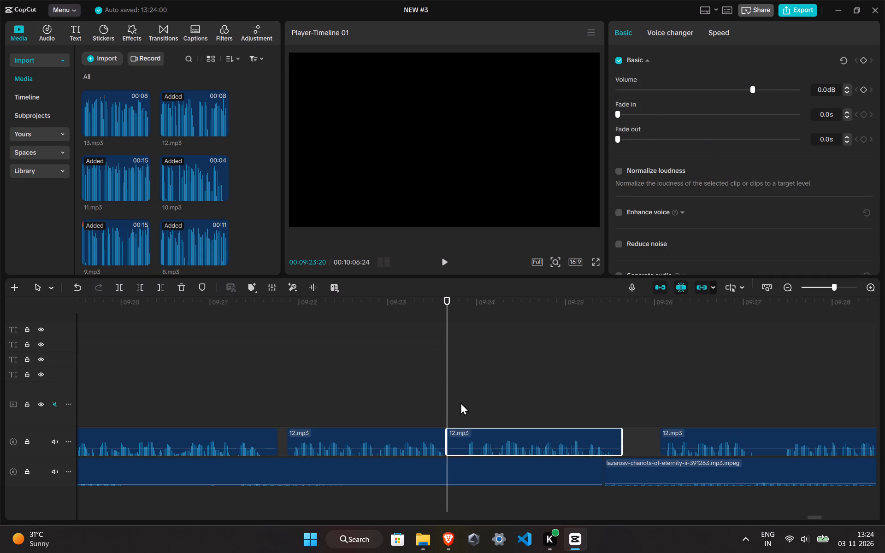
{"action": "left_click", "coordinate": [460, 402]}
{"action": "left_click", "coordinate": [457, 443]}
{"action": "key", "text": "ctrl+b"}
{"action": "left_click", "coordinate": [457, 443]}
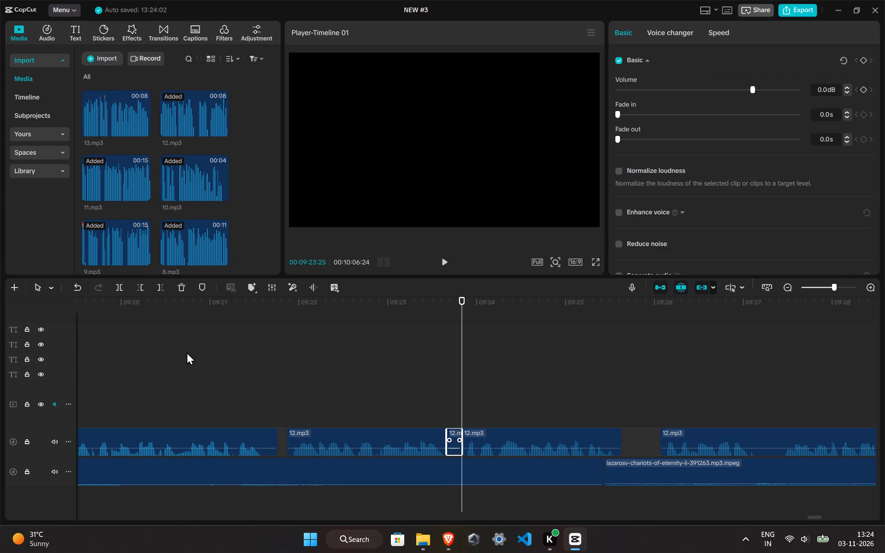
{"action": "left_click", "coordinate": [185, 292]}
Move the second and third 12.mp3 pieces earlier to leave small gaps between pieces, and preview the joins.
{"action": "left_click_drag", "start_coordinate": [475, 439], "coordinate": [468, 439]}
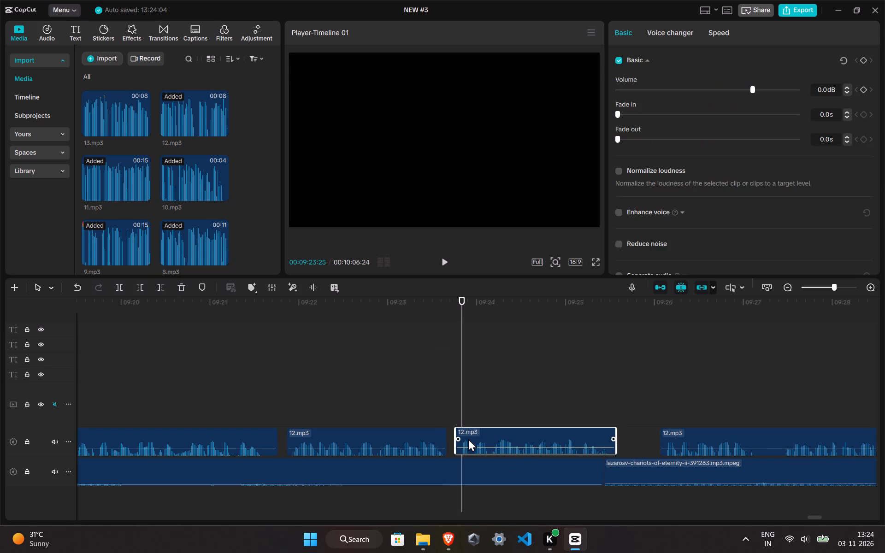
{"action": "left_click_drag", "start_coordinate": [468, 439], "coordinate": [468, 439]}
{"action": "left_click", "coordinate": [359, 407]}
{"action": "key", "text": "space"}
{"action": "left_click_drag", "start_coordinate": [716, 442], "coordinate": [680, 442]}
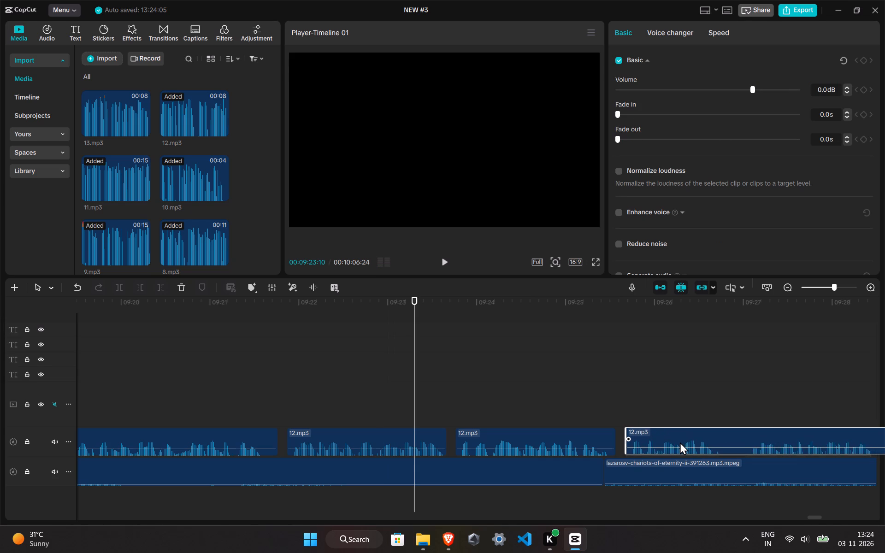
{"action": "left_click_drag", "start_coordinate": [680, 442], "coordinate": [679, 442]}
{"action": "key", "text": "space"}
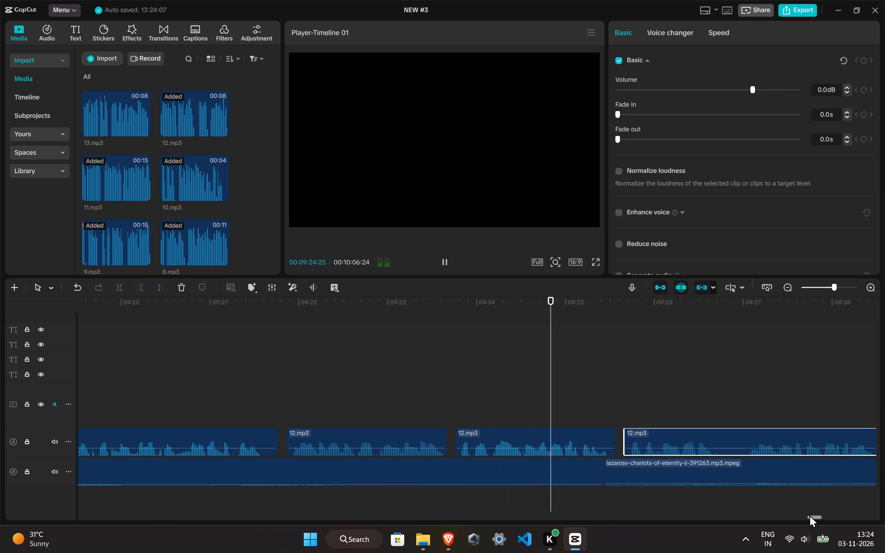
{"action": "left_click_drag", "start_coordinate": [811, 517], "coordinate": [817, 518]}
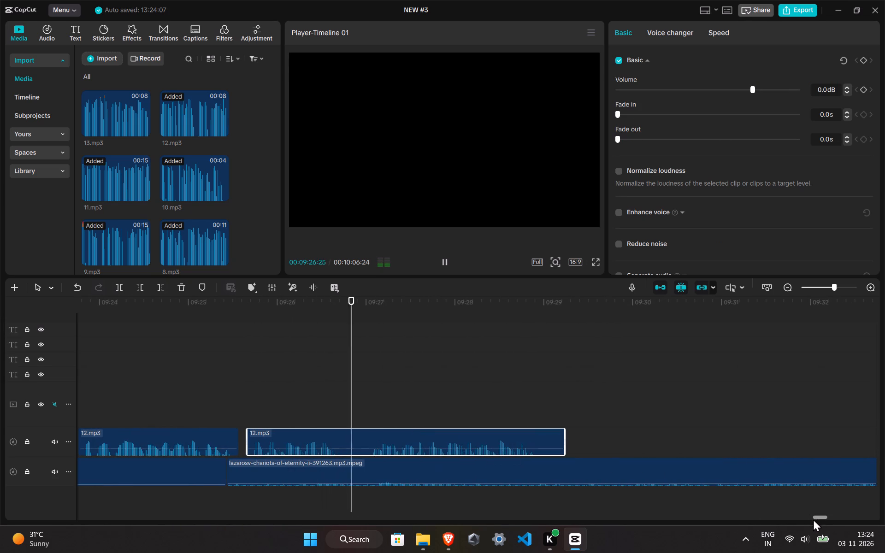
{"action": "scroll", "coordinate": [387, 399], "scroll_direction": "down", "scroll_amount": 4, "text": "ctrl"}
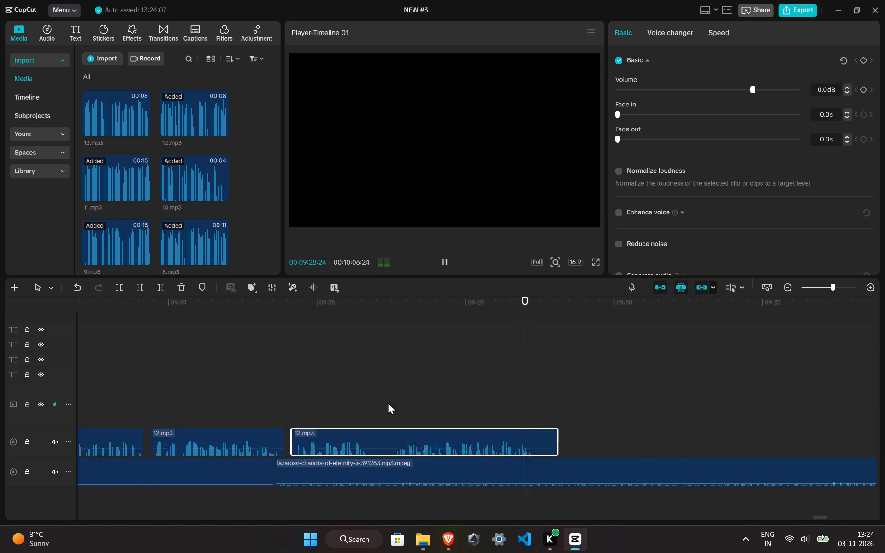
{"action": "scroll", "coordinate": [388, 402], "scroll_direction": "down", "scroll_amount": 8, "text": "ctrl"}
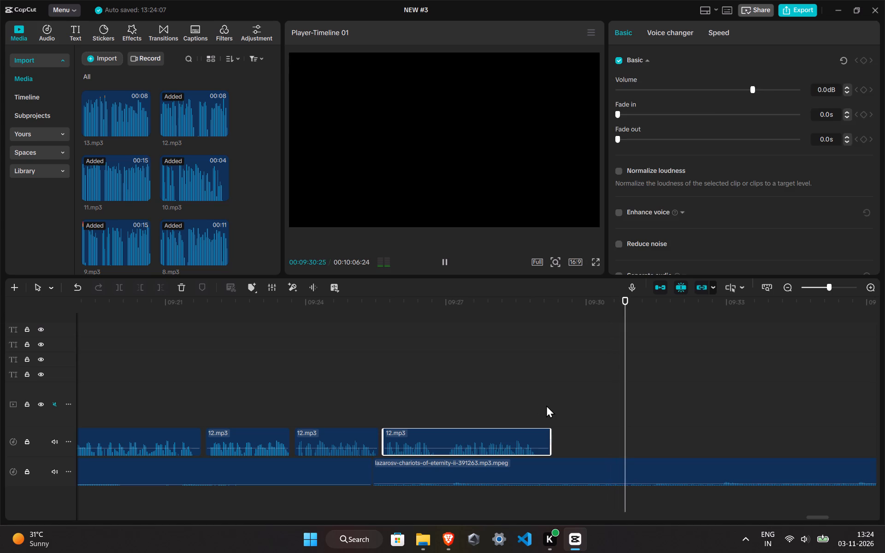
Split the last 12.mp3 piece at 00:09:29:01, after its speech ends, and delete the silent tail.
{"action": "left_click_drag", "start_coordinate": [545, 405], "coordinate": [544, 412]}
{"action": "left_click", "coordinate": [540, 412]}
{"action": "left_click", "coordinate": [540, 447]}
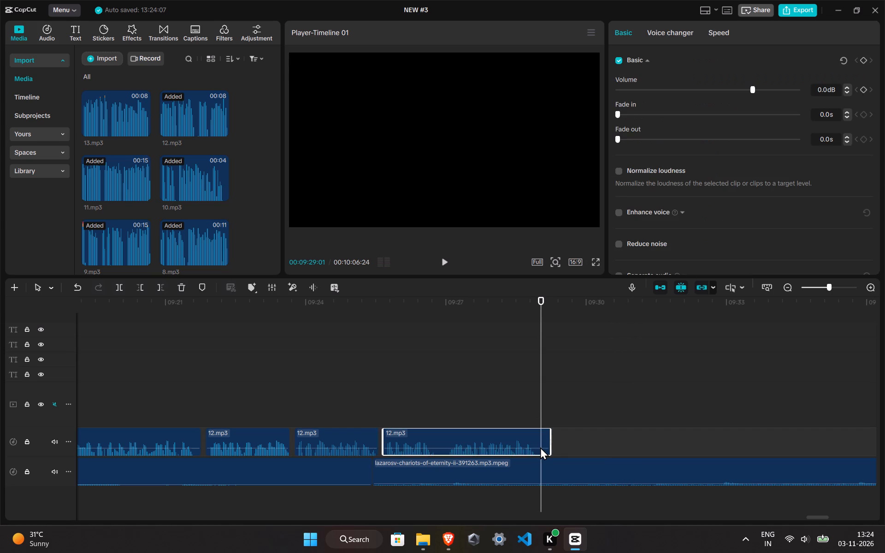
{"action": "key", "text": "ctrl+b"}
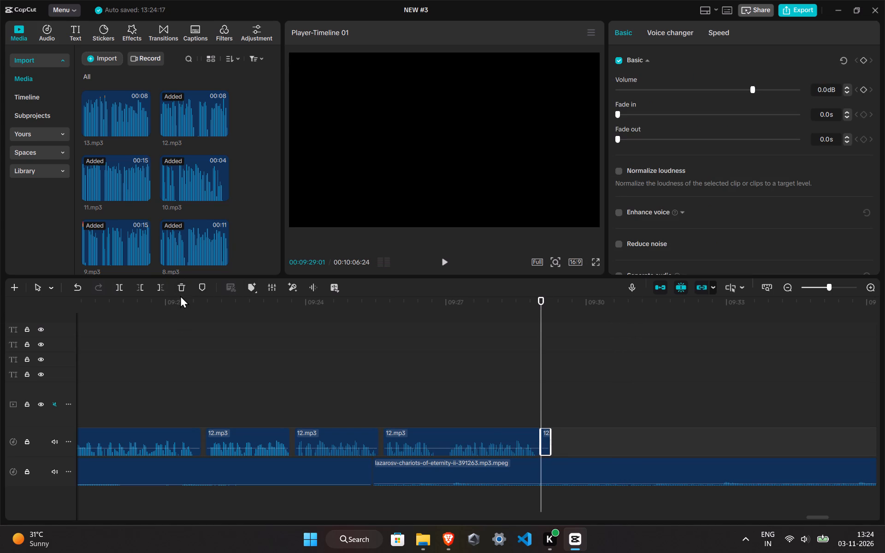
{"action": "left_click", "coordinate": [180, 295]}
{"action": "left_click", "coordinate": [183, 284]}
Split the last 12.mp3 piece at 00:09:26:23 and 00:09:26:29, and delete the silent section between the cuts.
{"action": "scroll", "coordinate": [406, 403], "scroll_direction": "up", "scroll_amount": 7}
{"action": "scroll", "coordinate": [406, 403], "scroll_direction": "up", "scroll_amount": 4, "text": "ctrl"}
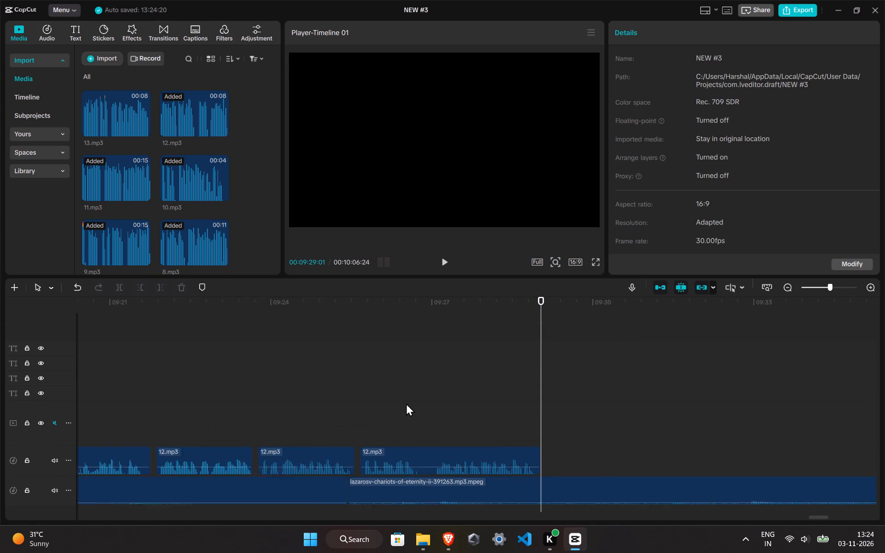
{"action": "scroll", "coordinate": [406, 403], "scroll_direction": "up", "scroll_amount": 9, "text": "ctrl"}
{"action": "scroll", "coordinate": [340, 400], "scroll_direction": "up", "scroll_amount": 5, "text": "ctrl"}
{"action": "left_click", "coordinate": [251, 409]}
{"action": "left_click", "coordinate": [262, 458]}
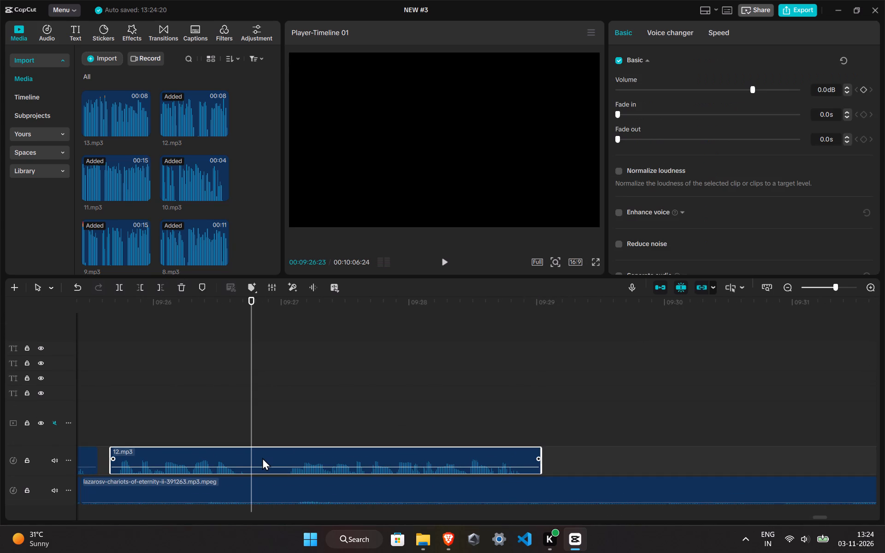
{"action": "key", "text": "ctrl+b"}
{"action": "left_click", "coordinate": [278, 409]}
{"action": "left_click", "coordinate": [268, 466]}
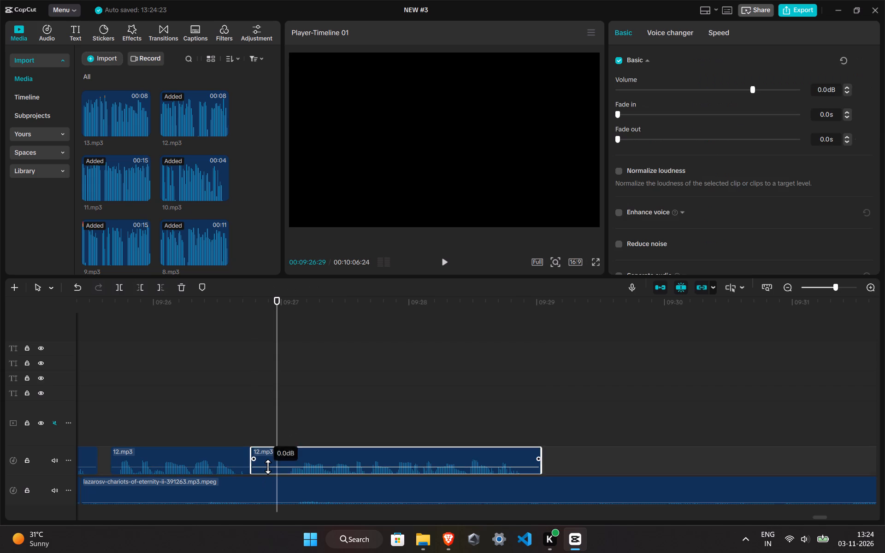
{"action": "key", "text": "ctrl+b"}
{"action": "left_click", "coordinate": [268, 466]}
{"action": "left_click", "coordinate": [184, 293]}
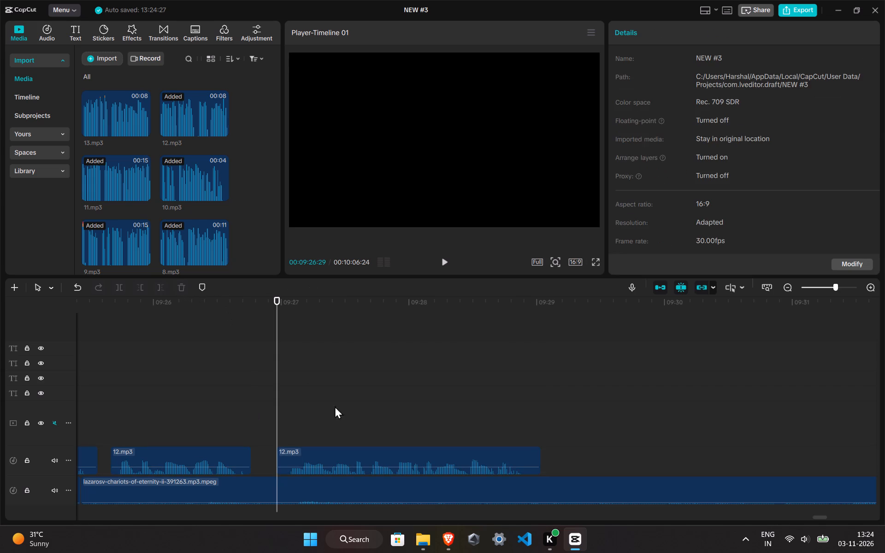
Move the last 12.mp3 piece earlier to leave a small gap after the preceding piece, and preview the join.
{"action": "left_click_drag", "start_coordinate": [343, 458], "coordinate": [328, 457]}
{"action": "left_click", "coordinate": [173, 380]}
{"action": "key", "text": "space"}
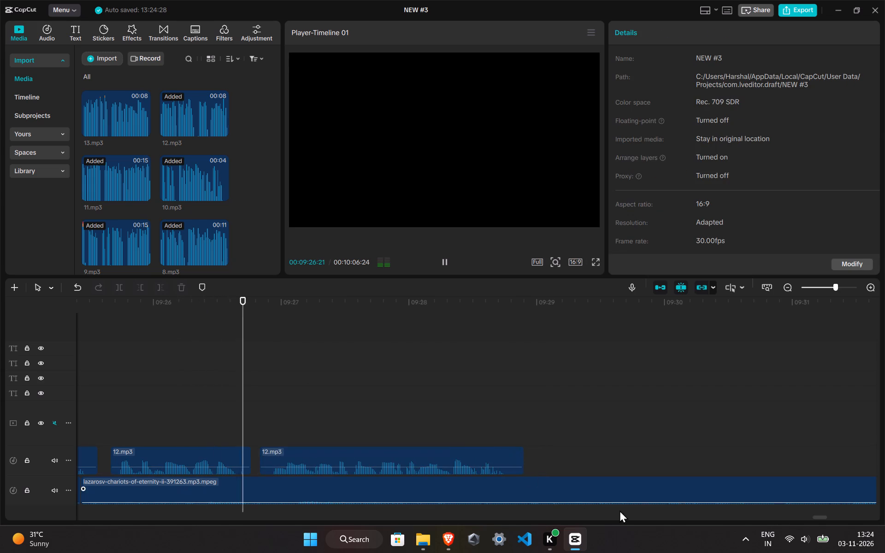
{"action": "scroll", "coordinate": [625, 511], "scroll_direction": "down", "scroll_amount": 9}
{"action": "scroll", "coordinate": [603, 478], "scroll_direction": "down", "scroll_amount": 3, "text": "ctrl"}
{"action": "scroll", "coordinate": [517, 417], "scroll_direction": "down", "scroll_amount": 5, "text": "ctrl"}
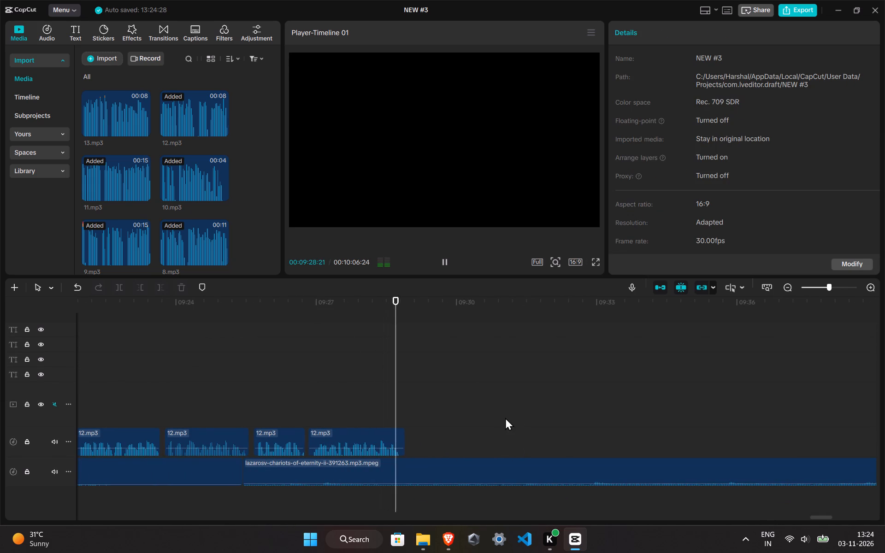
Add 13.mp3 to the voice-over track a small gap after the last 12.mp3 piece, and preview it.
{"action": "scroll", "coordinate": [179, 185], "scroll_direction": "up", "scroll_amount": 1}
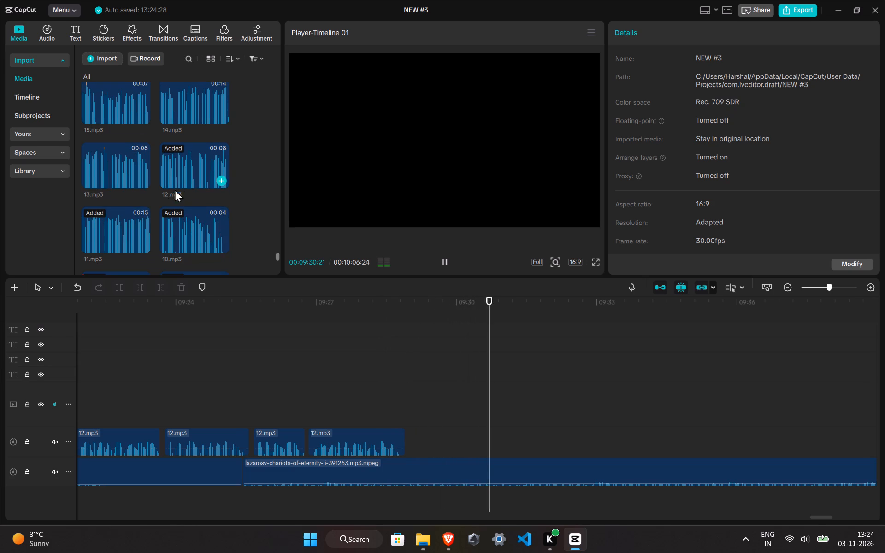
{"action": "left_click_drag", "start_coordinate": [105, 166], "coordinate": [431, 438]}
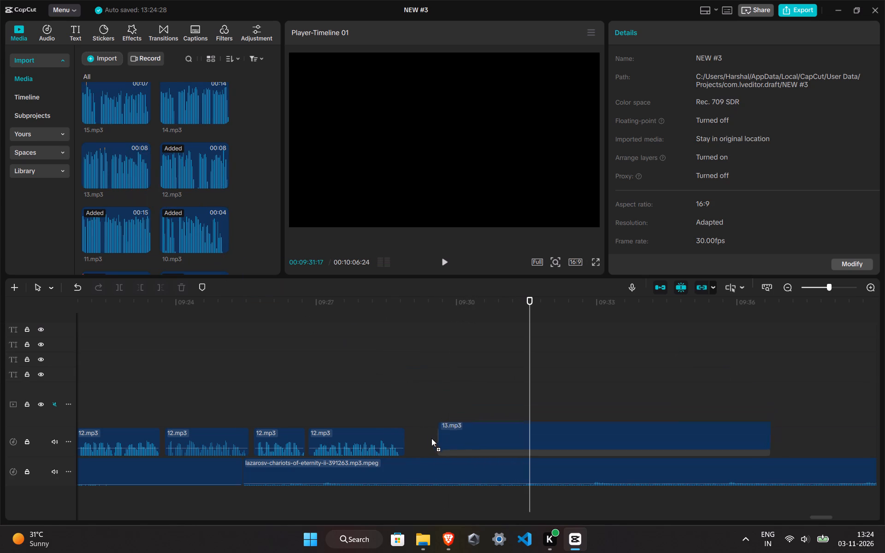
{"action": "left_click_drag", "start_coordinate": [431, 438], "coordinate": [409, 442]}
{"action": "left_click", "coordinate": [388, 388]}
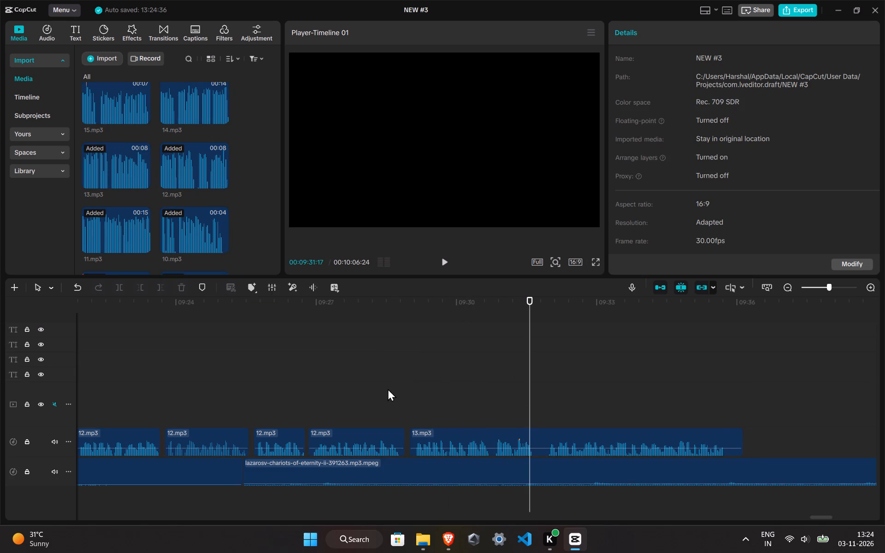
{"action": "key", "text": "space"}
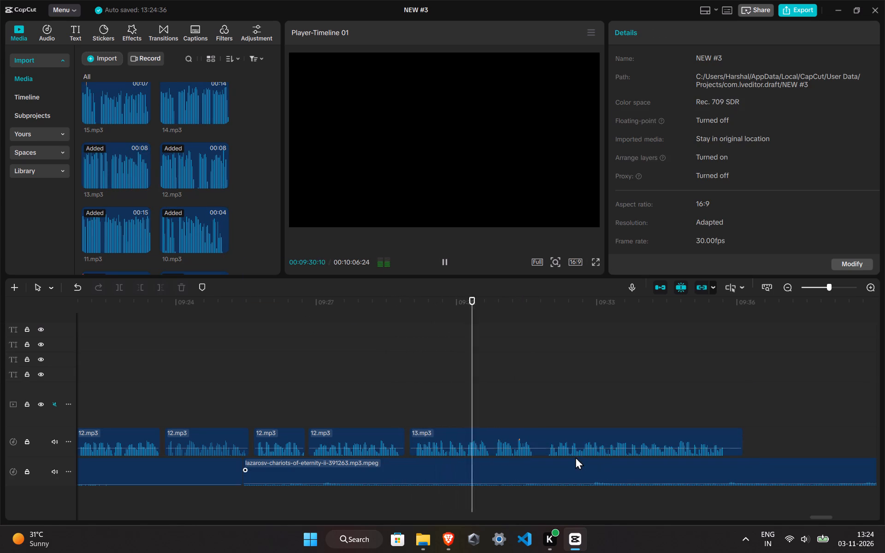
Split 13.mp3 at 00:09:31:19 and 00:09:31:28, and delete the silent section between the cuts.
{"action": "scroll", "coordinate": [547, 434], "scroll_direction": "up", "scroll_amount": 11, "text": "ctrl"}
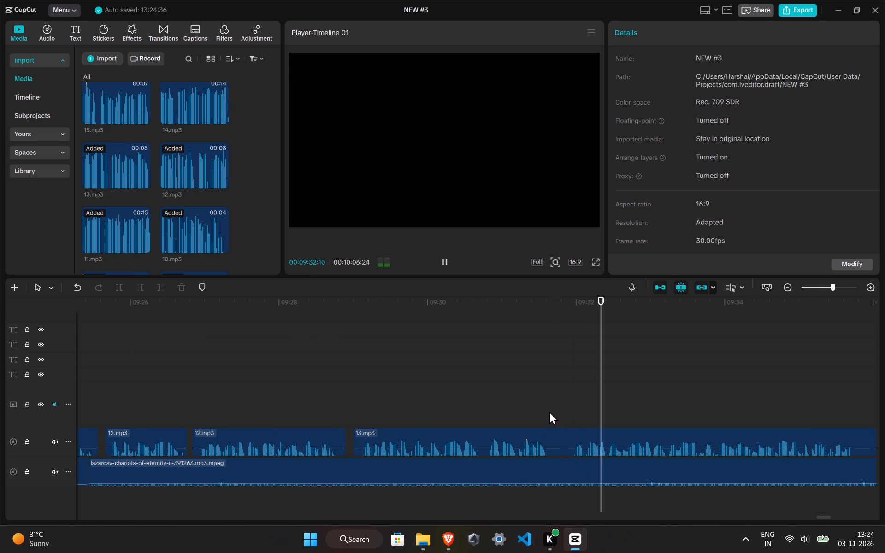
{"action": "left_click", "coordinate": [549, 412], "text": "ctrl"}
{"action": "left_click", "coordinate": [556, 442]}
{"action": "scroll", "coordinate": [556, 441], "scroll_direction": "up", "scroll_amount": 5, "text": "ctrl"}
{"action": "key", "text": "ctrl+b"}
{"action": "left_click", "coordinate": [567, 399]}
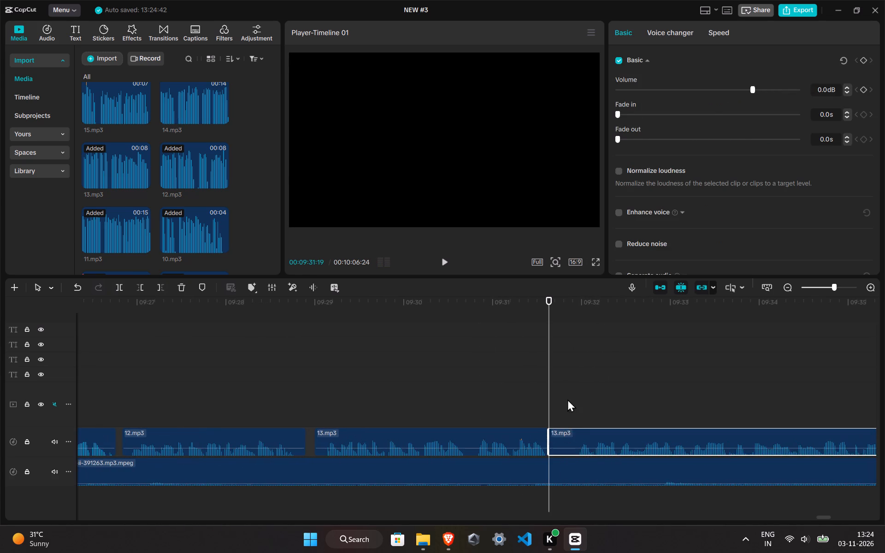
{"action": "left_click_drag", "start_coordinate": [569, 399], "coordinate": [574, 400]}
{"action": "left_click", "coordinate": [565, 431]}
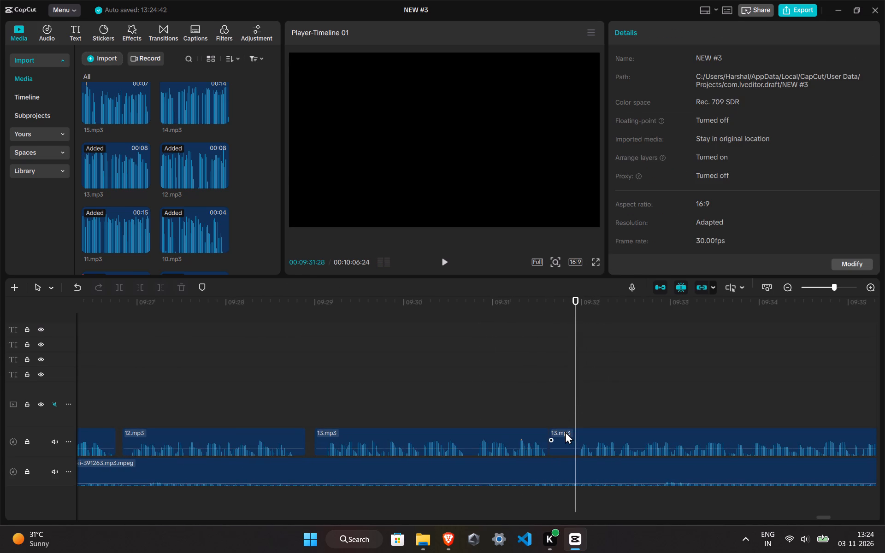
{"action": "key", "text": "ctrl+b"}
{"action": "left_click", "coordinate": [565, 432]}
{"action": "left_click", "coordinate": [171, 290]}
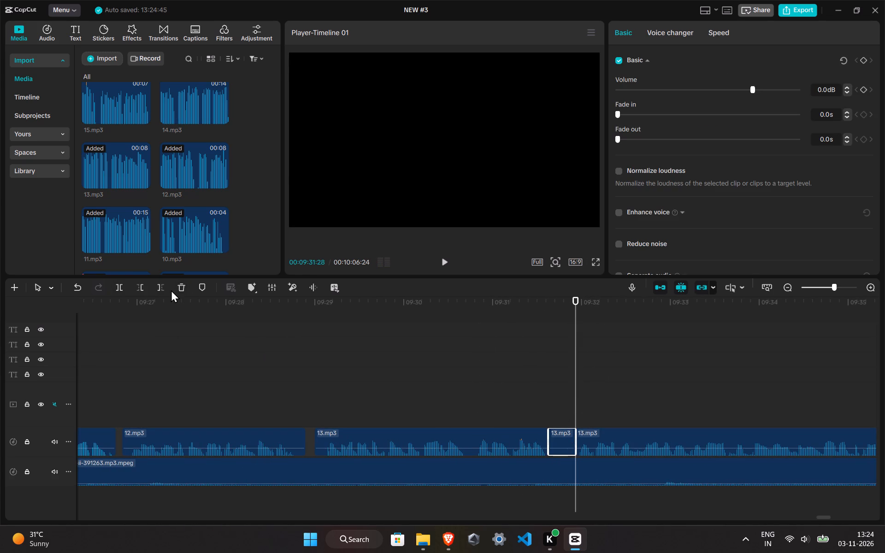
{"action": "left_click", "coordinate": [176, 290]}
Move the last 13.mp3 piece earlier to leave a very small gap after the first piece, and preview the join.
{"action": "left_click_drag", "start_coordinate": [585, 436], "coordinate": [562, 438]}
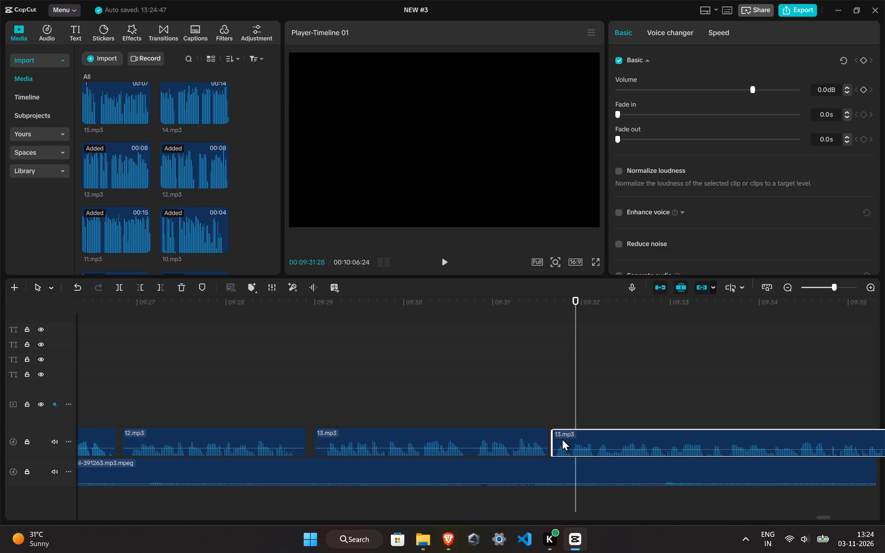
{"action": "left_click_drag", "start_coordinate": [562, 438], "coordinate": [562, 438]}
{"action": "left_click", "coordinate": [481, 391]}
{"action": "key", "text": "space"}
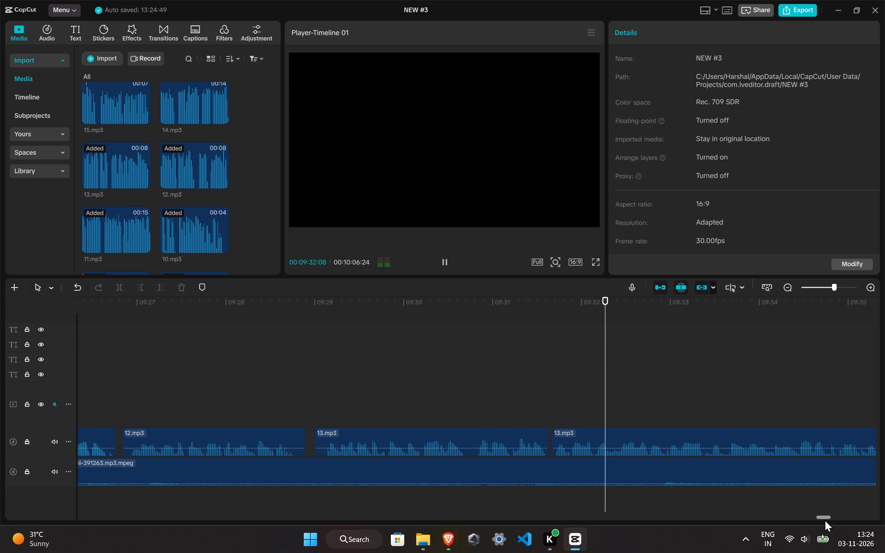
{"action": "left_click_drag", "start_coordinate": [822, 517], "coordinate": [827, 517]}
{"action": "scroll", "coordinate": [634, 478], "scroll_direction": "down", "scroll_amount": 5, "text": "ctrl"}
{"action": "scroll", "coordinate": [540, 433], "scroll_direction": "down", "scroll_amount": 1, "text": "ctrl"}
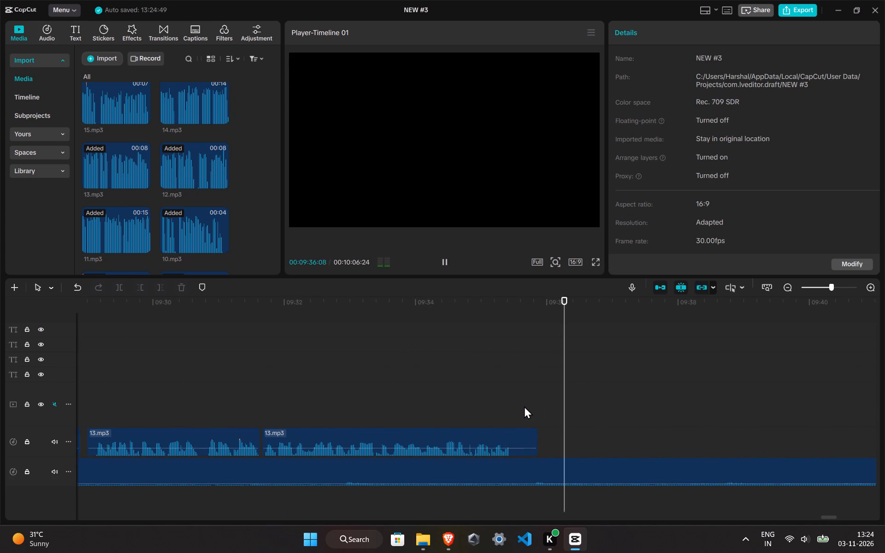
Split the last 13.mp3 piece shortly after its speech ends, delete the silent tail, and play on from the clip's end.
{"action": "left_click", "coordinate": [518, 403]}
{"action": "left_click", "coordinate": [529, 442]}
{"action": "left_click_drag", "start_coordinate": [518, 406], "coordinate": [522, 406], "text": "ctrl"}
{"action": "key", "text": "ctrl+b"}
{"action": "left_click", "coordinate": [183, 288]}
{"action": "key", "text": "space"}
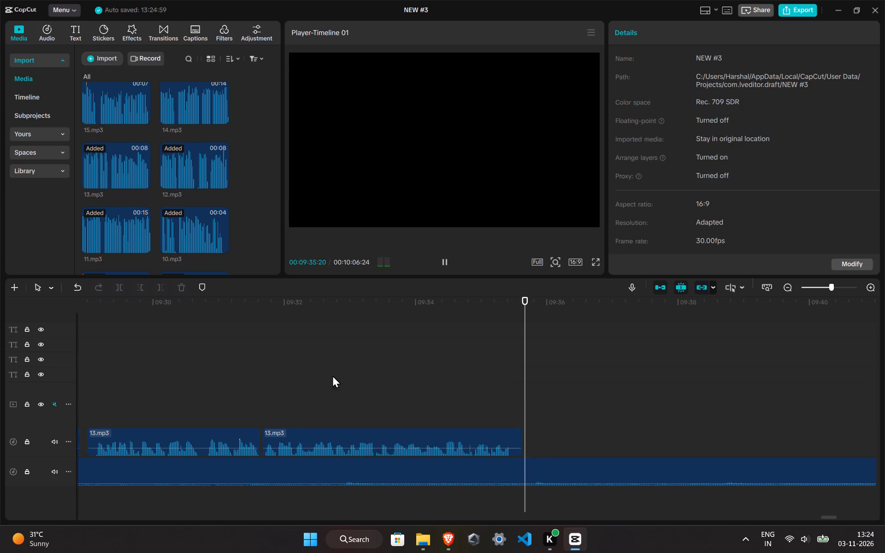
{"action": "scroll", "coordinate": [566, 429], "scroll_direction": "down", "scroll_amount": 12, "text": "ctrl"}
{"action": "left_click", "coordinate": [532, 393]}
{"action": "key", "text": "space"}
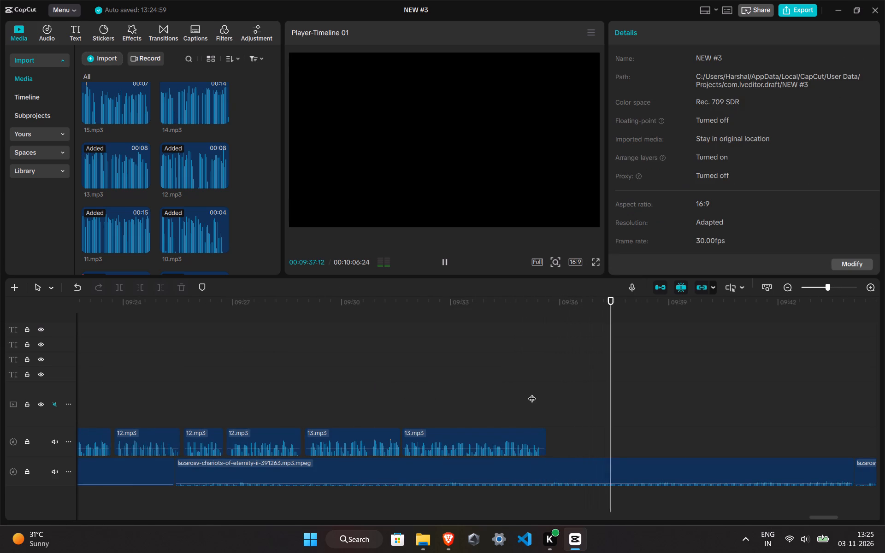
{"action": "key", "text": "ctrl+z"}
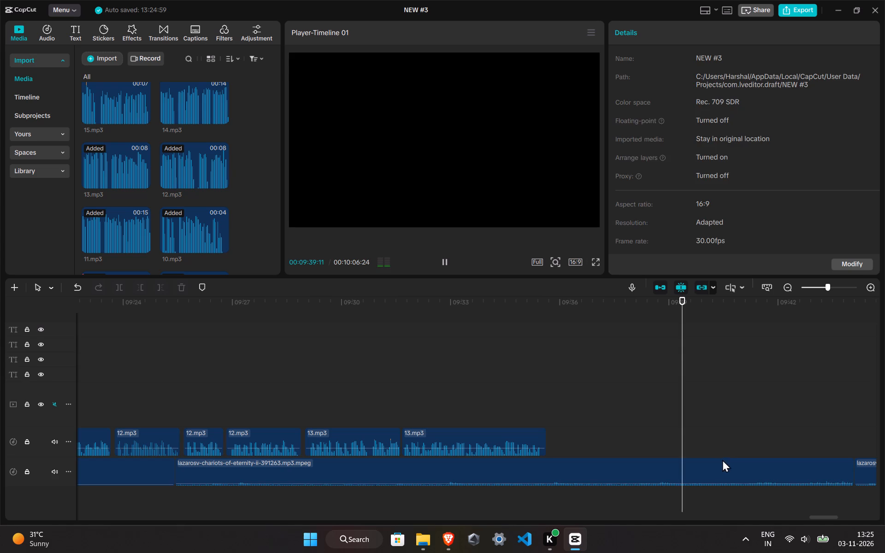
Replay the end of 13.mp3 and delete the short leftover silent piece after its last speech.
{"action": "left_click", "coordinate": [530, 398]}
{"action": "key", "text": "space"}
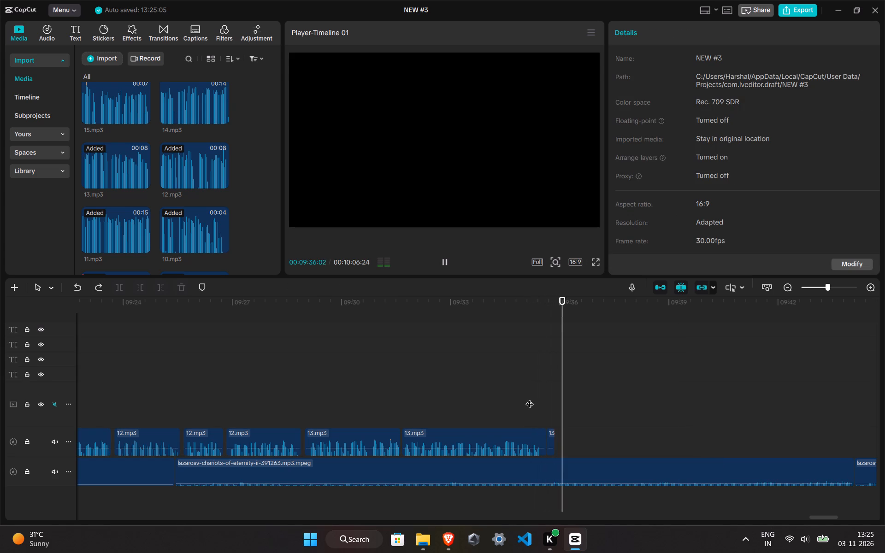
{"action": "left_click", "coordinate": [552, 435]}
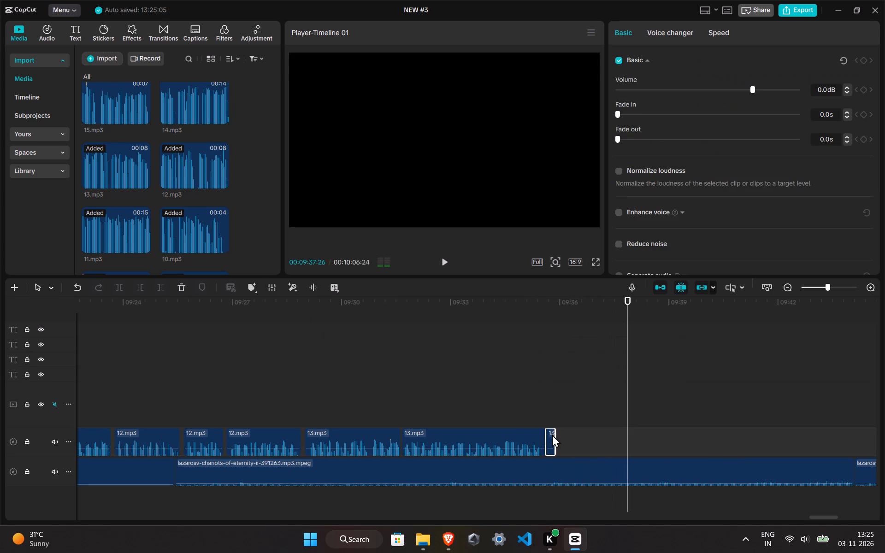
{"action": "left_click", "coordinate": [184, 289]}
Add 14.mp3 to the voice-over track a small gap after the last 13.mp3 piece, and preview it.
{"action": "scroll", "coordinate": [195, 109], "scroll_direction": "up", "scroll_amount": 1}
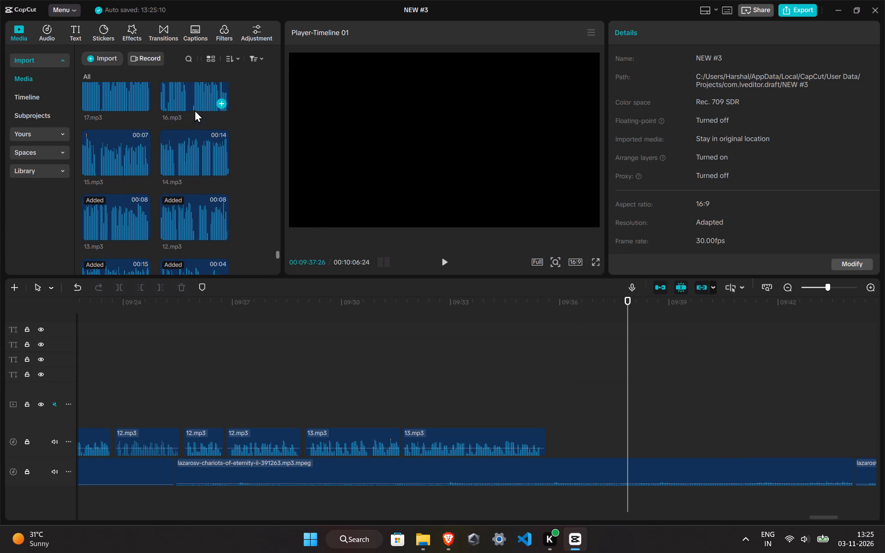
{"action": "left_click_drag", "start_coordinate": [182, 160], "coordinate": [549, 437]}
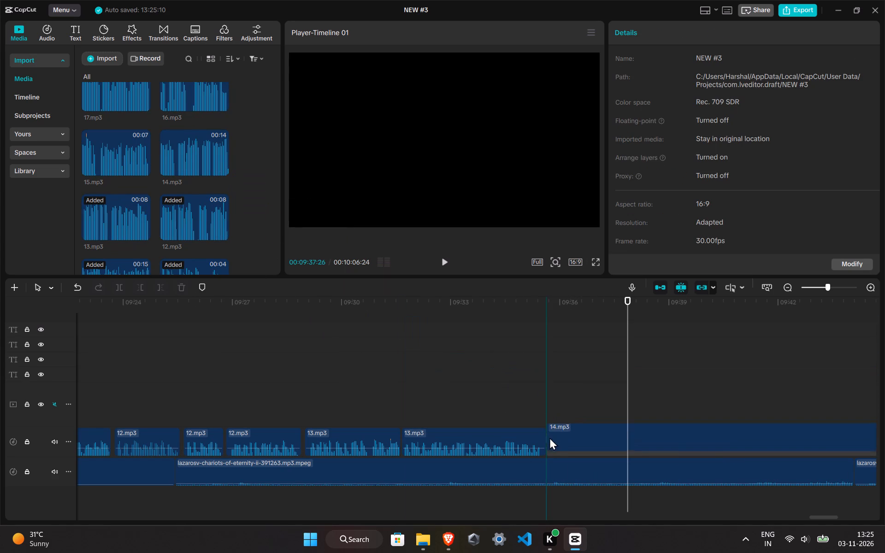
{"action": "left_click", "coordinate": [537, 409]}
{"action": "key", "text": "space"}
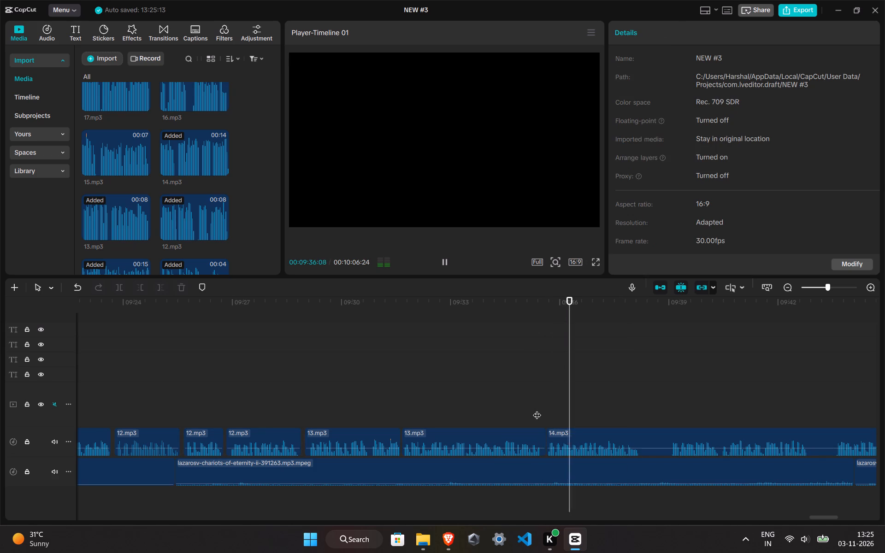
{"action": "left_click_drag", "start_coordinate": [571, 437], "coordinate": [577, 437]}
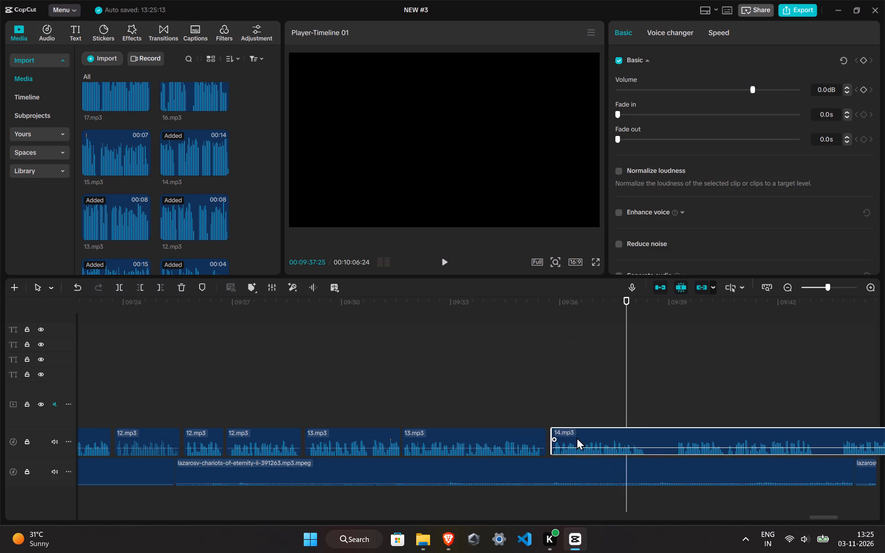
{"action": "left_click", "coordinate": [506, 392]}
{"action": "key", "text": "space"}
Split 14.mp3 at 00:09:38:13 and 00:09:39:04, and delete the silent section between the cuts.
{"action": "left_click_drag", "start_coordinate": [827, 517], "coordinate": [828, 517]}
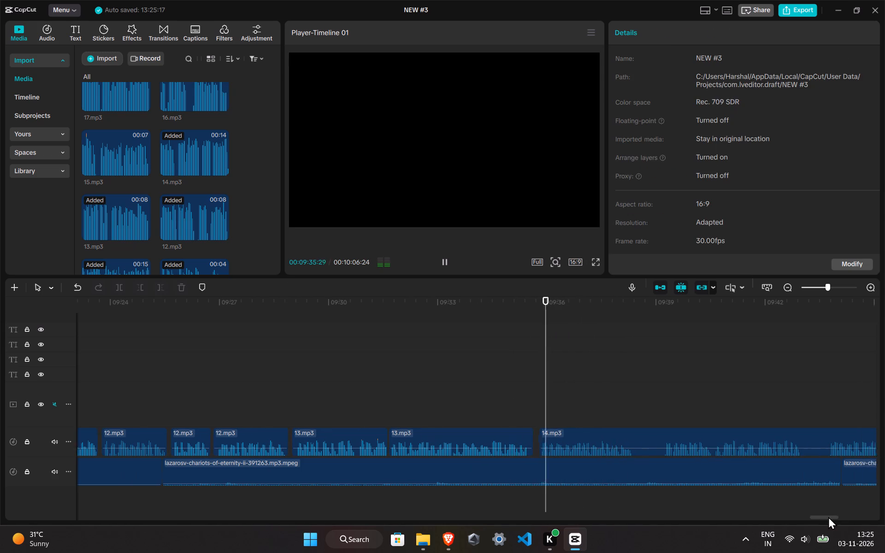
{"action": "left_click_drag", "start_coordinate": [828, 517], "coordinate": [839, 516]}
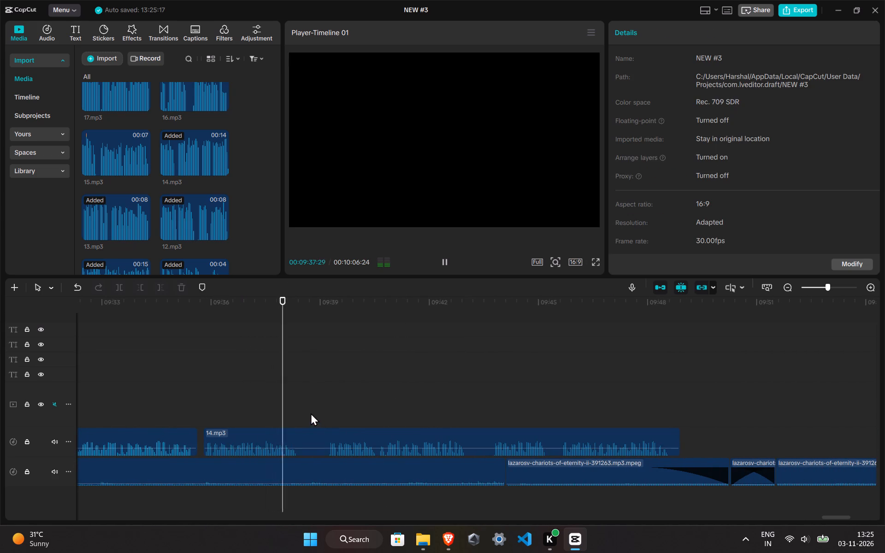
{"action": "left_click", "coordinate": [304, 406]}
{"action": "left_click", "coordinate": [303, 412]}
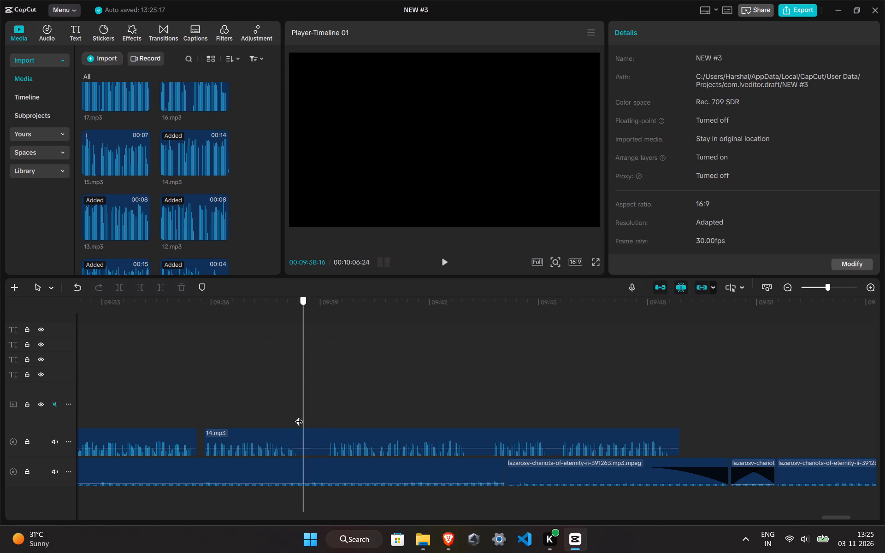
{"action": "left_click", "coordinate": [299, 416]}
{"action": "left_click", "coordinate": [313, 435]}
{"action": "key", "text": "ctrl+b"}
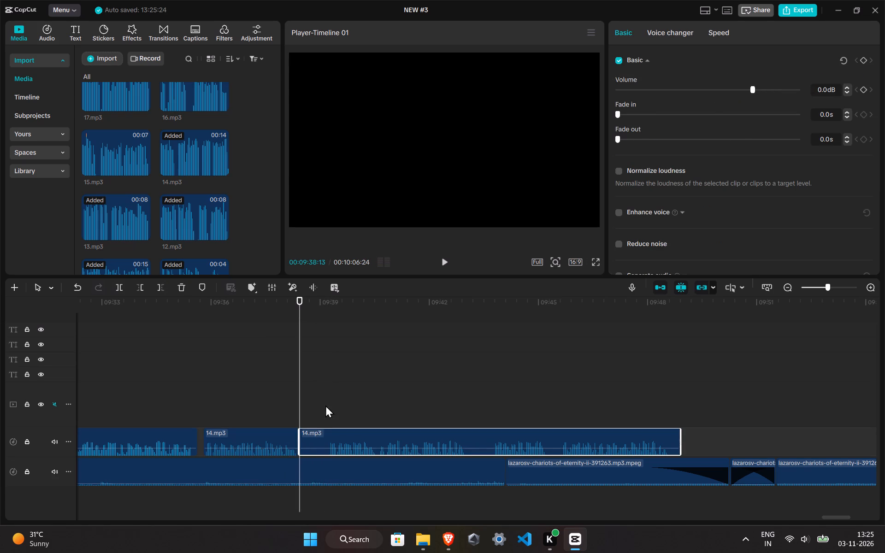
{"action": "left_click", "coordinate": [325, 405]}
{"action": "left_click", "coordinate": [317, 438], "text": "ctrl"}
{"action": "key", "text": "ctrl+b"}
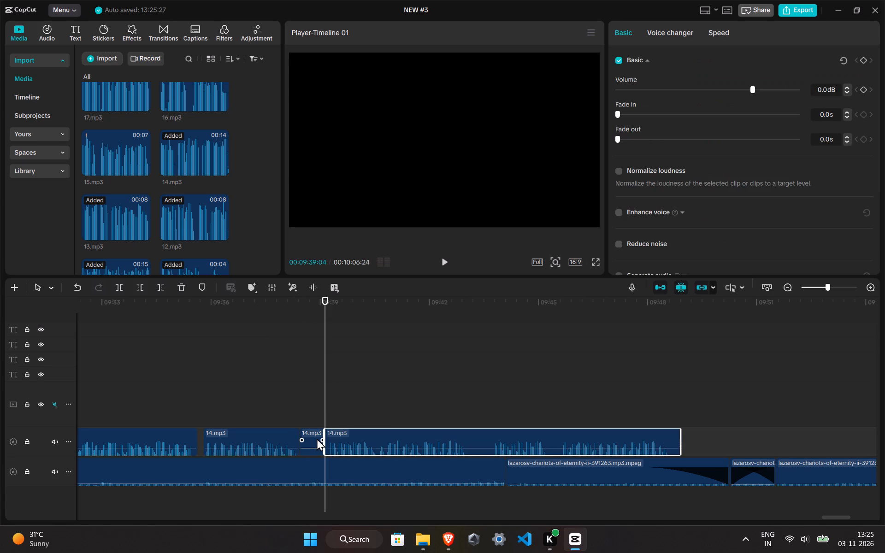
{"action": "left_click", "coordinate": [317, 438]}
{"action": "left_click", "coordinate": [189, 287]}
{"action": "left_click", "coordinate": [189, 287]}
{"action": "left_click", "coordinate": [189, 287]}
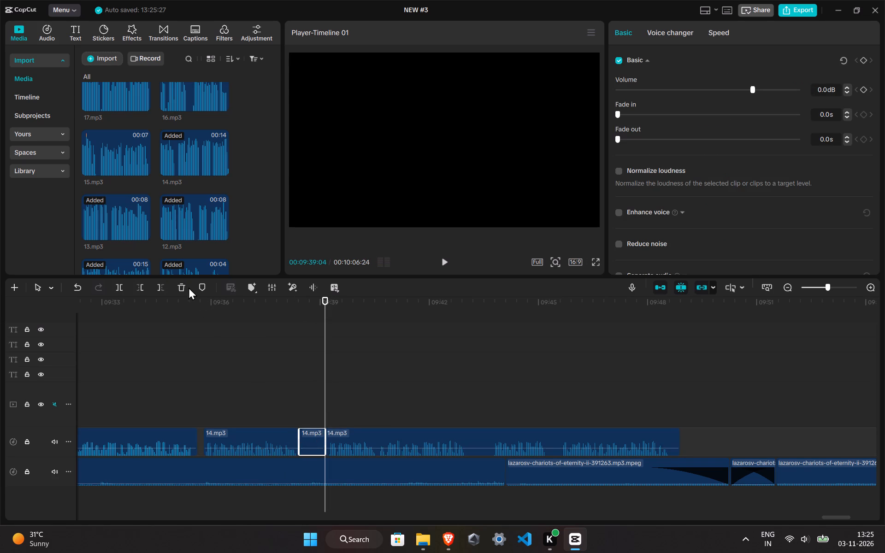
{"action": "left_click", "coordinate": [182, 288]}
Move the last 14.mp3 piece earlier to leave a small gap after the first piece, and preview the join.
{"action": "left_click_drag", "start_coordinate": [350, 431], "coordinate": [333, 433]}
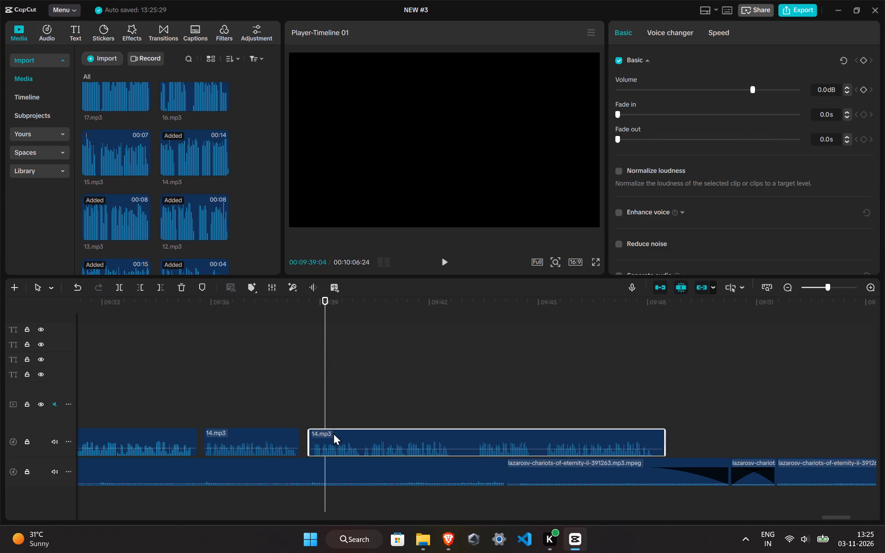
{"action": "left_click_drag", "start_coordinate": [333, 433], "coordinate": [331, 433]}
{"action": "left_click", "coordinate": [253, 387]}
{"action": "key", "text": "space"}
Split the last 14.mp3 piece at 00:09:42:15 and 00:09:43:04, and delete the silent section between the cuts.
{"action": "scroll", "coordinate": [512, 450], "scroll_direction": "up", "scroll_amount": 6}
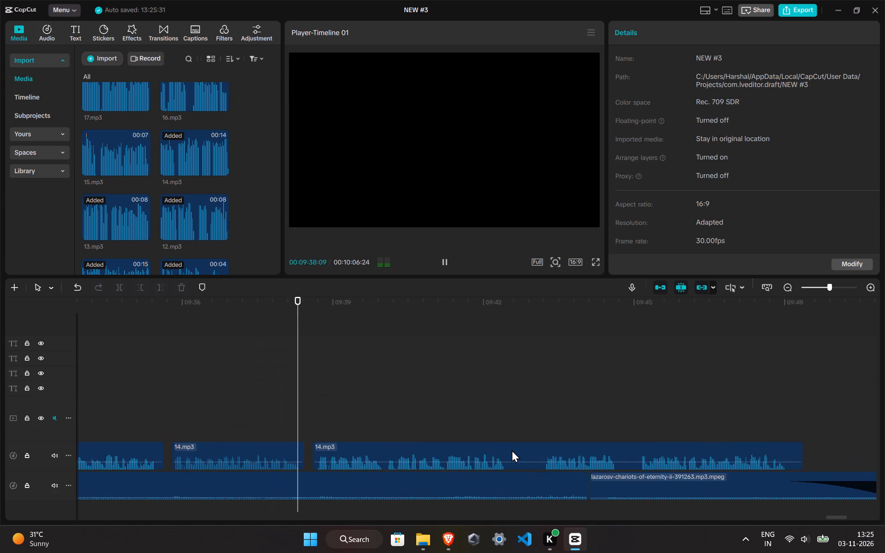
{"action": "scroll", "coordinate": [512, 450], "scroll_direction": "up", "scroll_amount": 3}
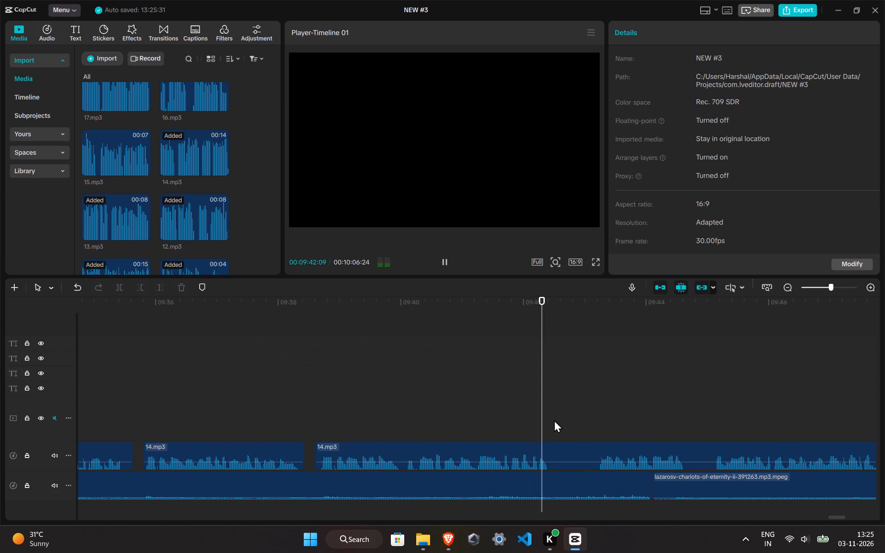
{"action": "left_click", "coordinate": [559, 408]}
{"action": "left_click", "coordinate": [555, 410]}
{"action": "left_click", "coordinate": [556, 452], "text": "ctrl"}
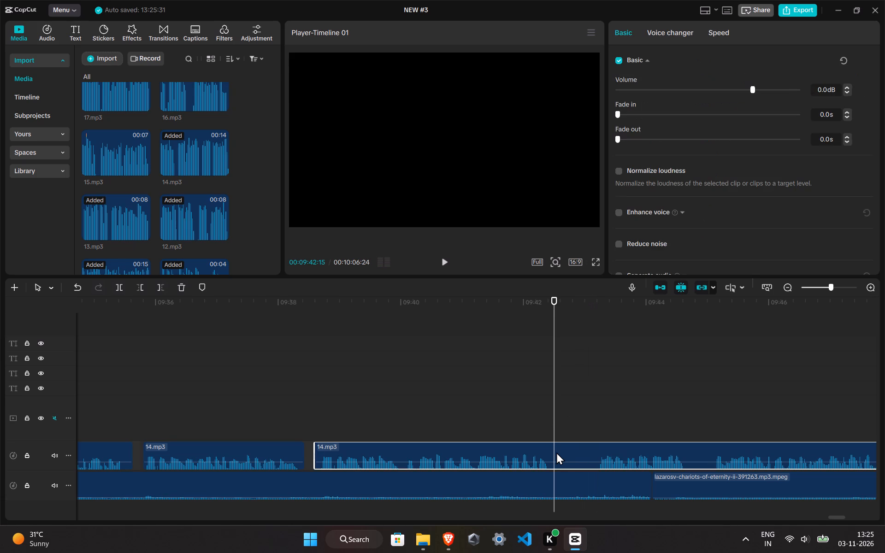
{"action": "key", "text": "ctrl+b"}
{"action": "left_click", "coordinate": [592, 399]}
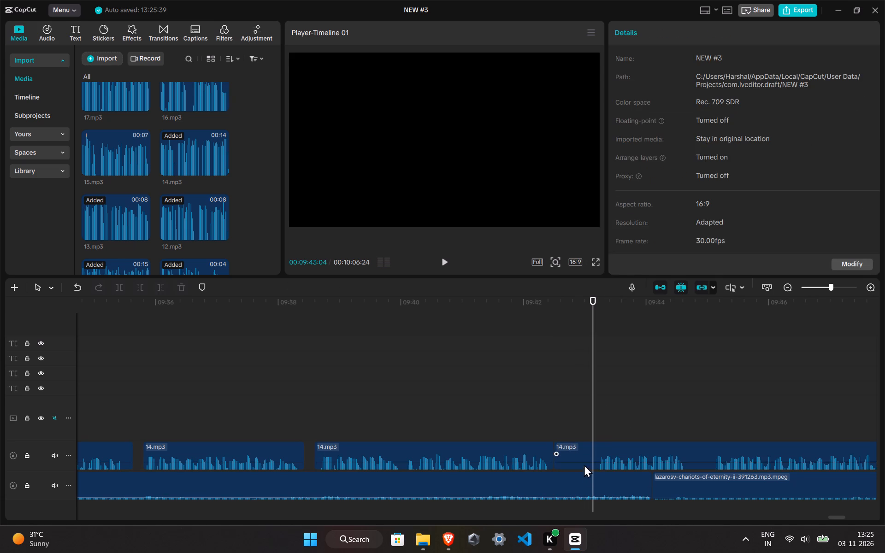
{"action": "left_click", "coordinate": [584, 462]}
{"action": "key", "text": "ctrl+b"}
{"action": "left_click", "coordinate": [584, 462]}
{"action": "left_click", "coordinate": [182, 287]}
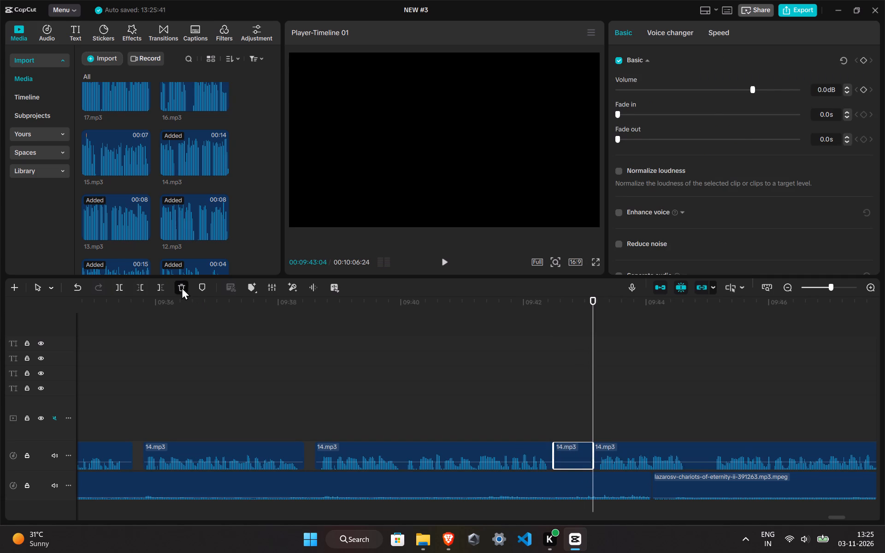
Move the last 14.mp3 piece earlier against the end of the preceding piece, and preview the join.
{"action": "left_click_drag", "start_coordinate": [637, 452], "coordinate": [600, 454]}
{"action": "left_click", "coordinate": [500, 414]}
{"action": "key", "text": "space"}
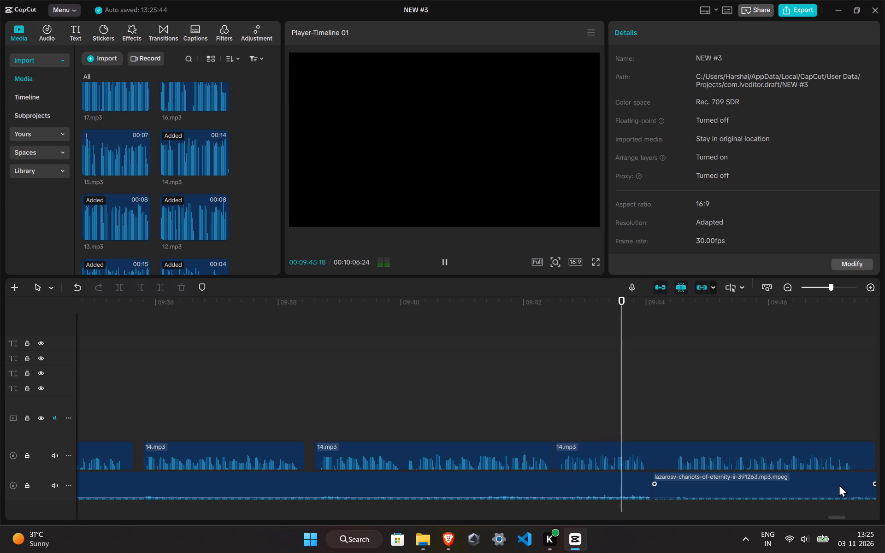
Split the last 14.mp3 piece at 00:09:44:01 and 00:09:44:12, and delete the silent section between the cuts.
{"action": "scroll", "coordinate": [833, 484], "scroll_direction": "down", "scroll_amount": 6, "text": "ctrl"}
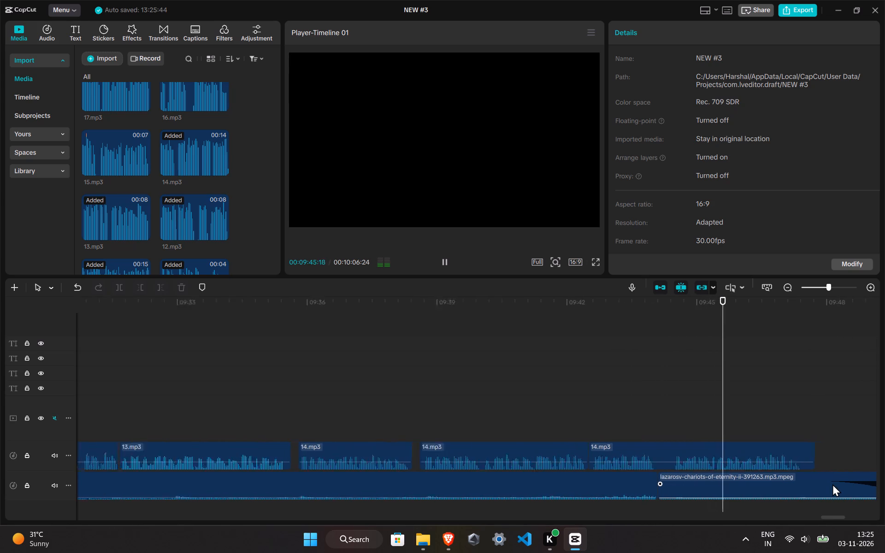
{"action": "scroll", "coordinate": [832, 484], "scroll_direction": "down", "scroll_amount": 2, "text": "ctrl"}
{"action": "left_click", "coordinate": [677, 418]}
{"action": "left_click", "coordinate": [681, 447]}
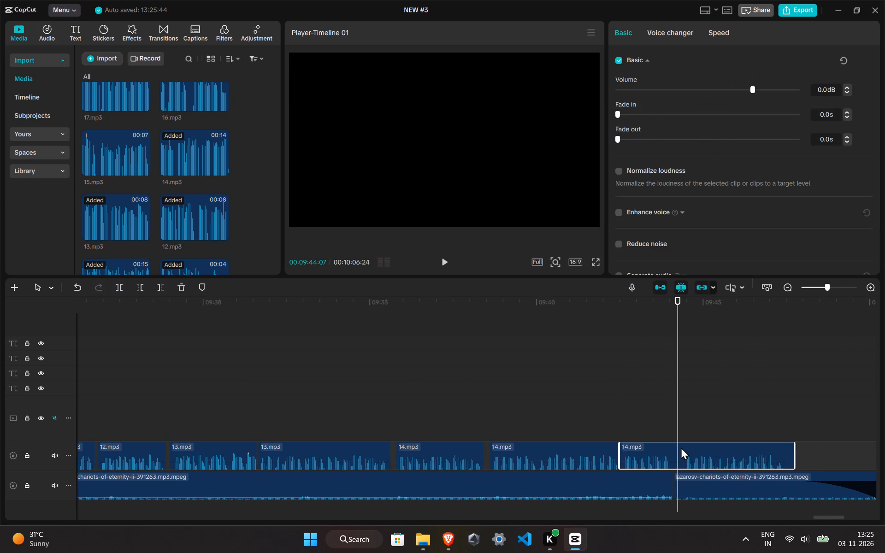
{"action": "scroll", "coordinate": [681, 447], "scroll_direction": "up", "scroll_amount": 17, "text": "ctrl"}
{"action": "left_click", "coordinate": [663, 417]}
{"action": "left_click", "coordinate": [668, 457]}
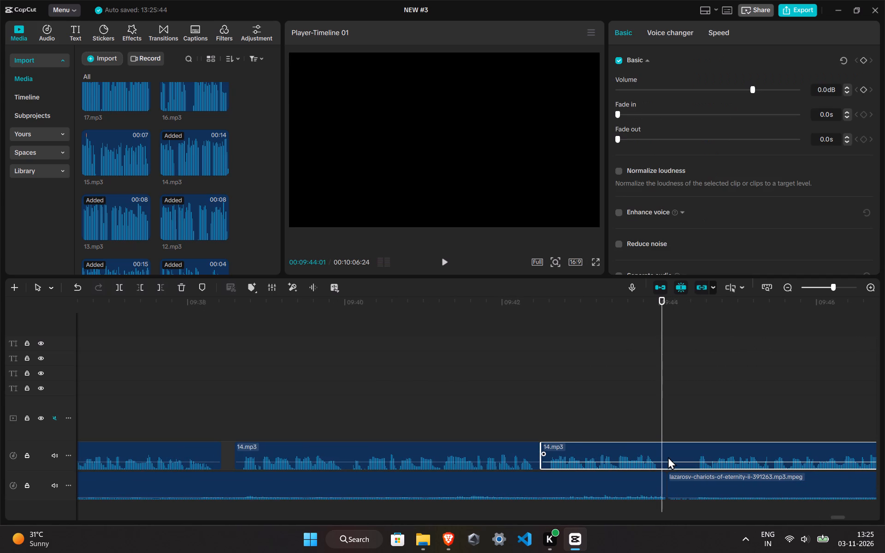
{"action": "key", "text": "ctrl+b"}
{"action": "left_click", "coordinate": [692, 418]}
{"action": "left_click", "coordinate": [683, 453], "text": "ctrl"}
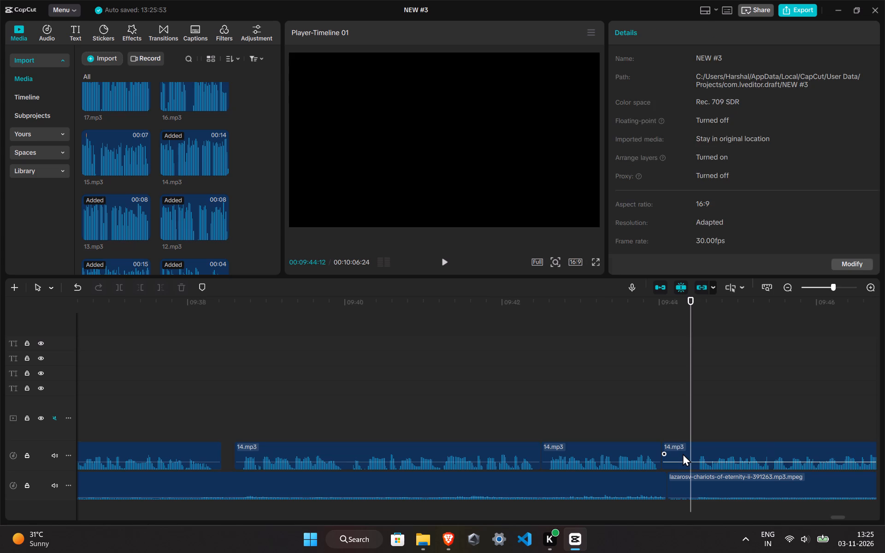
{"action": "key", "text": "ctrl+b"}
{"action": "left_click", "coordinate": [683, 453]}
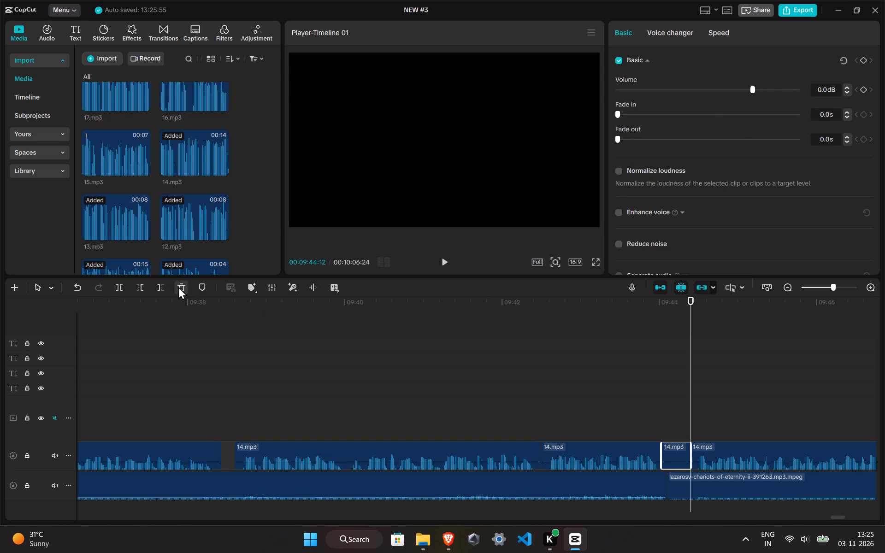
{"action": "left_click", "coordinate": [178, 287]}
Move the last 14.mp3 piece earlier to leave a very small gap after the preceding piece, and preview the join.
{"action": "left_click_drag", "start_coordinate": [765, 461], "coordinate": [743, 461]}
{"action": "left_click", "coordinate": [538, 387]}
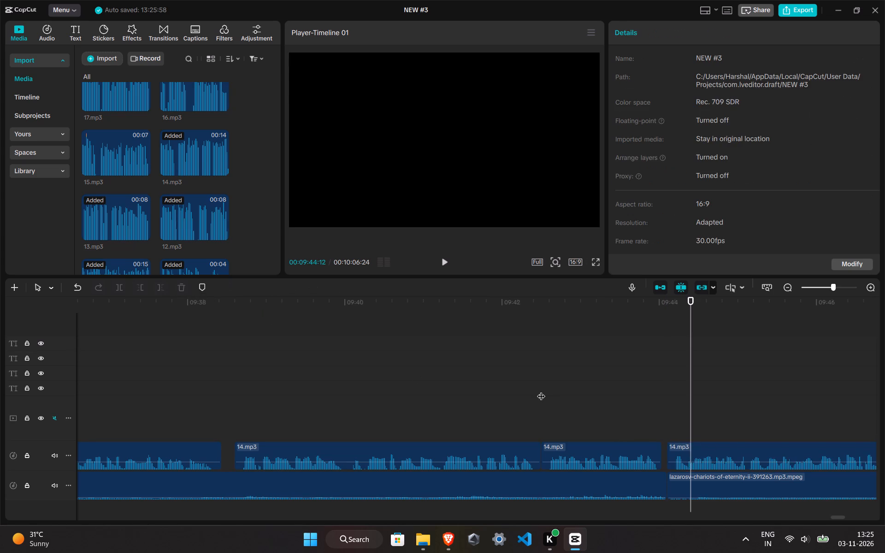
{"action": "key", "text": "space"}
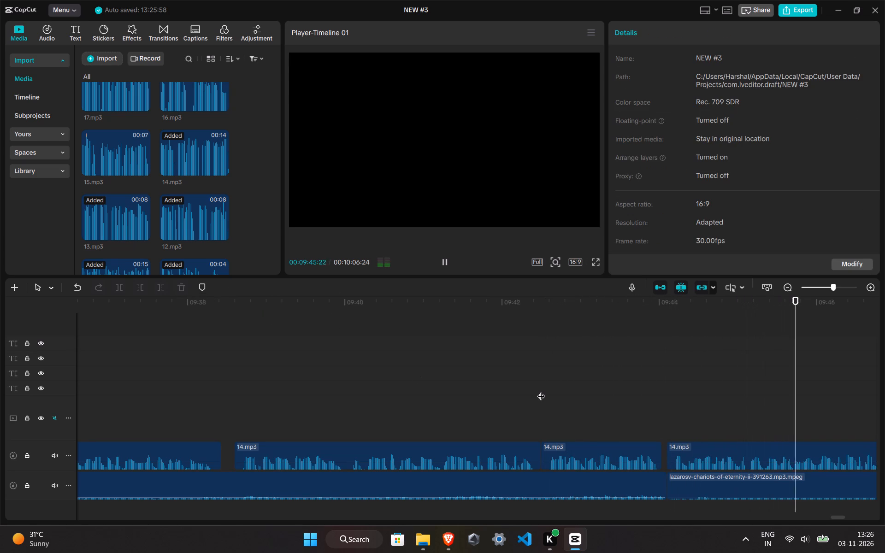
Split the last 14.mp3 piece at 00:09:47:09 after its speech ends, and delete the silent tail.
{"action": "scroll", "coordinate": [552, 361], "scroll_direction": "down", "scroll_amount": 4, "text": "ctrl"}
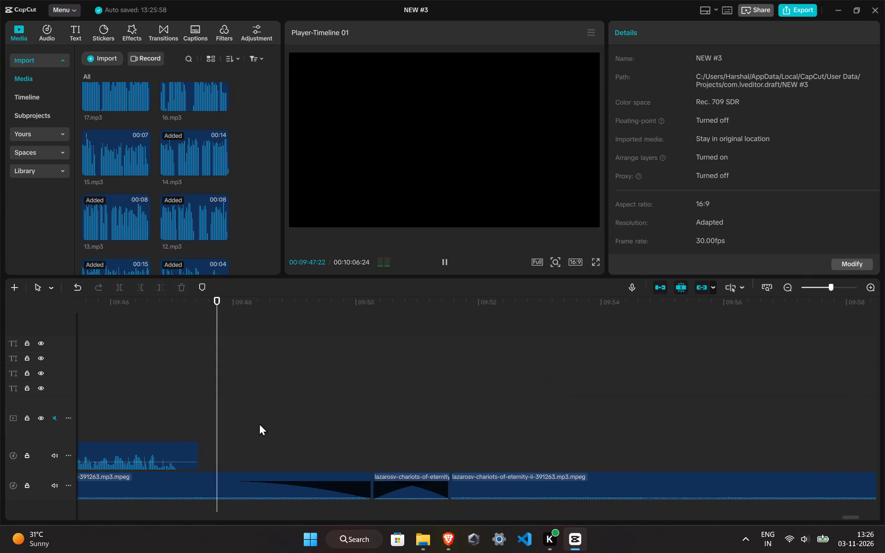
{"action": "left_click", "coordinate": [195, 426]}
{"action": "left_click", "coordinate": [190, 441]}
{"action": "left_click", "coordinate": [189, 448]}
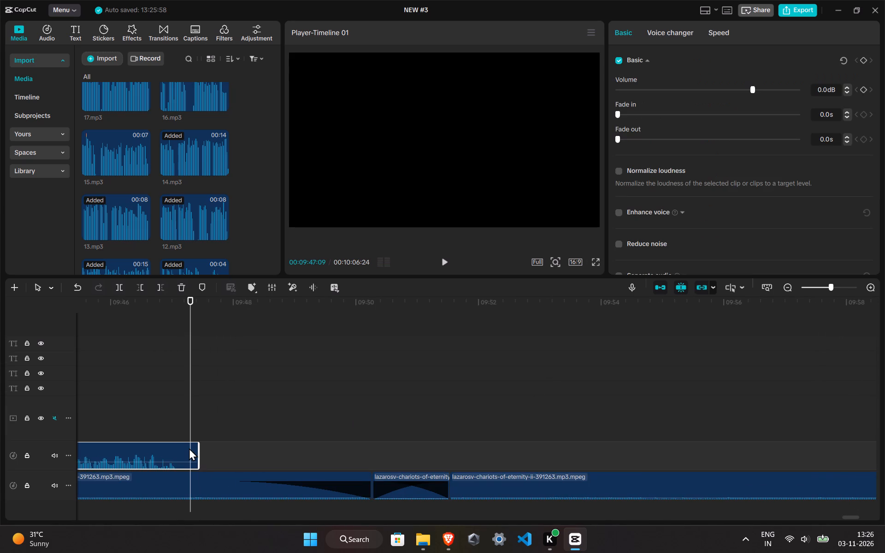
{"action": "key", "text": "ctrl+b"}
{"action": "left_click", "coordinate": [181, 294]}
Shorten the fade-out of the background music clip ending near 00:09:50 to about 1.0 s.
{"action": "left_click", "coordinate": [333, 488]}
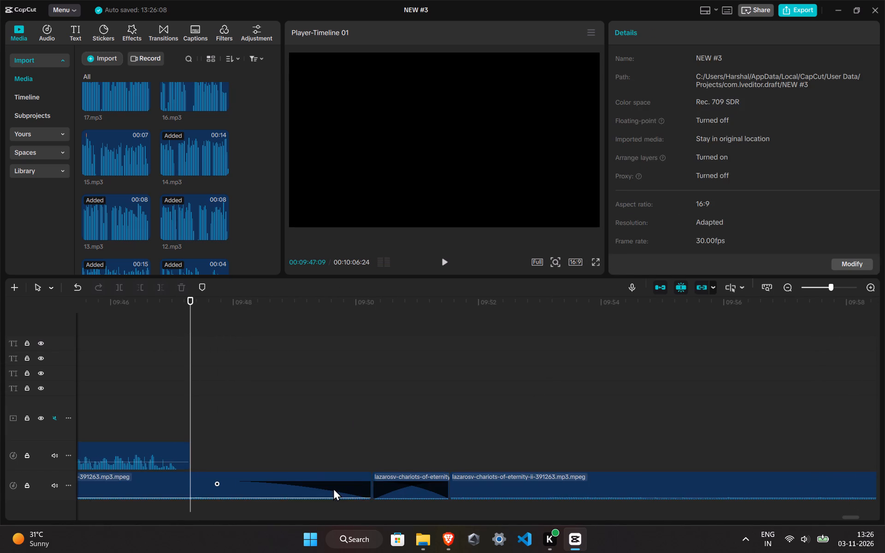
{"action": "left_click_drag", "start_coordinate": [214, 482], "coordinate": [299, 501]}
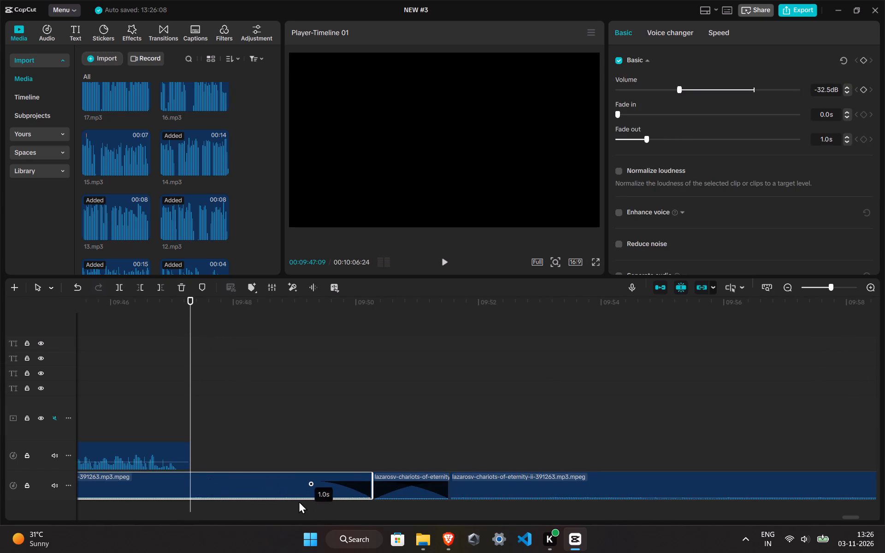
{"action": "left_click_drag", "start_coordinate": [299, 501], "coordinate": [296, 500]}
Set the short music clip after 00:09:50 to a 0.0 s fade-in and a fade-out of about 0.1 s.
{"action": "left_click", "coordinate": [433, 485]}
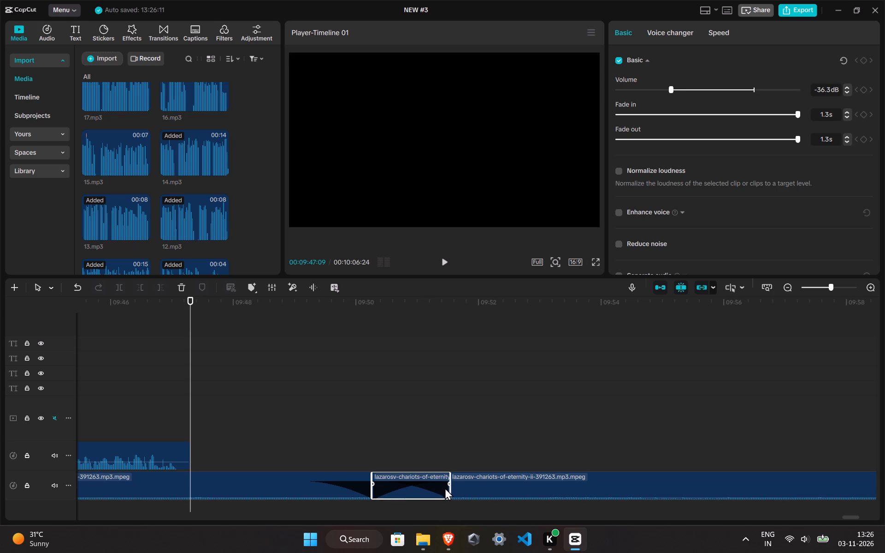
{"action": "left_click_drag", "start_coordinate": [448, 483], "coordinate": [393, 482]}
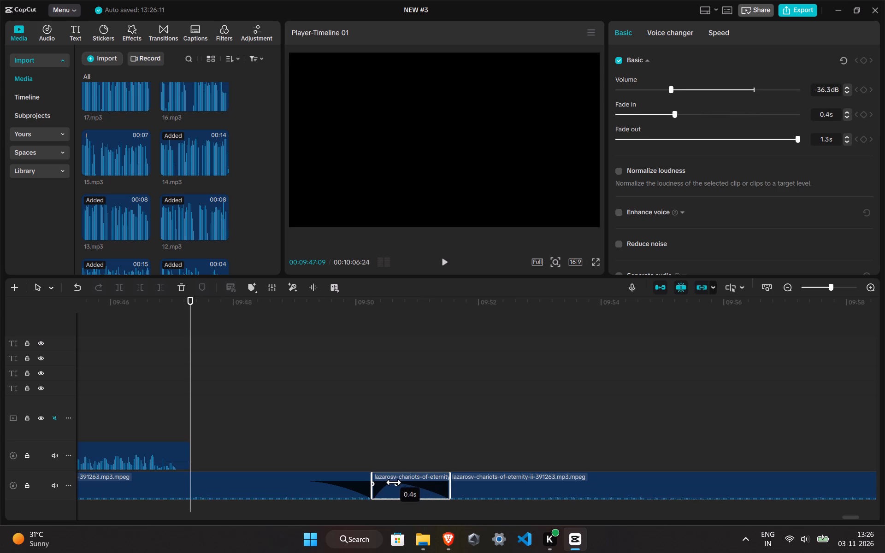
{"action": "left_click_drag", "start_coordinate": [393, 482], "coordinate": [378, 485]}
{"action": "left_click", "coordinate": [406, 483]}
{"action": "left_click_drag", "start_coordinate": [382, 484], "coordinate": [342, 495]}
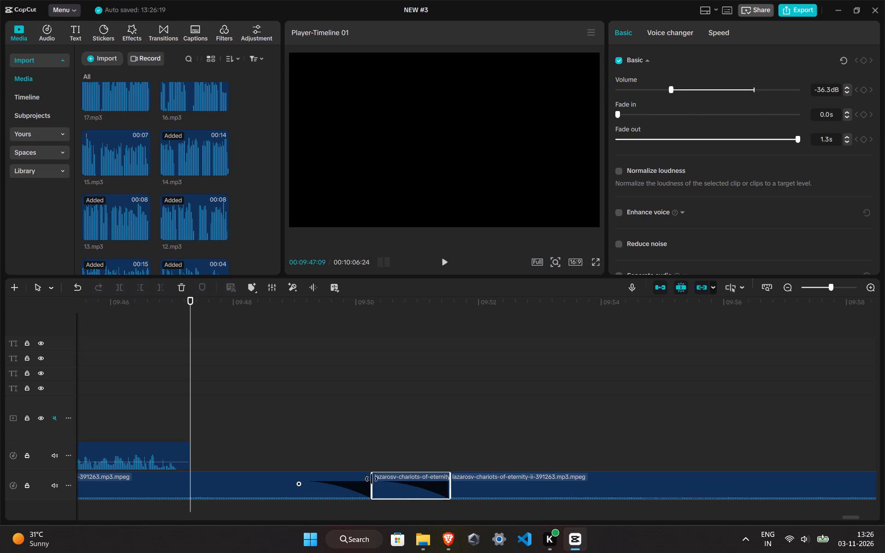
{"action": "left_click_drag", "start_coordinate": [376, 484], "coordinate": [452, 501]}
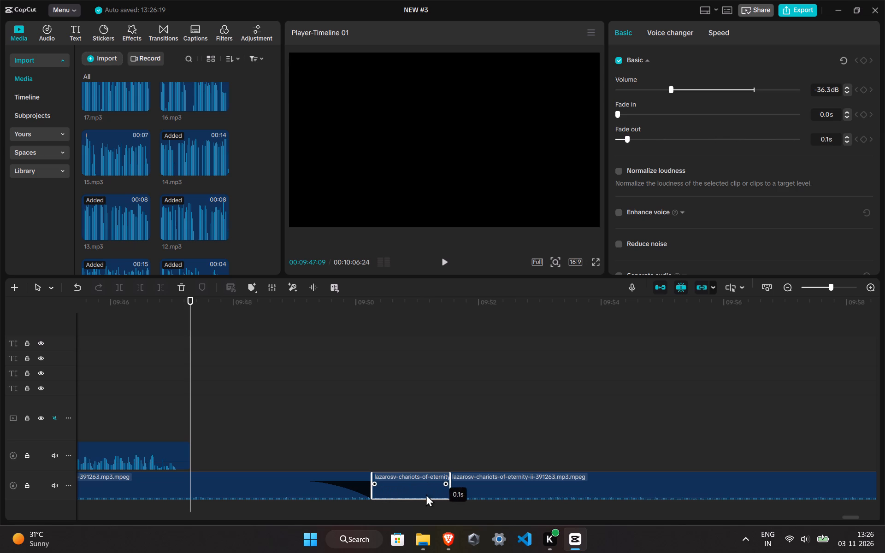
Preview the background music joins after 00:09:47 and remove the fade-out of the music clip ending near 00:09:50.
{"action": "left_click", "coordinate": [232, 414]}
{"action": "key", "text": "space"}
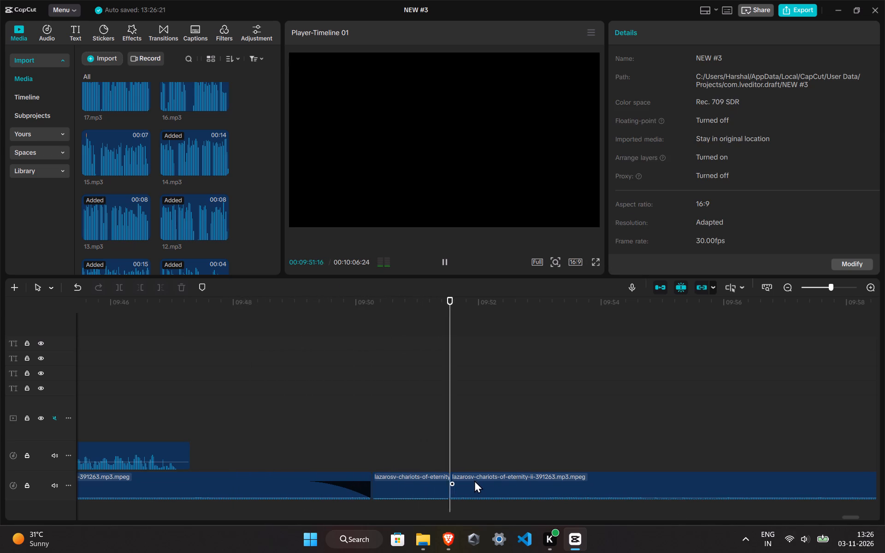
{"action": "scroll", "coordinate": [514, 486], "scroll_direction": "down", "scroll_amount": 2, "text": "ctrl"}
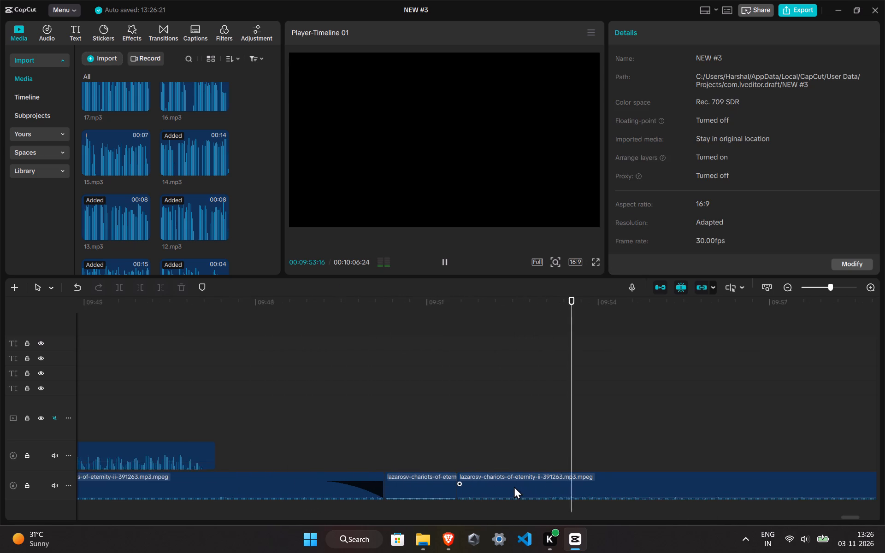
{"action": "scroll", "coordinate": [514, 486], "scroll_direction": "down", "scroll_amount": 2, "text": "ctrl"}
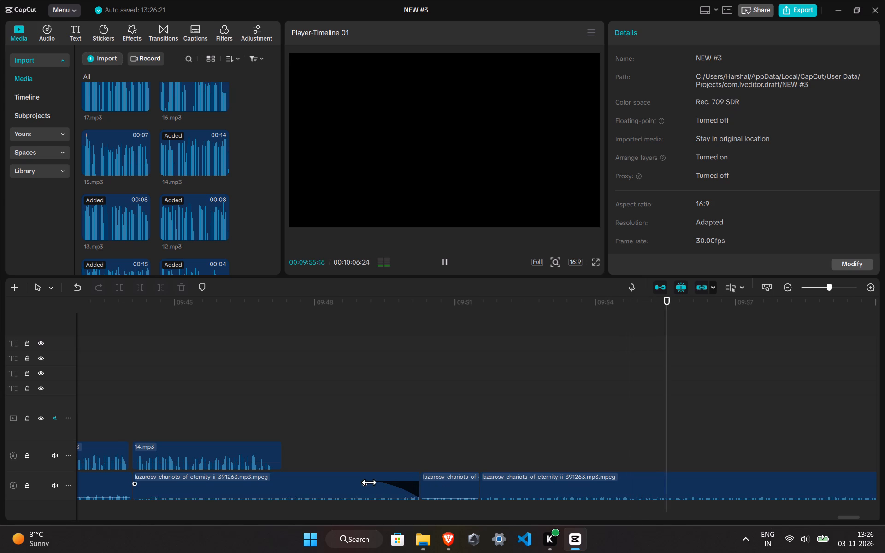
{"action": "left_click_drag", "start_coordinate": [368, 482], "coordinate": [445, 497]}
{"action": "left_click", "coordinate": [205, 371]}
{"action": "key", "text": "space"}
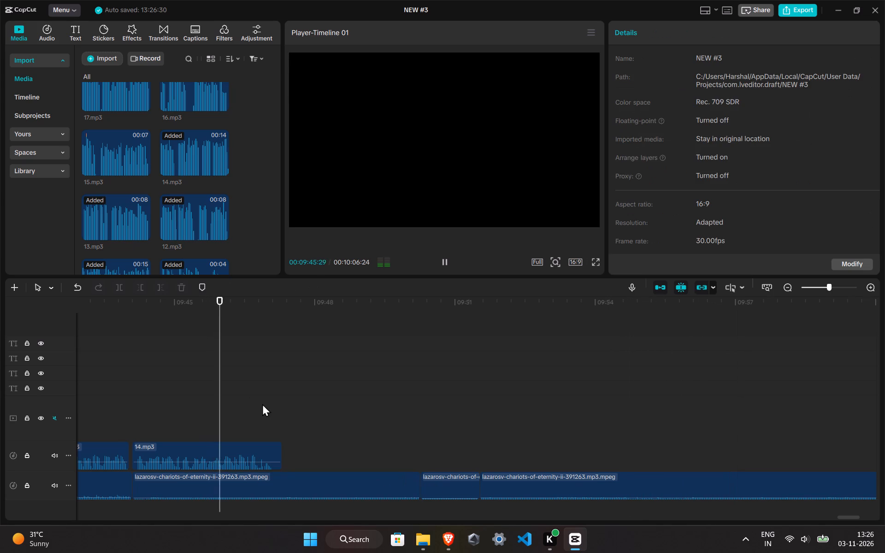
Add 15.mp3 to the voice-over track right after the last 14.mp3 piece, and preview the join.
{"action": "left_click_drag", "start_coordinate": [120, 163], "coordinate": [287, 403]}
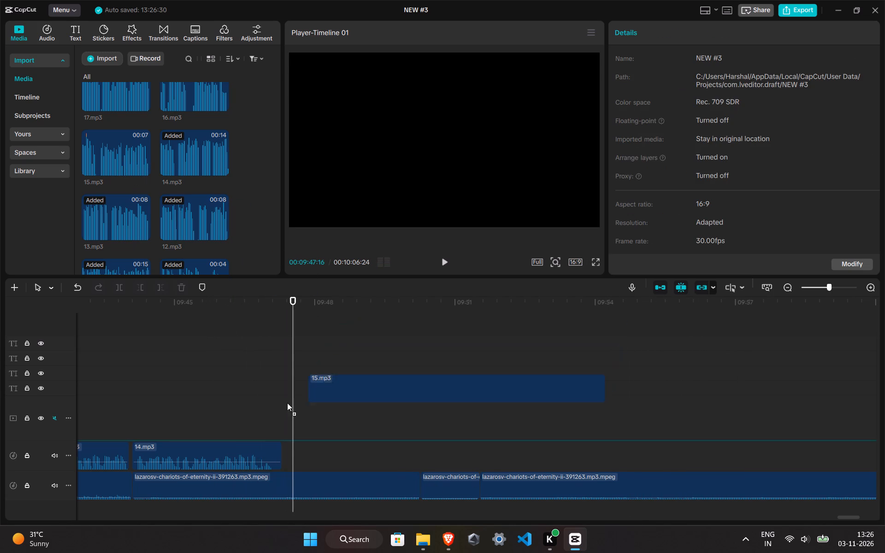
{"action": "left_click_drag", "start_coordinate": [287, 403], "coordinate": [284, 464]}
{"action": "left_click", "coordinate": [260, 427]}
{"action": "key", "text": "space"}
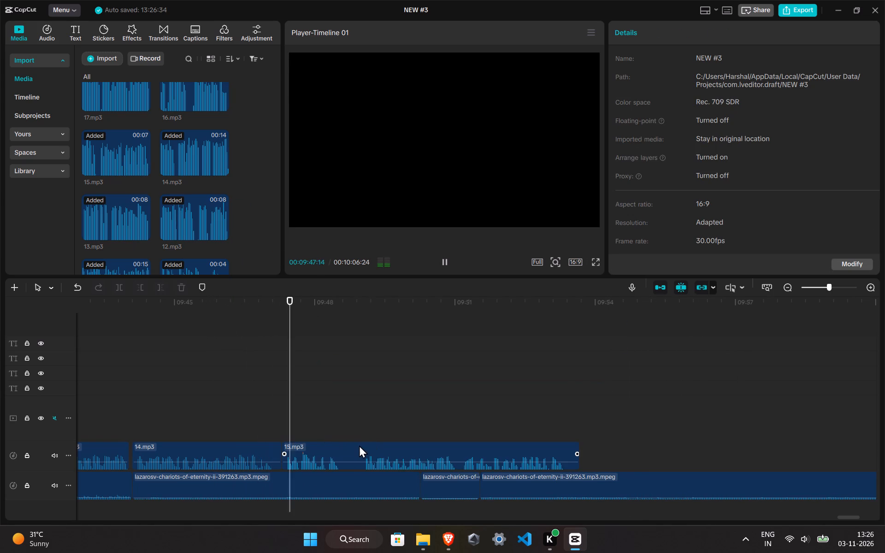
Split 15.mp3 at 00:09:48:18 and 00:09:49:01 around its pause, and delete the silent segment.
{"action": "scroll", "coordinate": [354, 447], "scroll_direction": "up", "scroll_amount": 9, "text": "ctrl"}
{"action": "left_click", "coordinate": [354, 415]}
{"action": "left_click", "coordinate": [361, 462]}
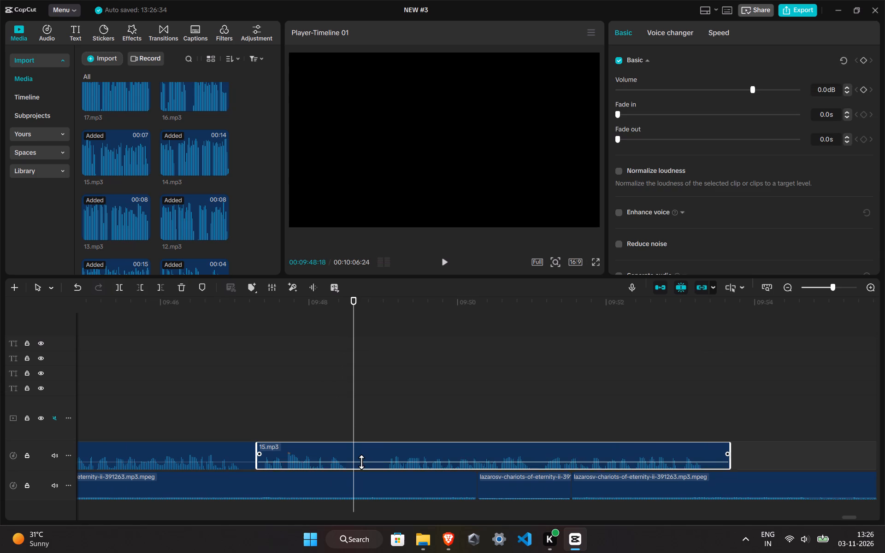
{"action": "key", "text": "ctrl+b"}
{"action": "left_click_drag", "start_coordinate": [385, 391], "coordinate": [385, 400]}
{"action": "left_click", "coordinate": [374, 453]}
{"action": "key", "text": "ctrl+b"}
{"action": "left_click", "coordinate": [374, 453]}
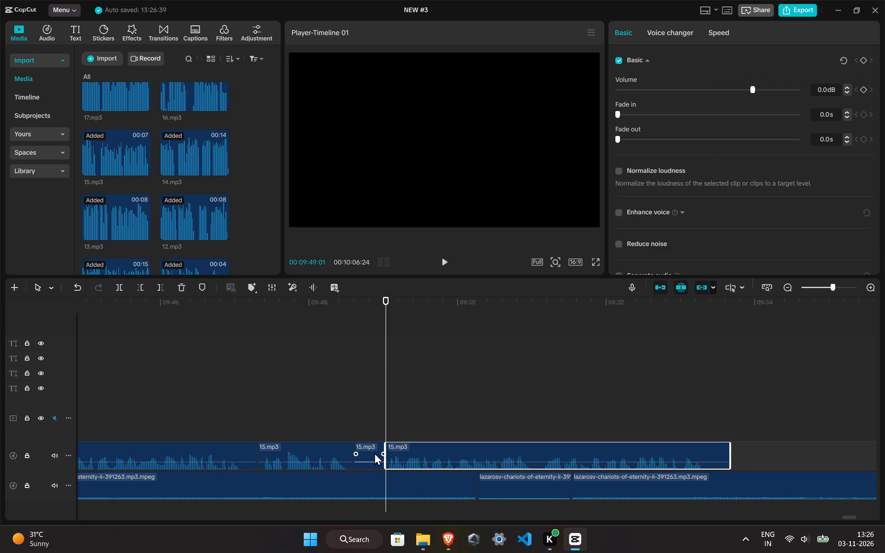
{"action": "left_click", "coordinate": [179, 282]}
Move the second 15.mp3 piece earlier until it directly follows the first piece, and preview the join.
{"action": "left_click", "coordinate": [254, 373]}
{"action": "key", "text": "space"}
{"action": "left_click_drag", "start_coordinate": [416, 449], "coordinate": [416, 449]}
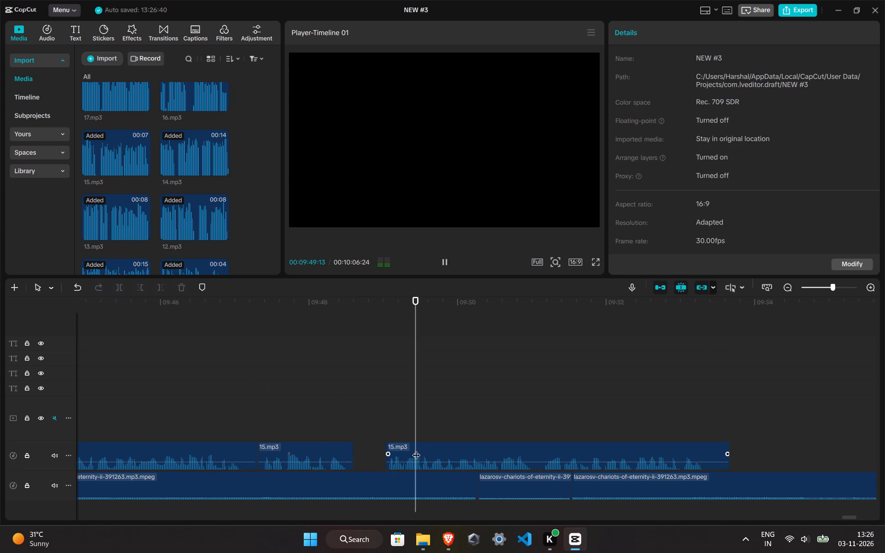
{"action": "left_click_drag", "start_coordinate": [416, 449], "coordinate": [388, 448]}
{"action": "left_click", "coordinate": [243, 408]}
{"action": "key", "text": "space"}
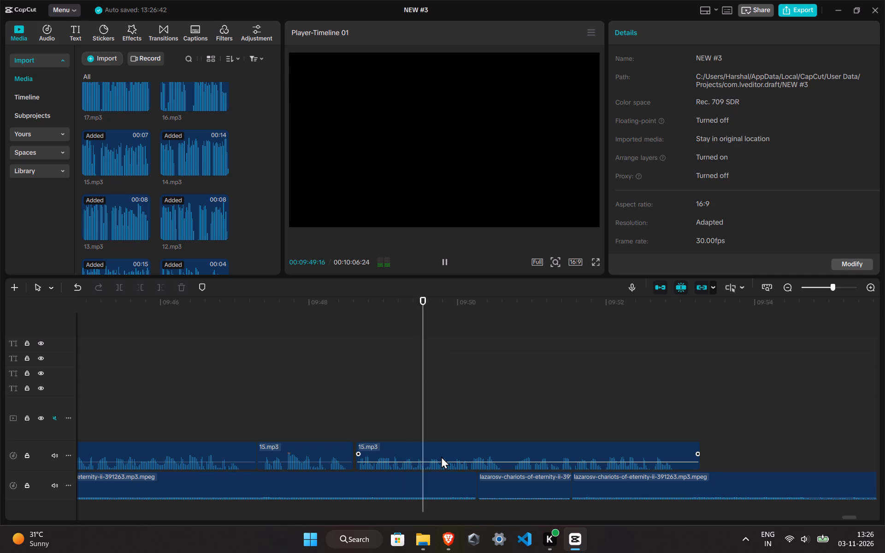
{"action": "left_click_drag", "start_coordinate": [441, 456], "coordinate": [436, 457]}
{"action": "key", "text": "space"}
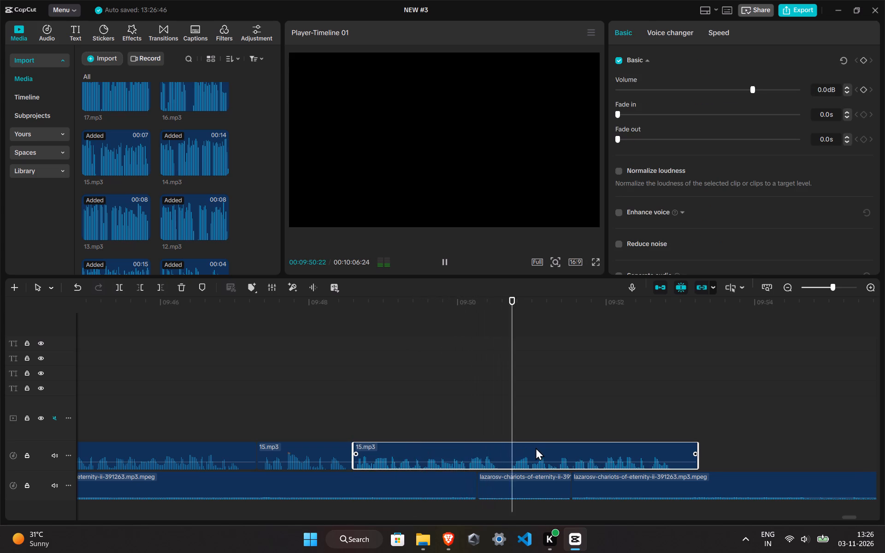
Add 16.mp3 to the voice-over track after the last 15.mp3 piece with a small gap, and preview it.
{"action": "scroll", "coordinate": [650, 451], "scroll_direction": "down", "scroll_amount": 16, "text": "ctrl"}
{"action": "scroll", "coordinate": [670, 449], "scroll_direction": "down", "scroll_amount": 6, "text": "ctrl"}
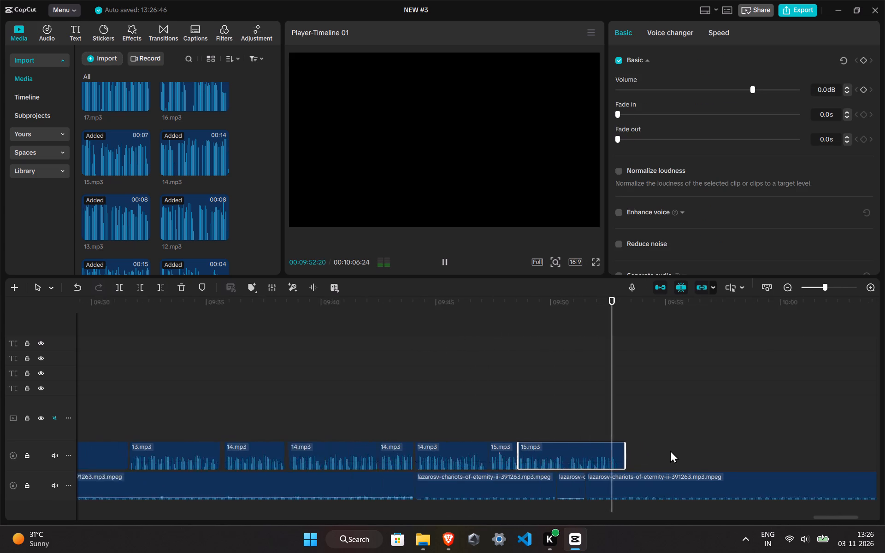
{"action": "scroll", "coordinate": [243, 212], "scroll_direction": "up", "scroll_amount": 2}
{"action": "left_click_drag", "start_coordinate": [167, 200], "coordinate": [171, 202]}
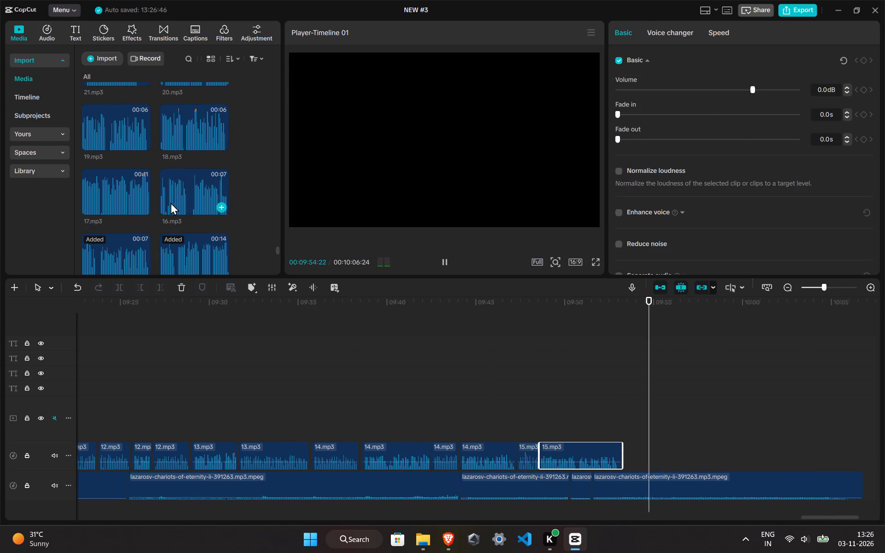
{"action": "left_click_drag", "start_coordinate": [171, 202], "coordinate": [626, 453]}
{"action": "left_click", "coordinate": [589, 407]}
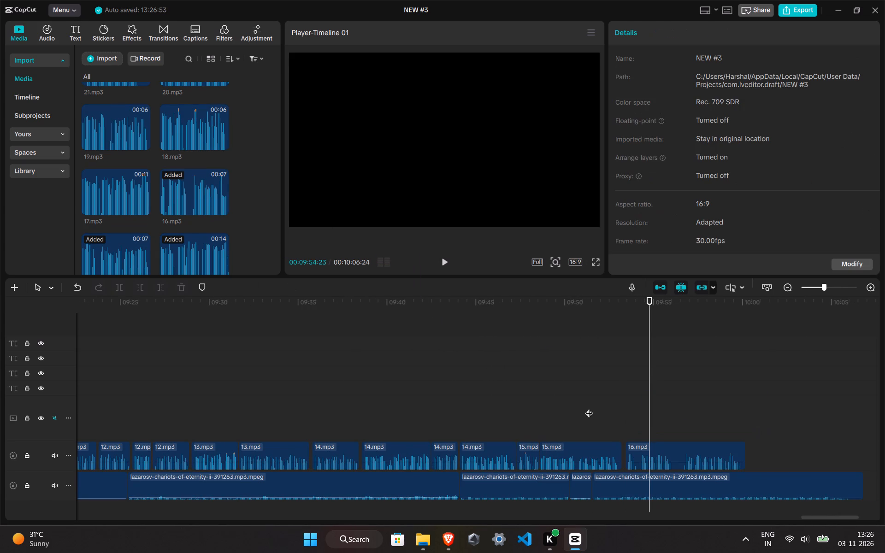
{"action": "key", "text": "space"}
Split 16.mp3 at 00:09:56:03 and 00:09:56:16 around its pause, and delete the silent segment.
{"action": "scroll", "coordinate": [657, 484], "scroll_direction": "up", "scroll_amount": 8, "text": "ctrl"}
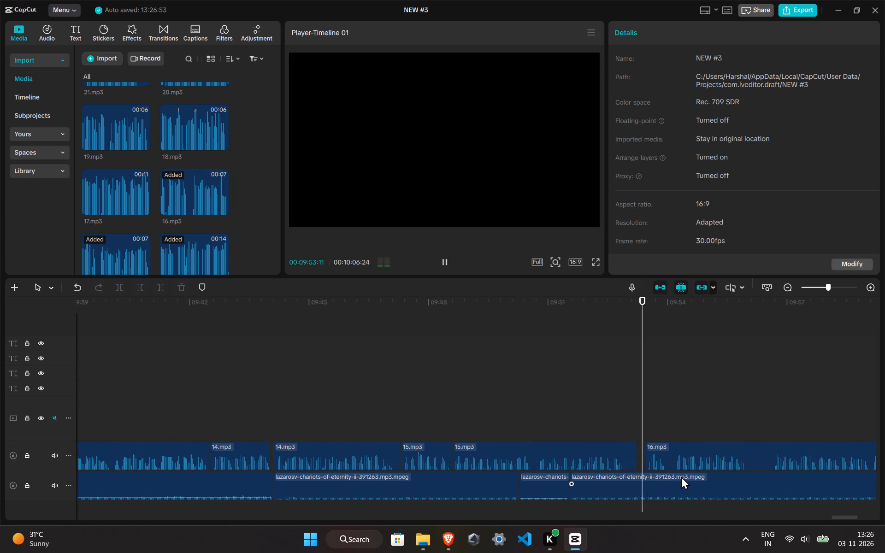
{"action": "scroll", "coordinate": [723, 457], "scroll_direction": "up", "scroll_amount": 3, "text": "ctrl"}
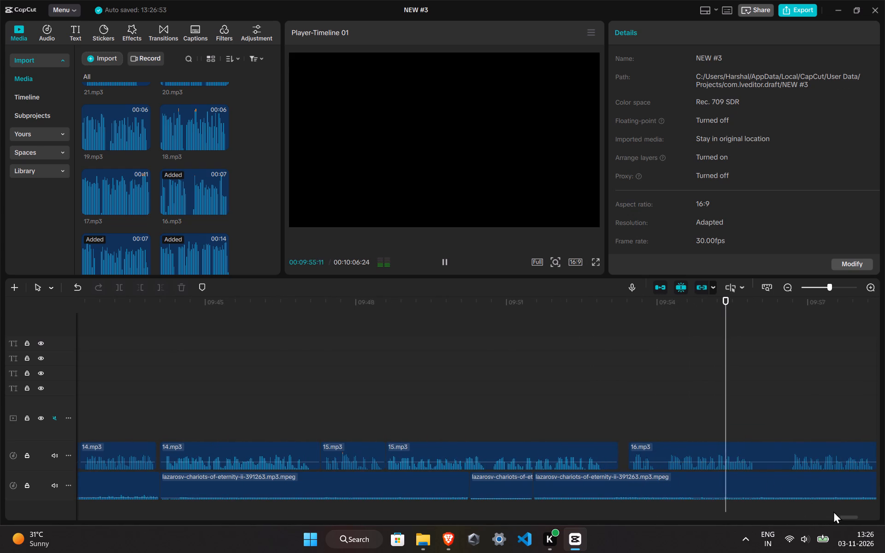
{"action": "left_click_drag", "start_coordinate": [844, 518], "coordinate": [853, 517]}
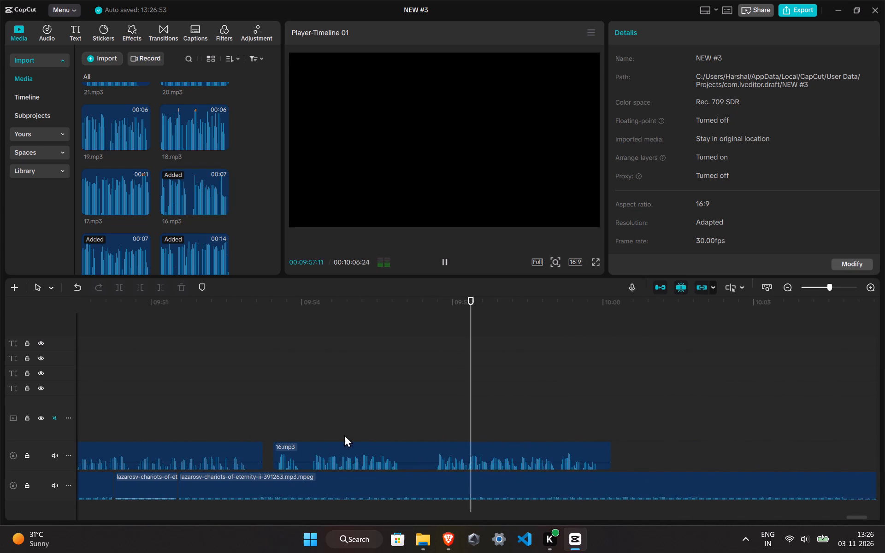
{"action": "left_click", "coordinate": [409, 413]}
{"action": "left_click", "coordinate": [412, 456]}
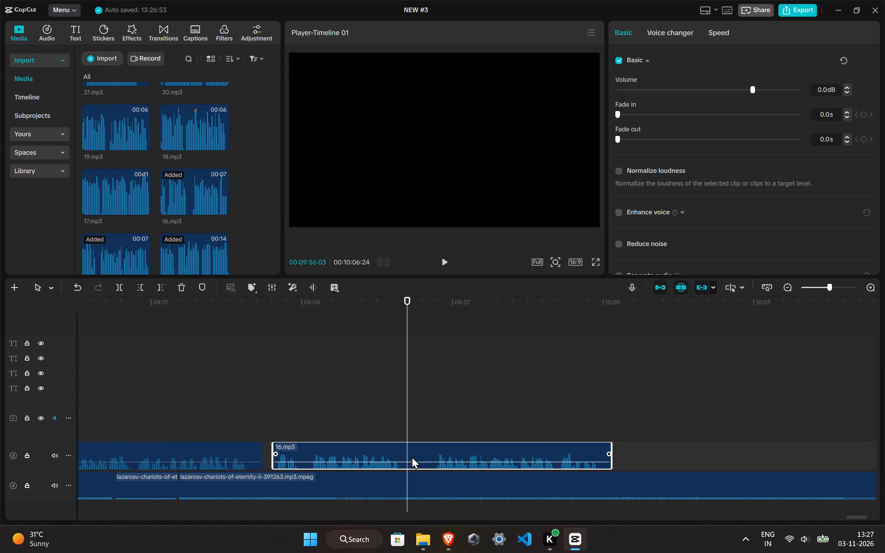
{"action": "key", "text": "ctrl+b"}
{"action": "left_click", "coordinate": [429, 412]}
{"action": "left_click", "coordinate": [427, 459]}
{"action": "key", "text": "ctrl+b"}
{"action": "left_click", "coordinate": [422, 459]}
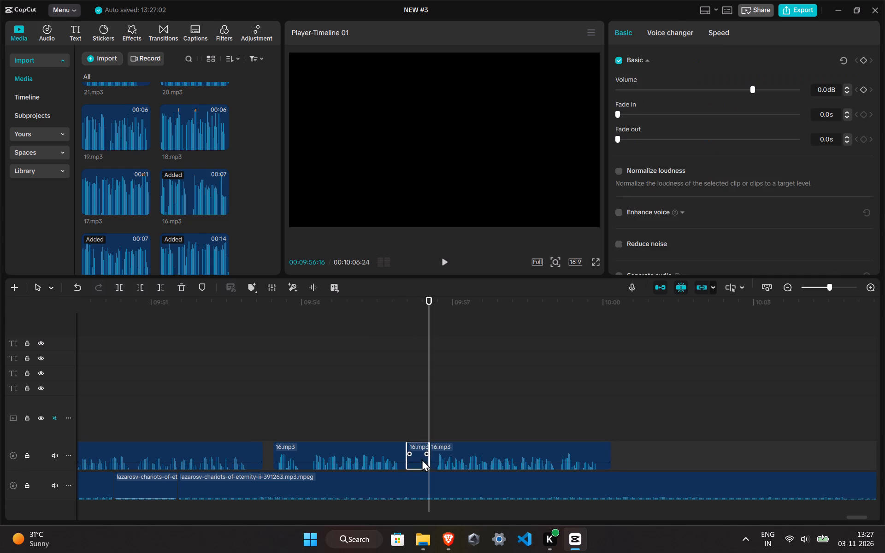
{"action": "left_click", "coordinate": [181, 288]}
Move the second 16.mp3 piece earlier to directly follow the first on the same voice-over track, and preview the join.
{"action": "left_click_drag", "start_coordinate": [513, 451], "coordinate": [488, 449]}
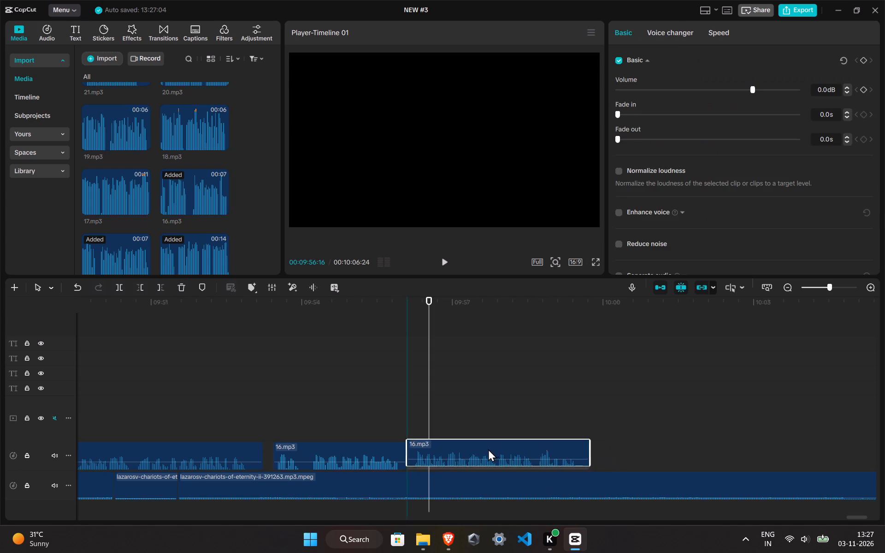
{"action": "left_click_drag", "start_coordinate": [488, 449], "coordinate": [487, 449]}
{"action": "left_click", "coordinate": [374, 418]}
{"action": "key", "text": "space"}
{"action": "left_click_drag", "start_coordinate": [460, 484], "coordinate": [467, 471]}
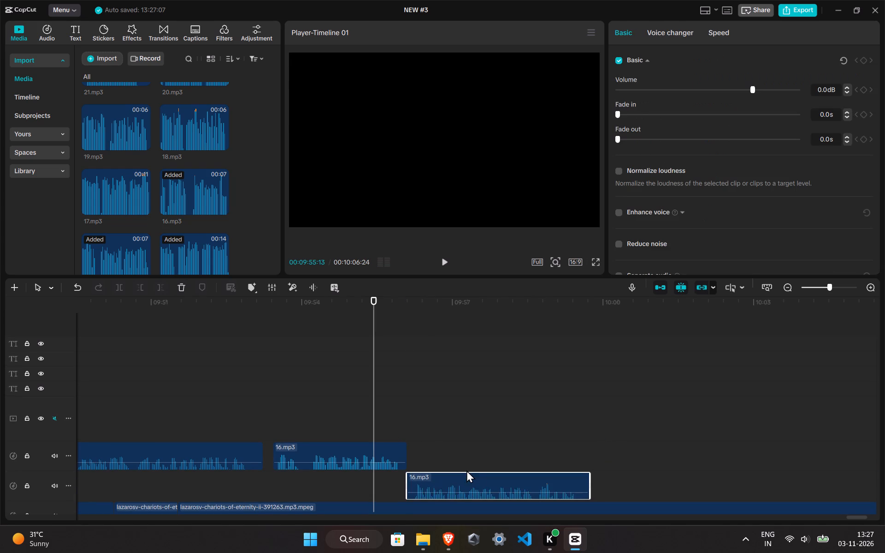
{"action": "key", "text": "space"}
{"action": "left_click_drag", "start_coordinate": [454, 482], "coordinate": [457, 460]}
{"action": "key", "text": "space"}
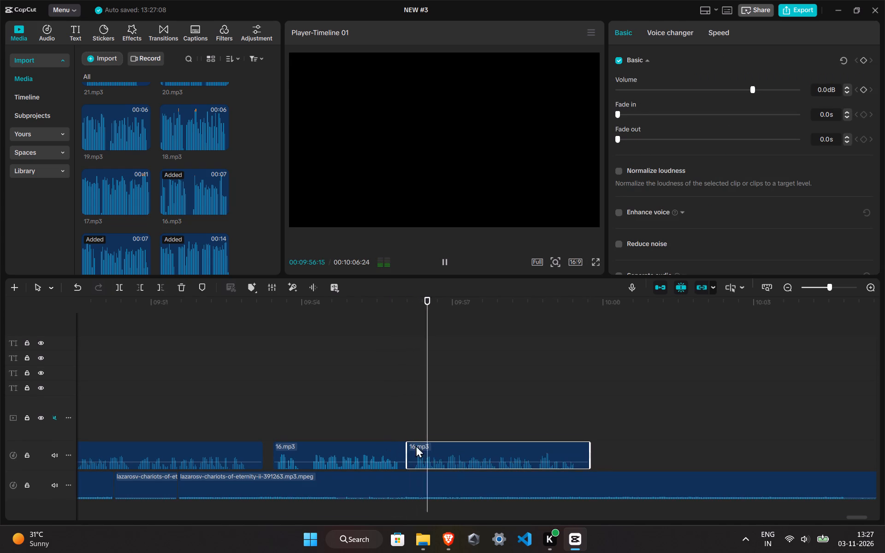
Add 17.mp3 to the voice-over track right after the last 16.mp3 piece, and preview the join.
{"action": "scroll", "coordinate": [506, 440], "scroll_direction": "down", "scroll_amount": 3}
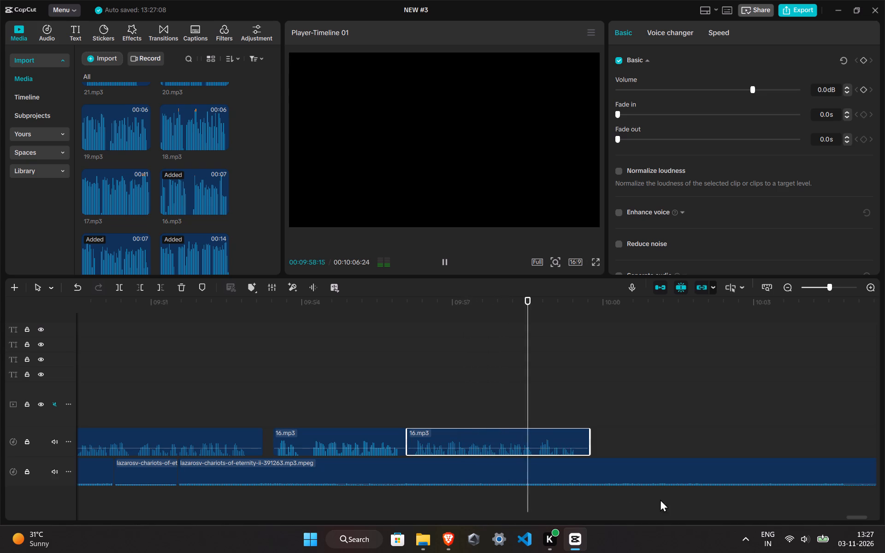
{"action": "left_click_drag", "start_coordinate": [854, 516], "coordinate": [860, 516]}
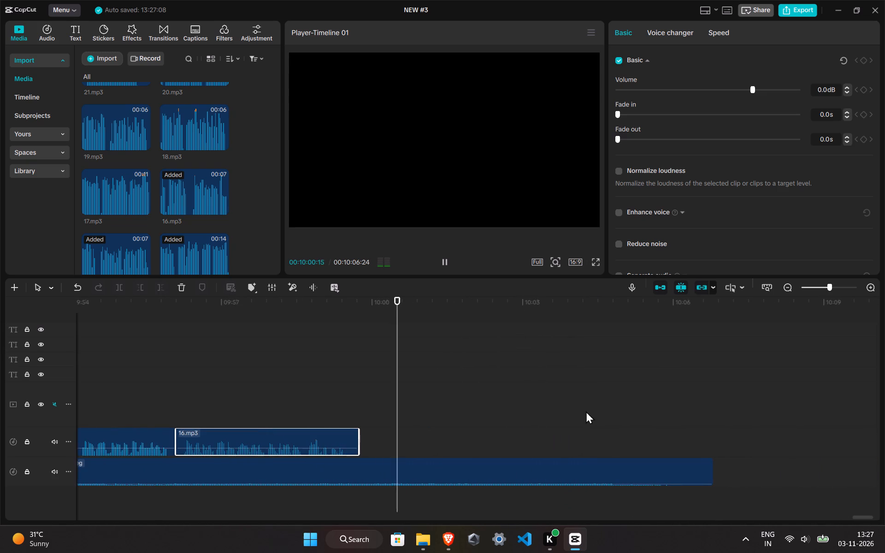
{"action": "left_click_drag", "start_coordinate": [125, 189], "coordinate": [360, 432]}
{"action": "left_click", "coordinate": [317, 397]}
{"action": "key", "text": "space"}
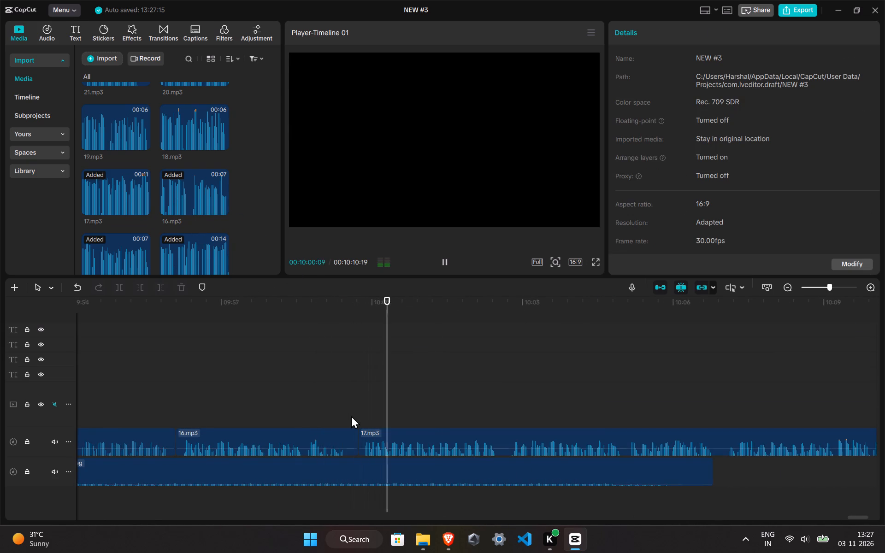
Split the last 16.mp3 piece at 00:09:59:17 after its speech ends, and delete the silent tail.
{"action": "left_click", "coordinate": [350, 413]}
{"action": "left_click", "coordinate": [356, 439]}
{"action": "key", "text": "ctrl+b"}
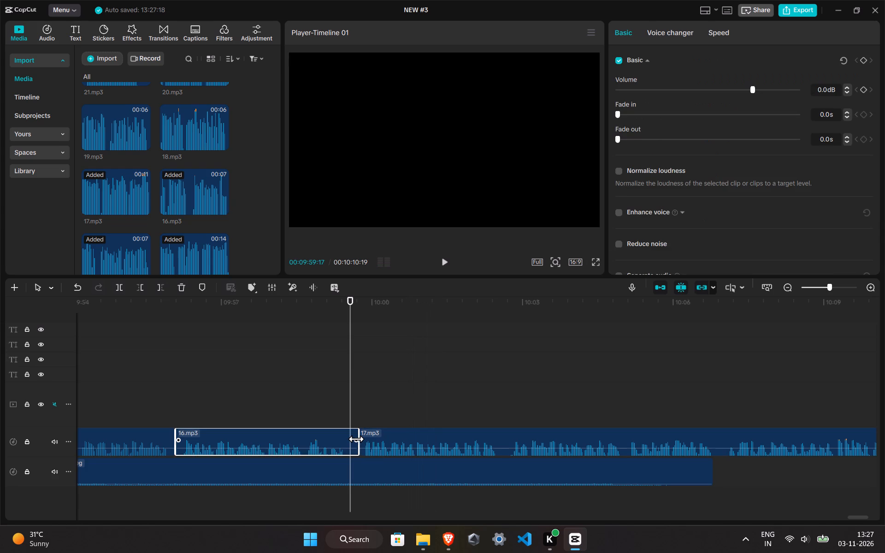
{"action": "left_click", "coordinate": [175, 291]}
Move 17.mp3 earlier until it directly follows the trimmed 16.mp3 piece, and preview it.
{"action": "left_click_drag", "start_coordinate": [389, 433], "coordinate": [383, 434]}
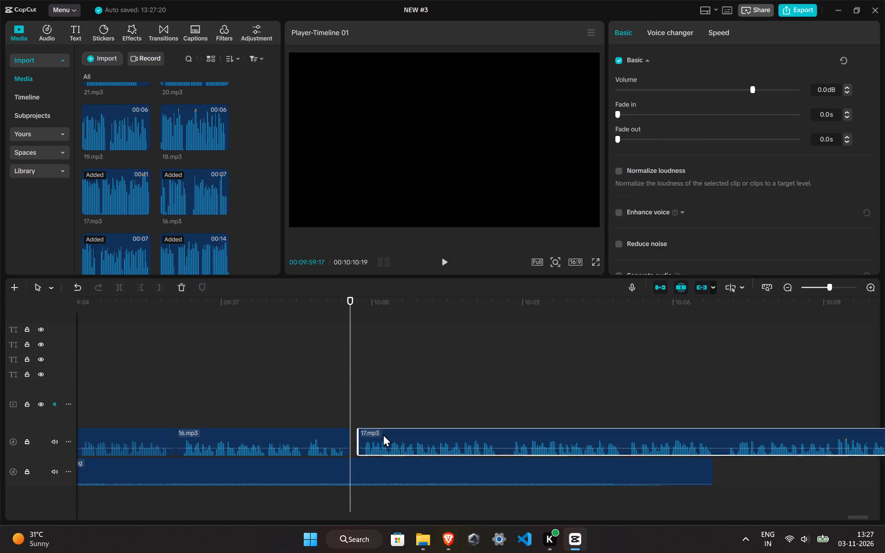
{"action": "left_click_drag", "start_coordinate": [383, 434], "coordinate": [380, 435]}
{"action": "key", "text": "space"}
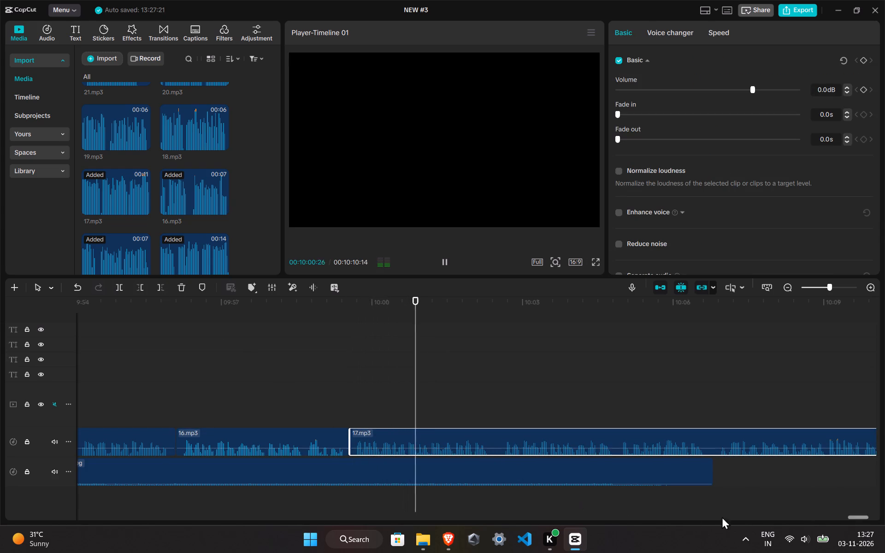
{"action": "left_click_drag", "start_coordinate": [853, 518], "coordinate": [857, 518]}
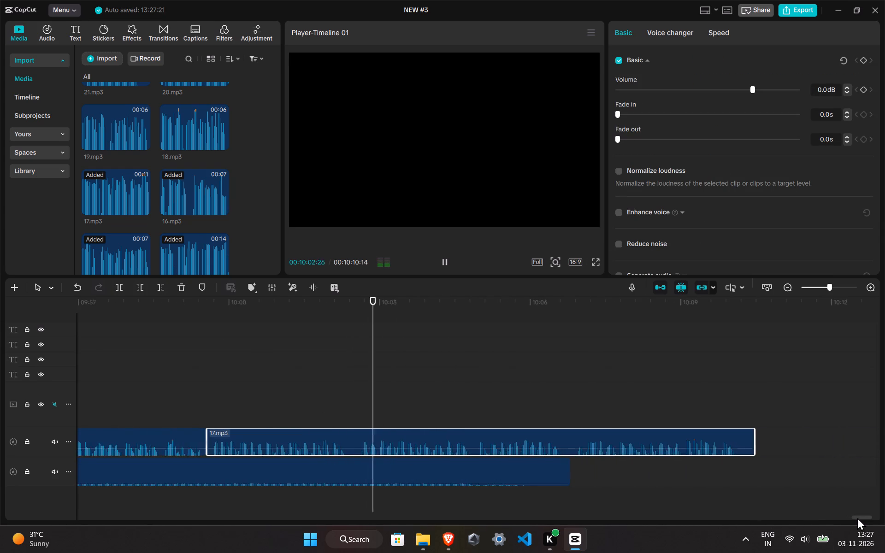
{"action": "left_click_drag", "start_coordinate": [857, 518], "coordinate": [858, 518]}
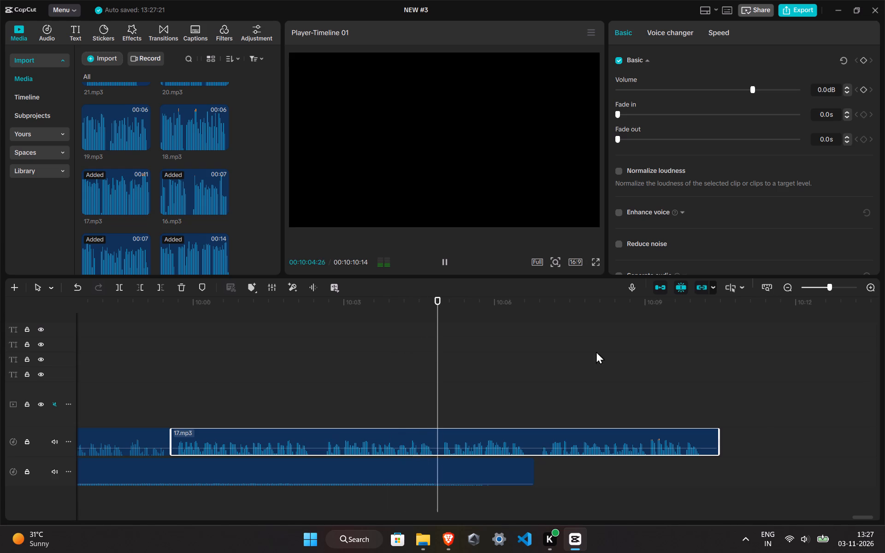
Split 17.mp3 at 00:10:02:10 and 00:10:02:18 around its first pause, and delete the silent segment.
{"action": "scroll", "coordinate": [499, 416], "scroll_direction": "down", "scroll_amount": 4, "text": "ctrl"}
{"action": "left_click", "coordinate": [369, 398]}
{"action": "scroll", "coordinate": [372, 403], "scroll_direction": "up", "scroll_amount": 2, "text": "ctrl"}
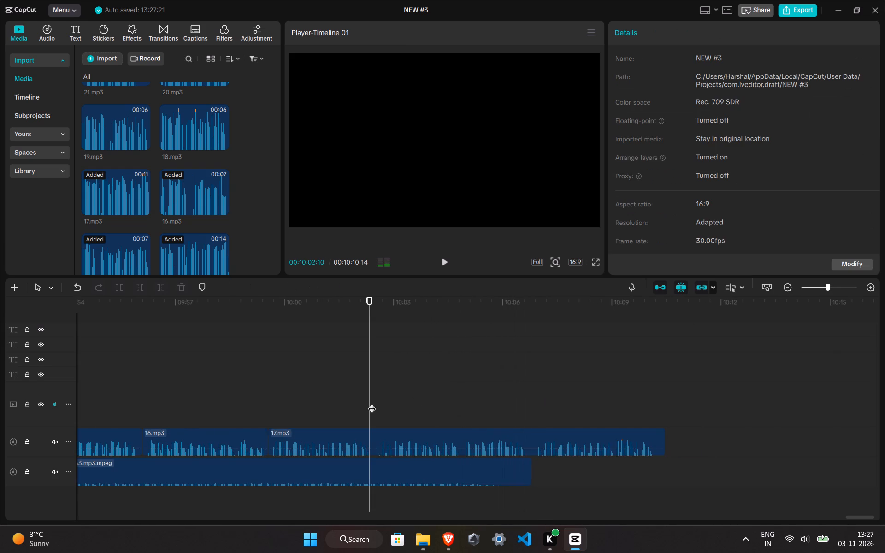
{"action": "scroll", "coordinate": [372, 403], "scroll_direction": "up", "scroll_amount": 20, "text": "ctrl"}
{"action": "left_click", "coordinate": [377, 435], "text": "ctrl"}
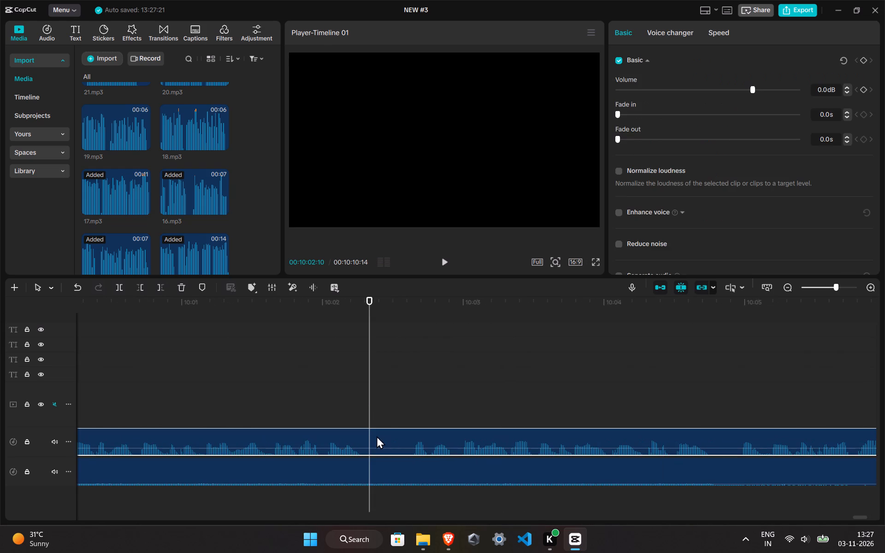
{"action": "key", "text": "ctrl+b"}
{"action": "left_click", "coordinate": [405, 400]}
{"action": "left_click", "coordinate": [399, 440], "text": "ctrl"}
{"action": "key", "text": "ctrl+b"}
{"action": "left_click", "coordinate": [399, 440]}
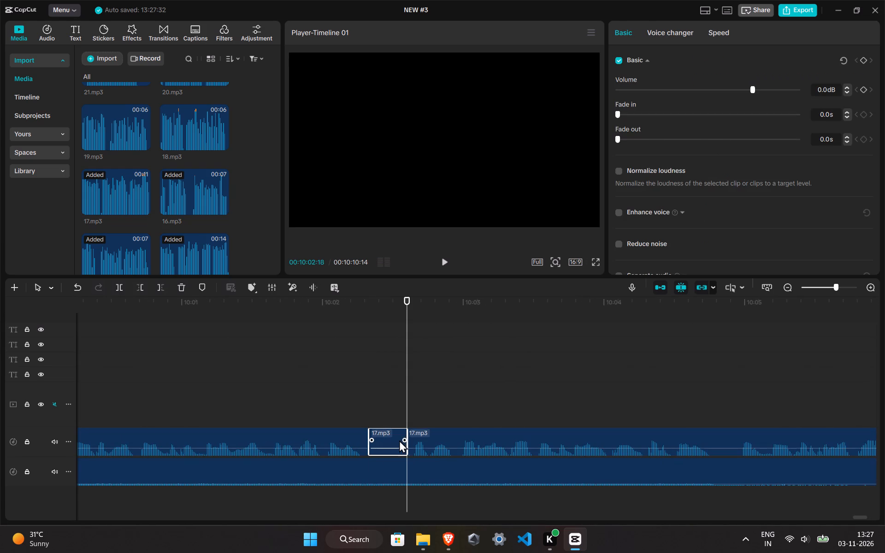
{"action": "left_click", "coordinate": [181, 287]}
Move the remaining 17.mp3 piece earlier until it directly follows the first piece, and preview the join.
{"action": "left_click_drag", "start_coordinate": [431, 440], "coordinate": [402, 437]}
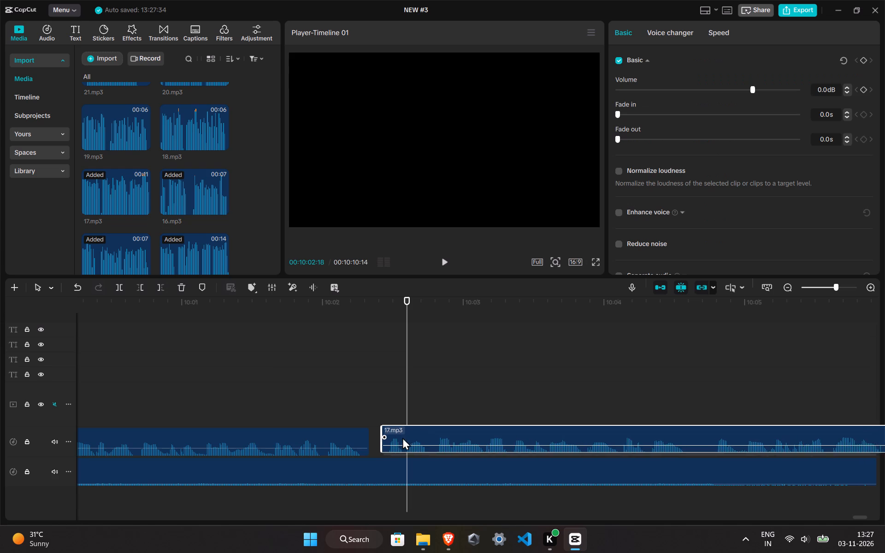
{"action": "left_click_drag", "start_coordinate": [402, 437], "coordinate": [395, 437]}
{"action": "left_click", "coordinate": [334, 411]}
{"action": "key", "text": "space"}
{"action": "scroll", "coordinate": [626, 456], "scroll_direction": "down", "scroll_amount": 4}
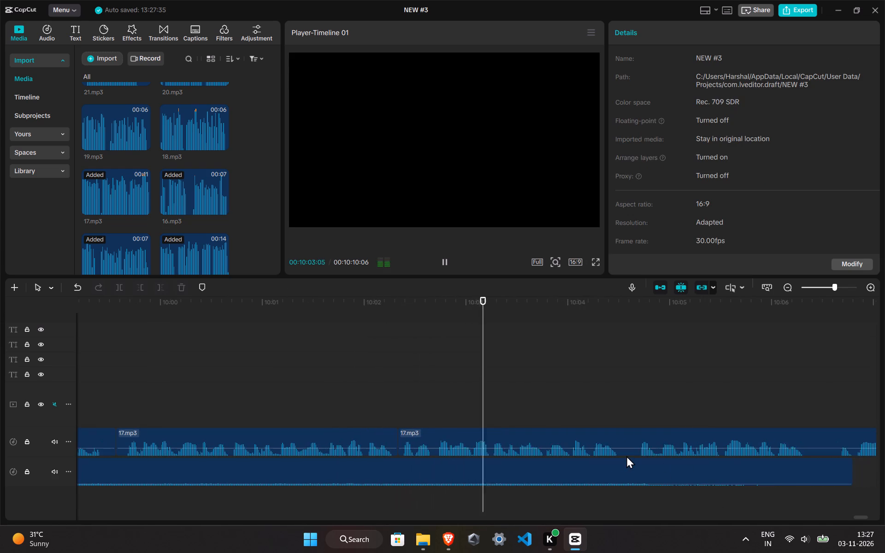
Split 17.mp3 at 00:10:04:15 and 00:10:04:20 around its second pause, and delete the silent segment.
{"action": "left_click", "coordinate": [620, 412]}
{"action": "left_click", "coordinate": [626, 443]}
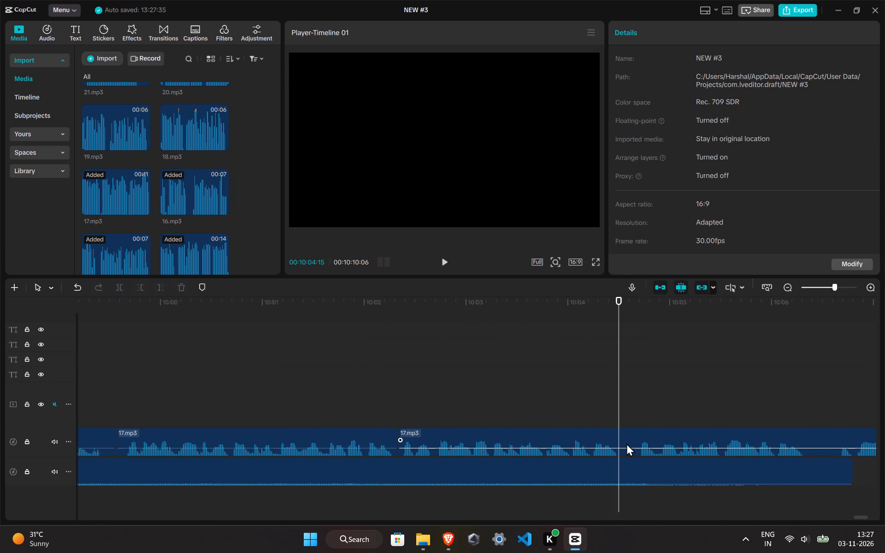
{"action": "scroll", "coordinate": [626, 443], "scroll_direction": "up", "scroll_amount": 11, "text": "ctrl"}
{"action": "key", "text": "ctrl+b"}
{"action": "left_click", "coordinate": [657, 400]}
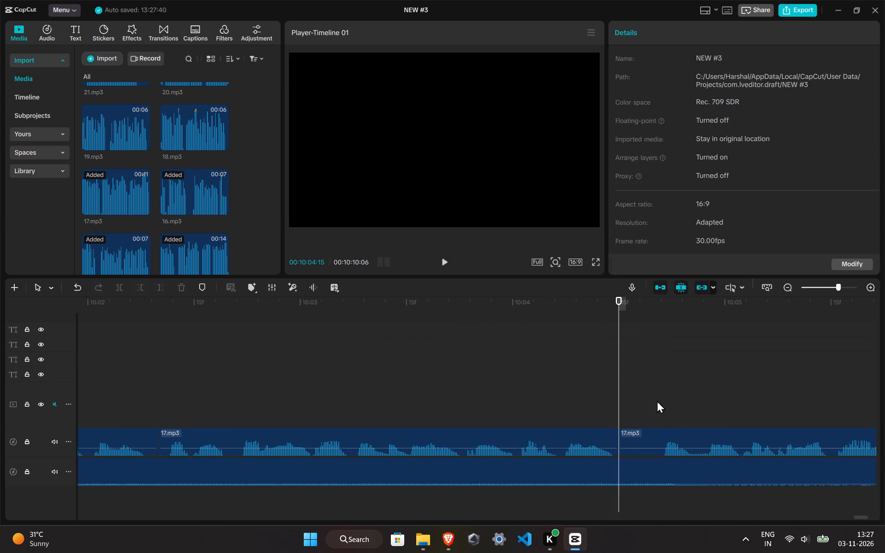
{"action": "left_click", "coordinate": [648, 444], "text": "ctrl"}
{"action": "key", "text": "ctrl+b"}
{"action": "left_click", "coordinate": [648, 444]}
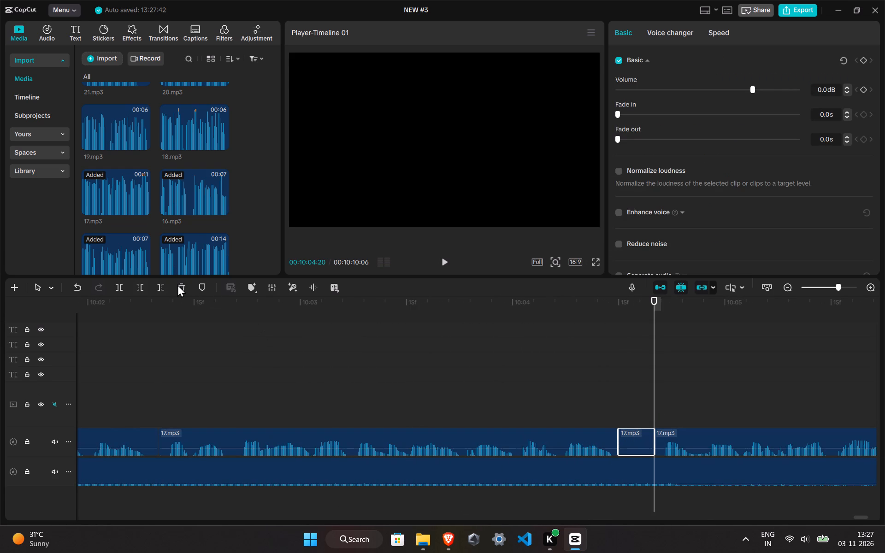
{"action": "left_click", "coordinate": [177, 284]}
Move the remaining 17.mp3 piece earlier, leaving only a tiny gap after the preceding piece, and preview the join.
{"action": "left_click_drag", "start_coordinate": [673, 432], "coordinate": [642, 431]}
{"action": "left_click", "coordinate": [496, 386]}
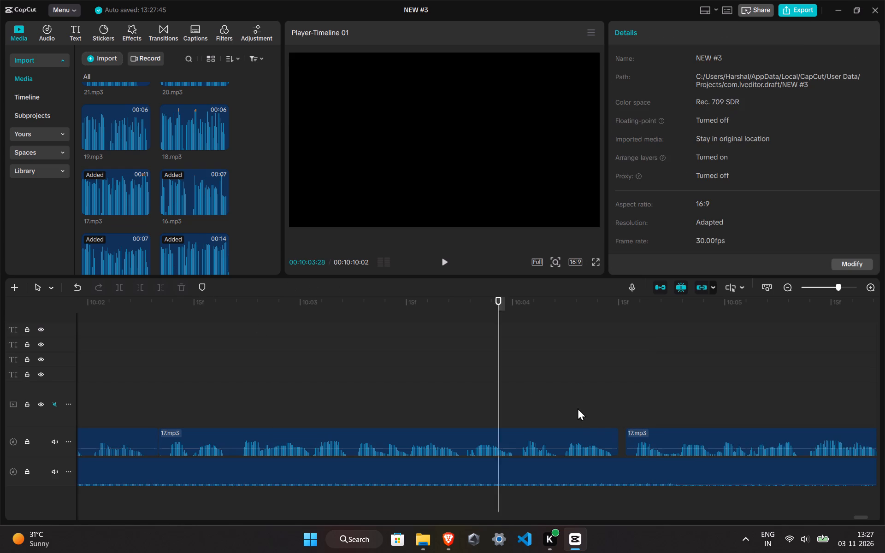
{"action": "key", "text": "space"}
Split the last 17.mp3 piece at 00:10:06:07 and 00:10:06:14 around its pause, and delete the silent segment.
{"action": "left_click_drag", "start_coordinate": [857, 515], "coordinate": [863, 515]}
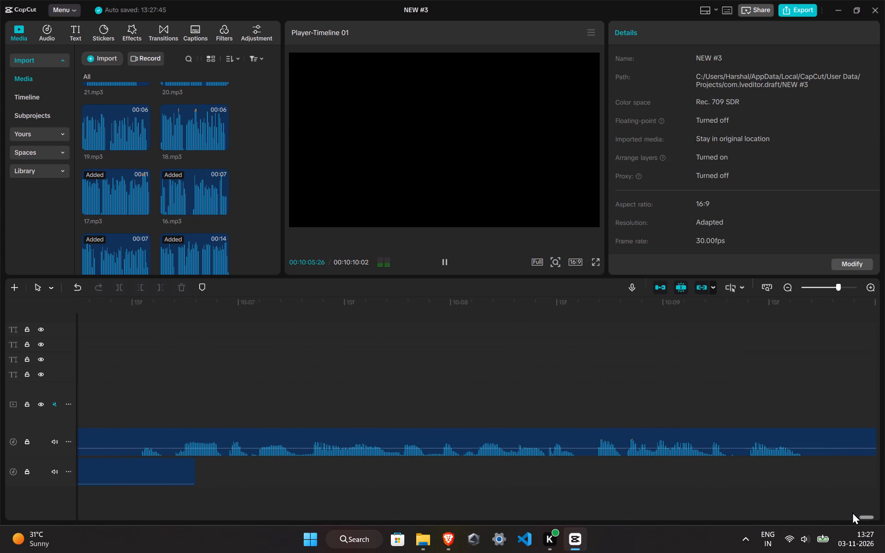
{"action": "left_click", "coordinate": [147, 383]}
{"action": "left_click_drag", "start_coordinate": [143, 382], "coordinate": [184, 403]}
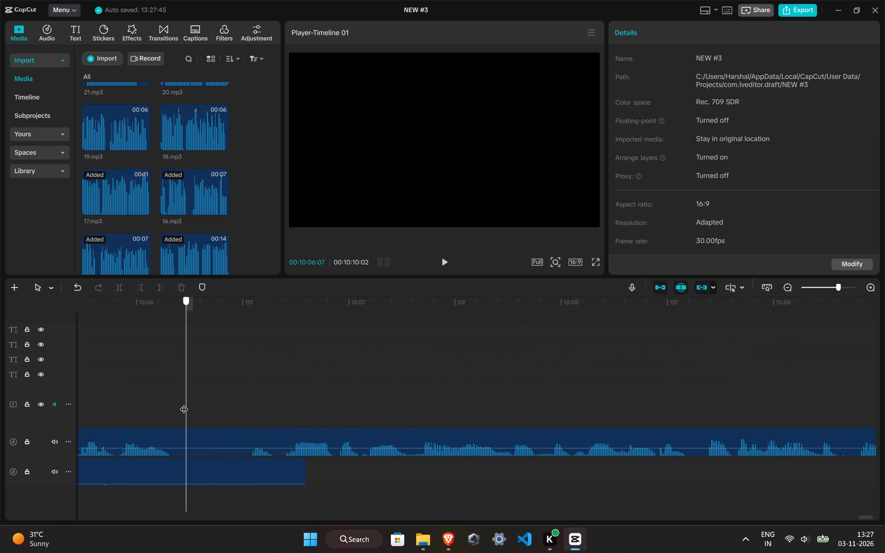
{"action": "left_click_drag", "start_coordinate": [184, 403], "coordinate": [184, 404]}
{"action": "left_click", "coordinate": [195, 434]}
{"action": "key", "text": "ctrl+b"}
{"action": "left_click", "coordinate": [254, 402]}
{"action": "left_click_drag", "start_coordinate": [246, 406], "coordinate": [240, 407]}
{"action": "left_click", "coordinate": [238, 408]}
{"action": "left_click", "coordinate": [235, 436]}
{"action": "key", "text": "ctrl+b"}
{"action": "left_click", "coordinate": [226, 437]}
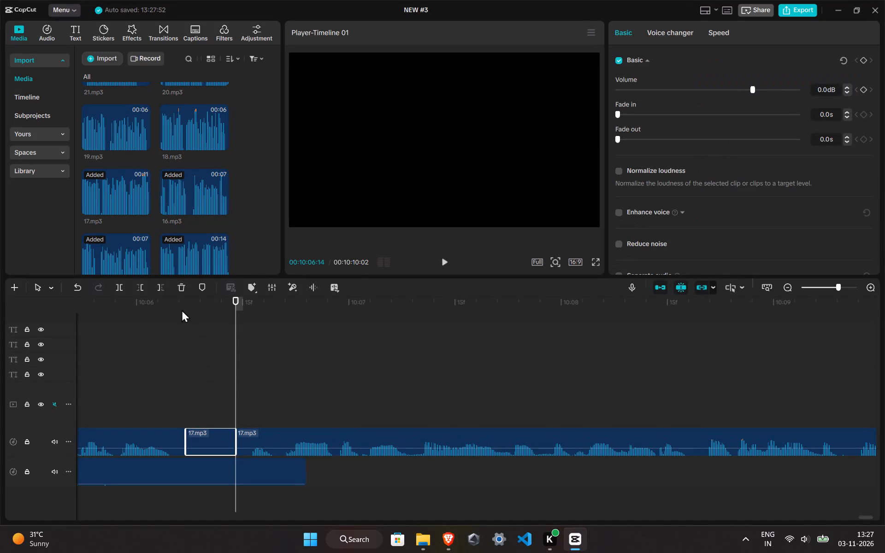
{"action": "left_click", "coordinate": [178, 288]}
Move the remaining 17.mp3 piece earlier until it directly follows the preceding piece, and preview the join.
{"action": "left_click_drag", "start_coordinate": [298, 447], "coordinate": [249, 448]}
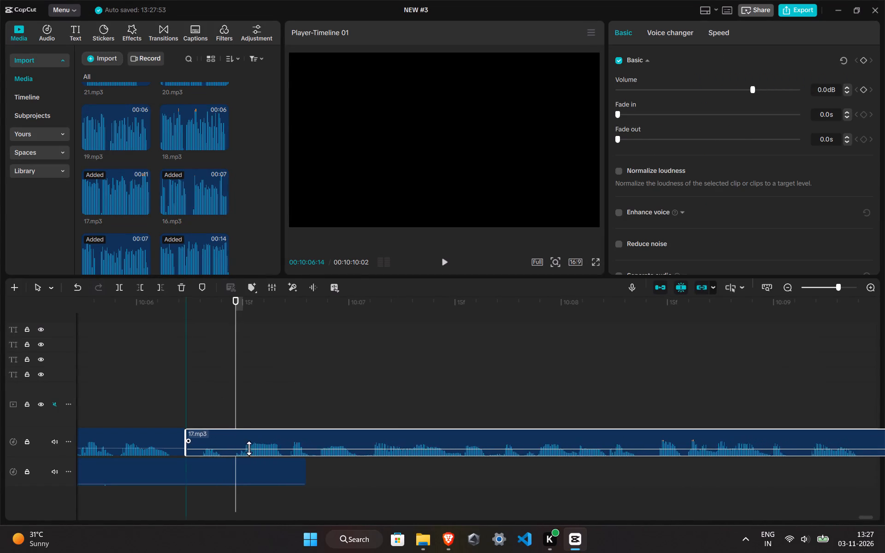
{"action": "left_click", "coordinate": [159, 418]}
{"action": "key", "text": "space"}
Paste another copy of the chariots-of-eternity background music at 00:10:06:24, where the current music clip ends, and preview the transition.
{"action": "scroll", "coordinate": [345, 476], "scroll_direction": "down", "scroll_amount": 20, "text": "ctrl"}
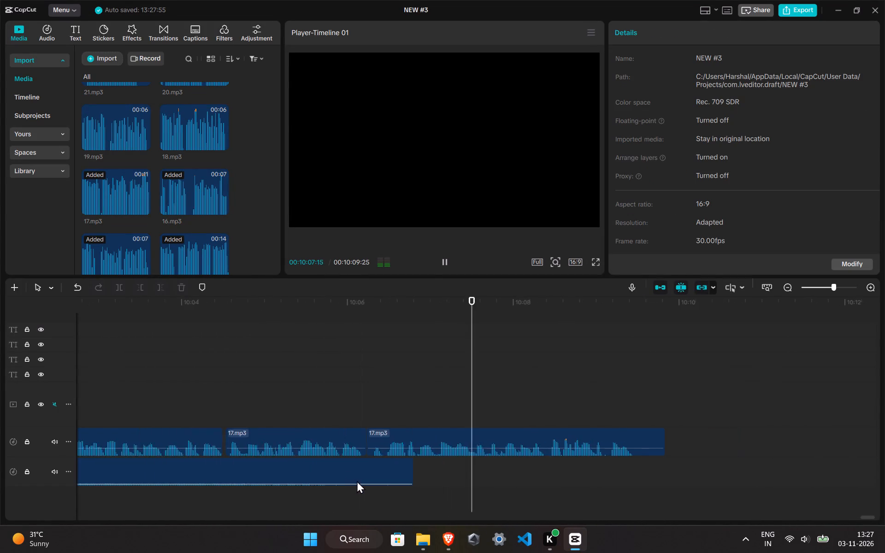
{"action": "left_click", "coordinate": [396, 478], "text": "ctrl"}
{"action": "left_click", "coordinate": [477, 392]}
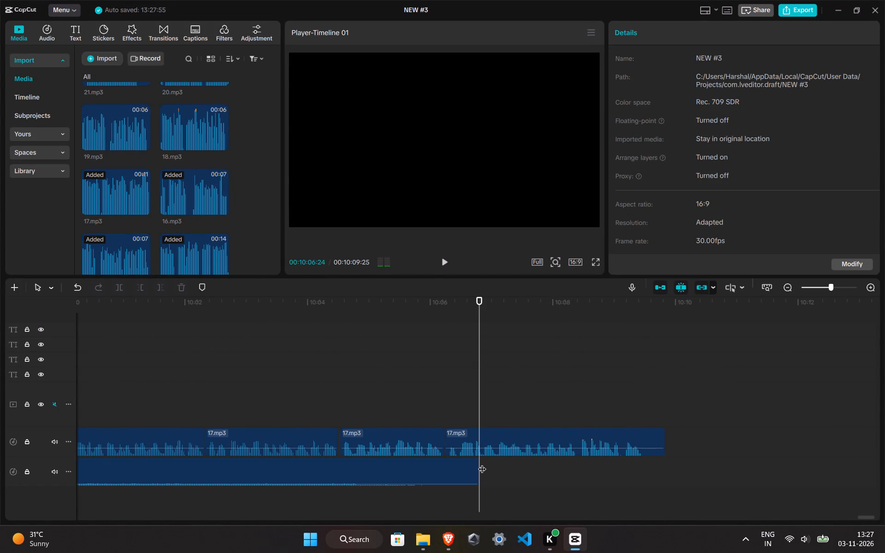
{"action": "left_click", "coordinate": [482, 463], "text": "ctrl"}
{"action": "key", "text": "ctrl+b"}
{"action": "key", "text": "ctrl+v"}
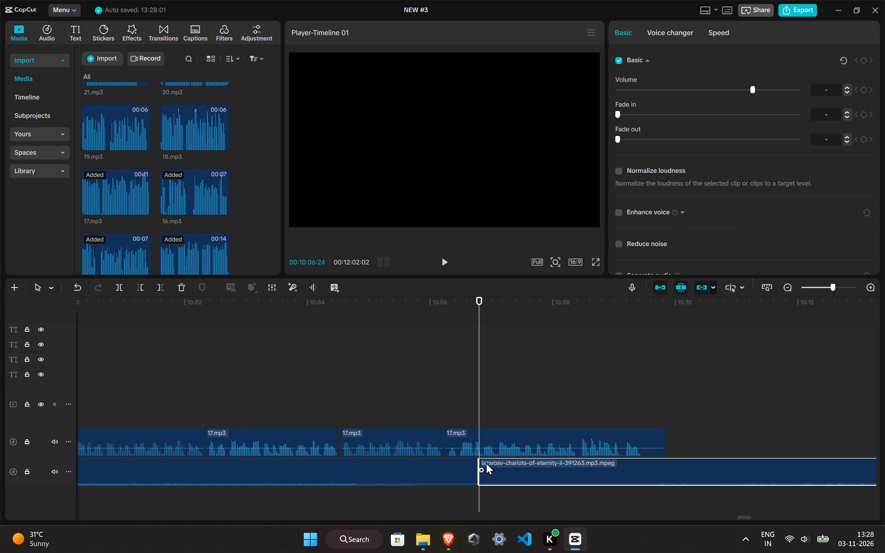
{"action": "left_click", "coordinate": [480, 406]}
{"action": "left_click", "coordinate": [430, 408]}
{"action": "key", "text": "space"}
{"action": "key", "text": "space"}
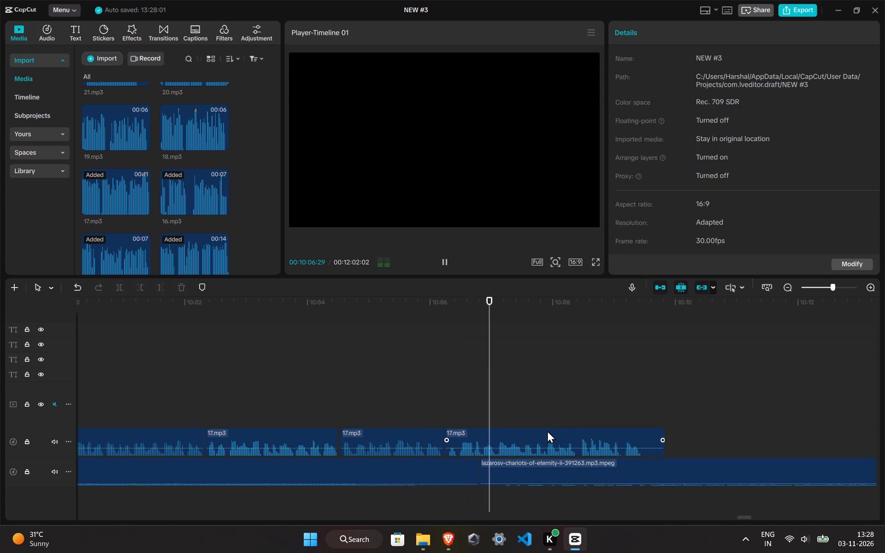
Split the last 17.mp3 piece at 00:10:09:18 after its speech ends, and delete the silent tail.
{"action": "left_click_drag", "start_coordinate": [741, 518], "coordinate": [746, 518]}
{"action": "left_click", "coordinate": [367, 404]}
{"action": "left_click", "coordinate": [374, 448]}
{"action": "key", "text": "ctrl+b"}
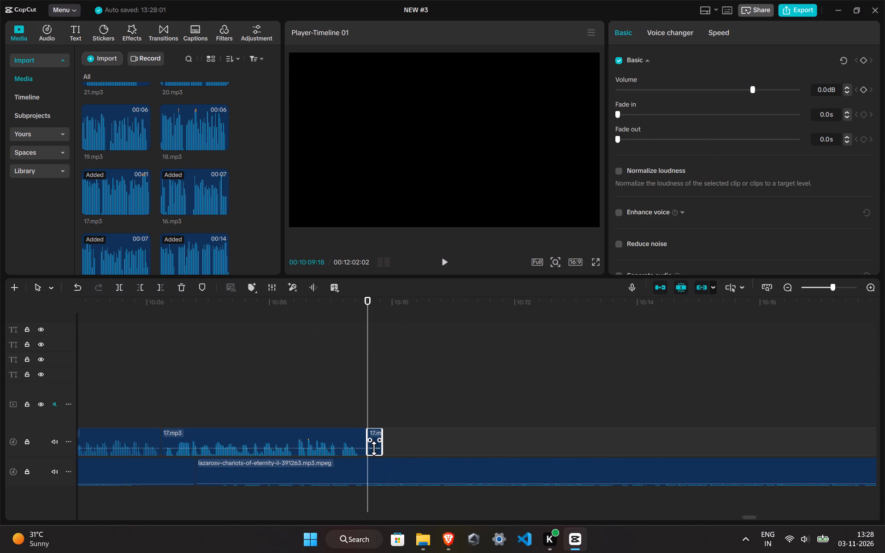
{"action": "left_click", "coordinate": [186, 284]}
Add 18.mp3 to the voice-over track directly after the trimmed 17.mp3 piece, and preview it.
{"action": "left_click_drag", "start_coordinate": [182, 137], "coordinate": [371, 433]}
{"action": "left_click", "coordinate": [339, 402]}
{"action": "key", "text": "space"}
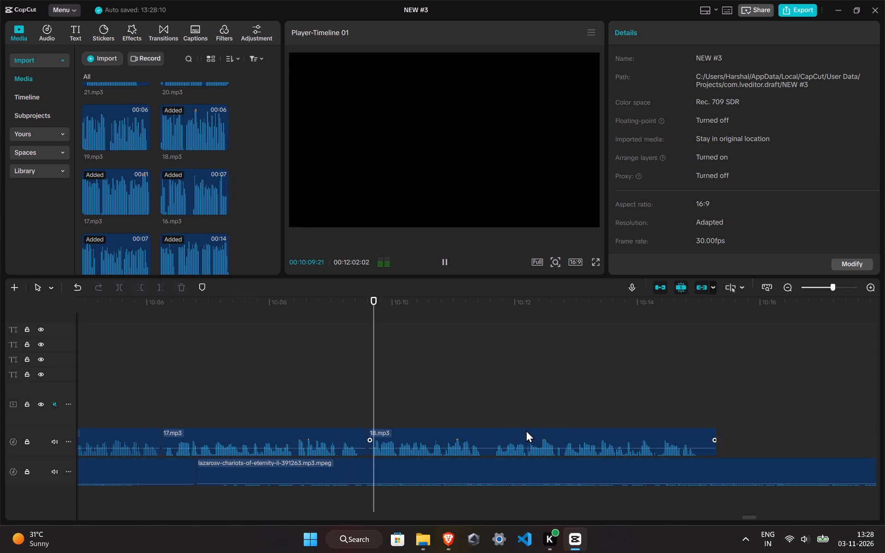
{"action": "scroll", "coordinate": [622, 271], "scroll_direction": "up", "scroll_amount": 4, "text": "ctrl"}
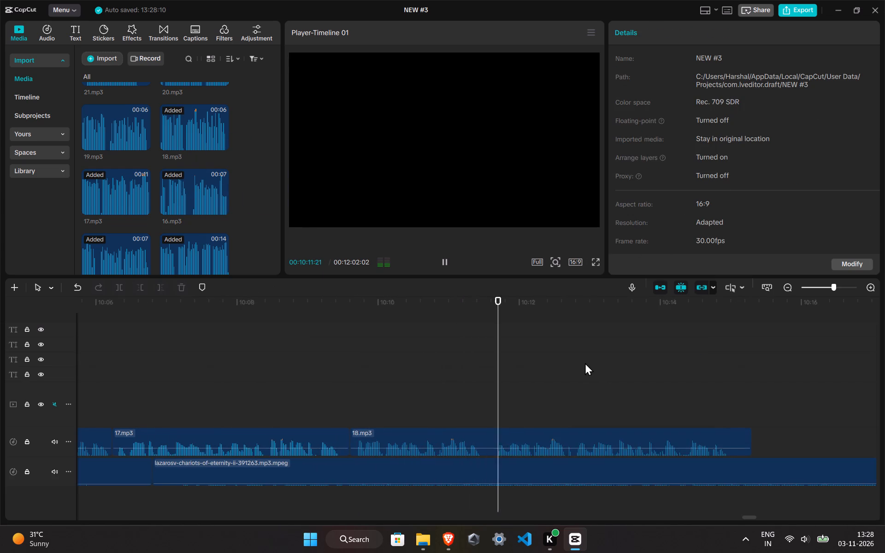
{"action": "scroll", "coordinate": [600, 384], "scroll_direction": "down", "scroll_amount": 8, "text": "ctrl"}
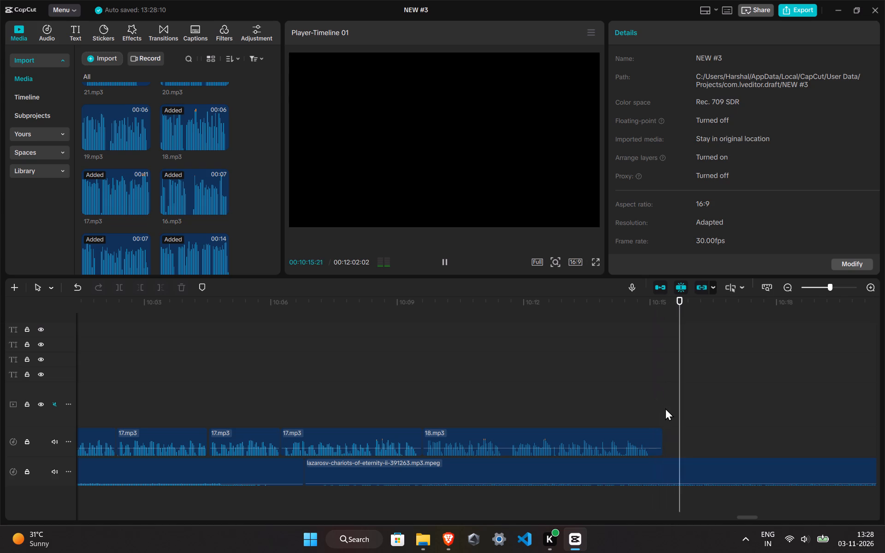
Shift 18.mp3 slightly later to leave a short gap after 17.mp3, and preview the result.
{"action": "left_click_drag", "start_coordinate": [464, 443], "coordinate": [478, 443]}
{"action": "left_click", "coordinate": [270, 375]}
{"action": "key", "text": "space"}
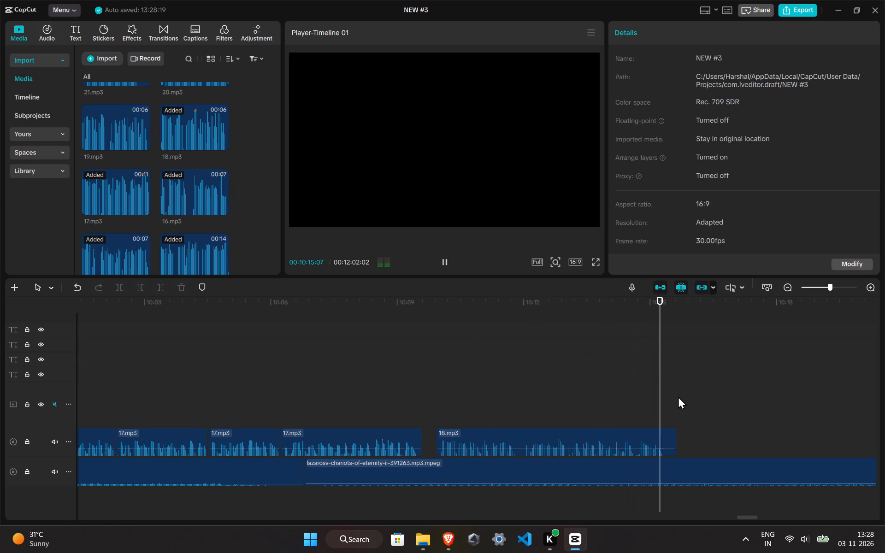
Split 18.mp3 at 00:10:15:13 after its speech ends, and delete the silent tail.
{"action": "left_click", "coordinate": [669, 424]}
{"action": "left_click", "coordinate": [671, 440]}
{"action": "key", "text": "ctrl+b"}
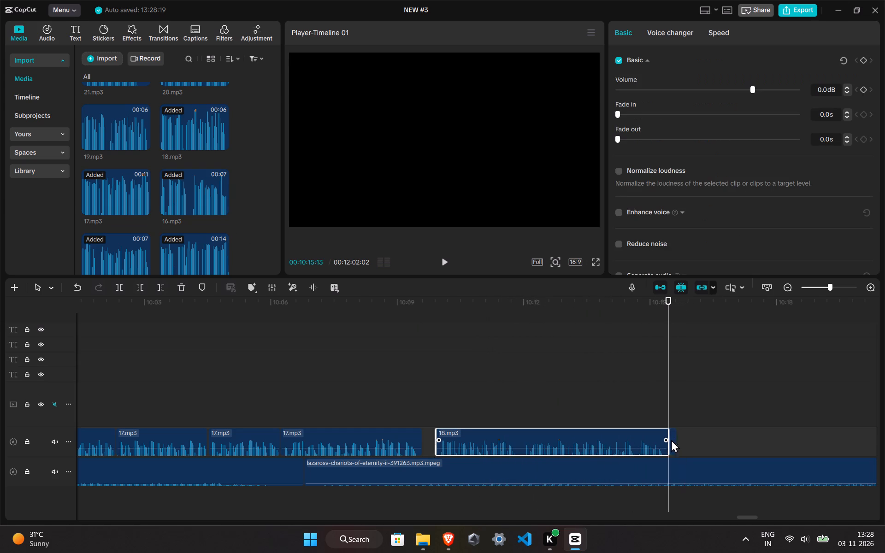
{"action": "left_click", "coordinate": [178, 288]}
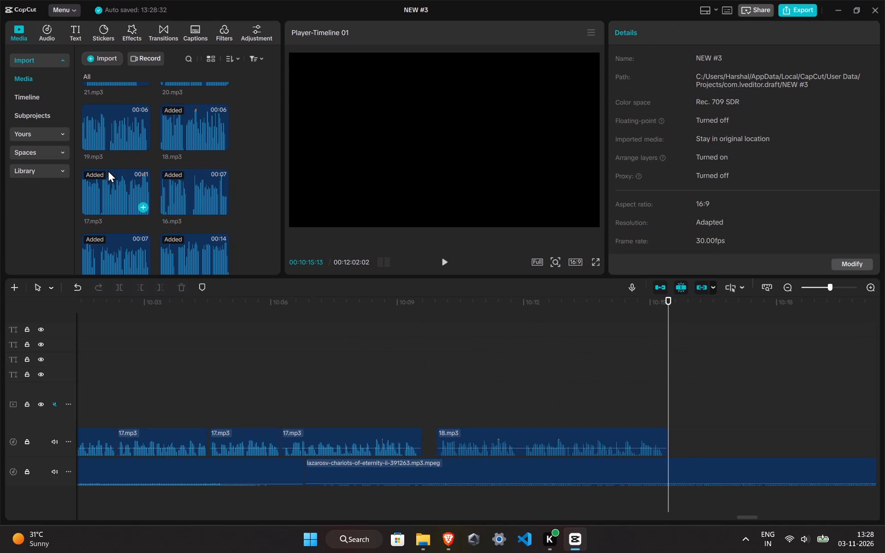
Add 19.mp3 to the voice-over track directly after the trimmed 18.mp3, and preview it.
{"action": "left_click_drag", "start_coordinate": [109, 134], "coordinate": [681, 441]}
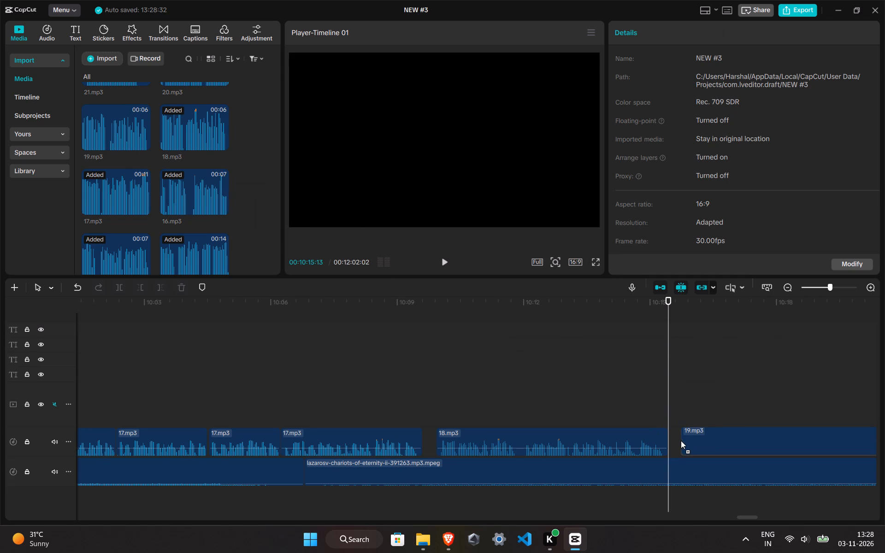
{"action": "left_click_drag", "start_coordinate": [681, 441], "coordinate": [670, 441]}
{"action": "left_click", "coordinate": [642, 416]}
{"action": "key", "text": "space"}
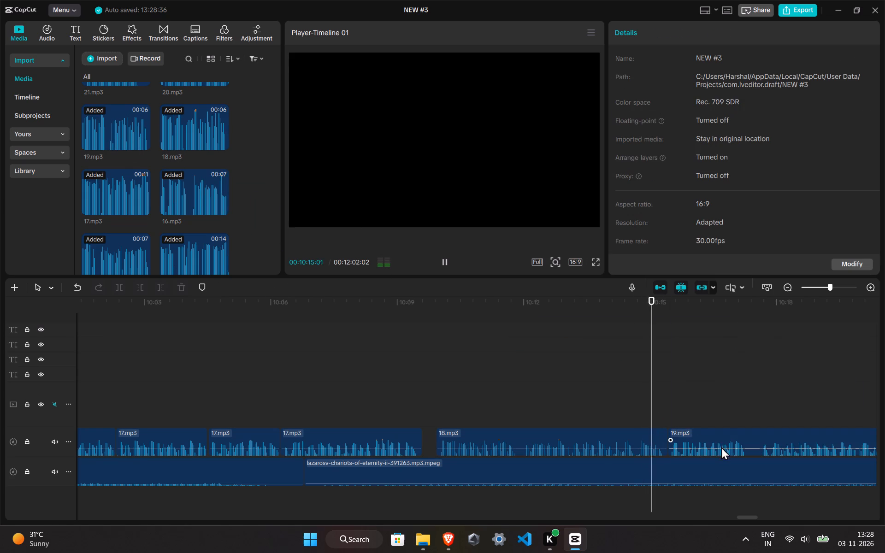
{"action": "left_click_drag", "start_coordinate": [747, 517], "coordinate": [755, 517]}
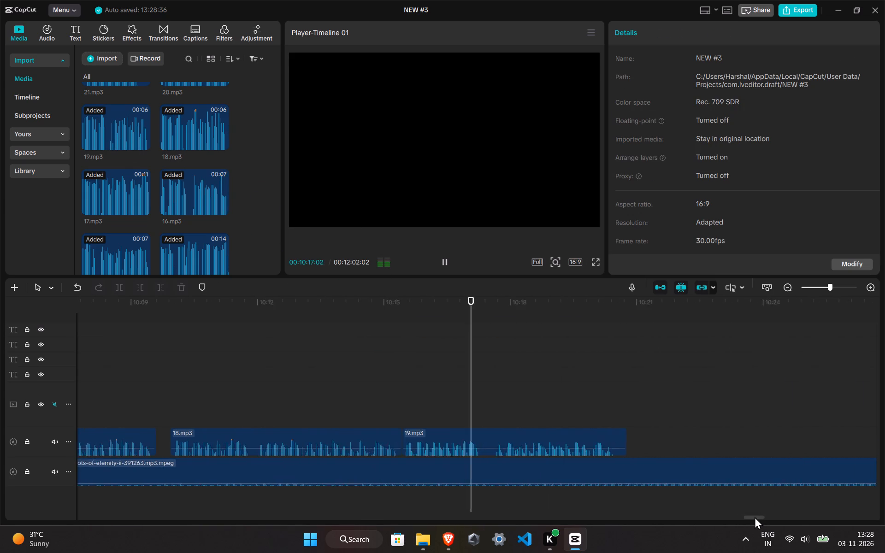
{"action": "left_click_drag", "start_coordinate": [755, 517], "coordinate": [760, 517]}
Split 19.mp3 at 00:10:17:09 and 00:10:17:18 around its pause, and delete the silent segment.
{"action": "scroll", "coordinate": [285, 552], "scroll_direction": "up", "scroll_amount": 15, "text": "ctrl"}
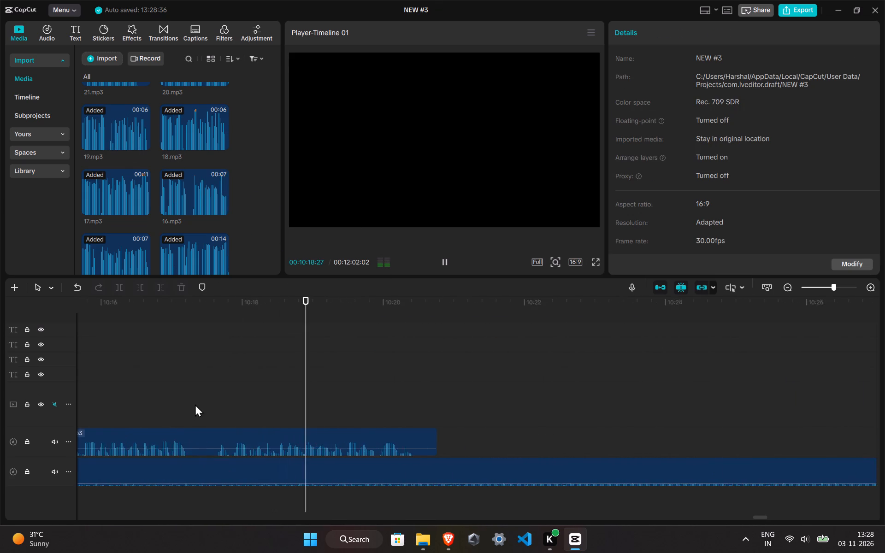
{"action": "left_click", "coordinate": [170, 393]}
{"action": "left_click", "coordinate": [168, 448]}
{"action": "key", "text": "ctrl+b"}
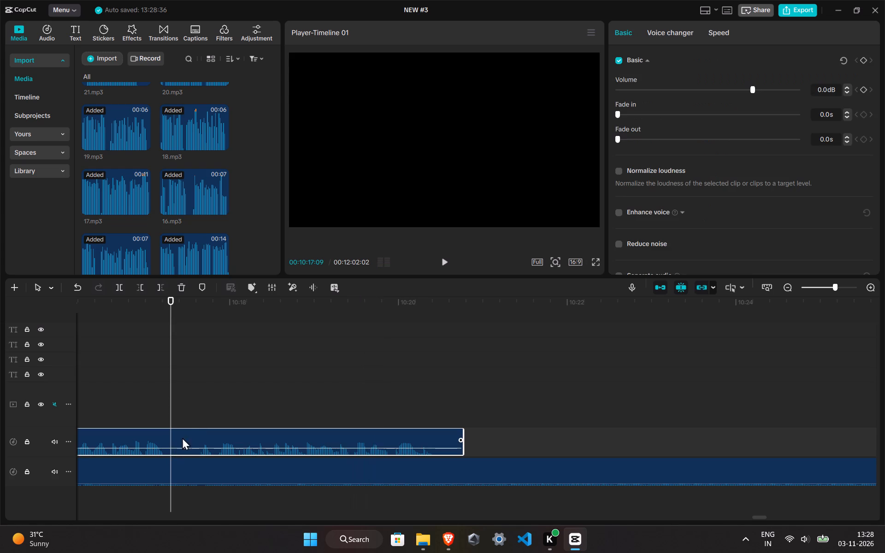
{"action": "left_click", "coordinate": [195, 400]}
{"action": "left_click", "coordinate": [186, 449]}
{"action": "key", "text": "ctrl+b"}
{"action": "left_click", "coordinate": [185, 438]}
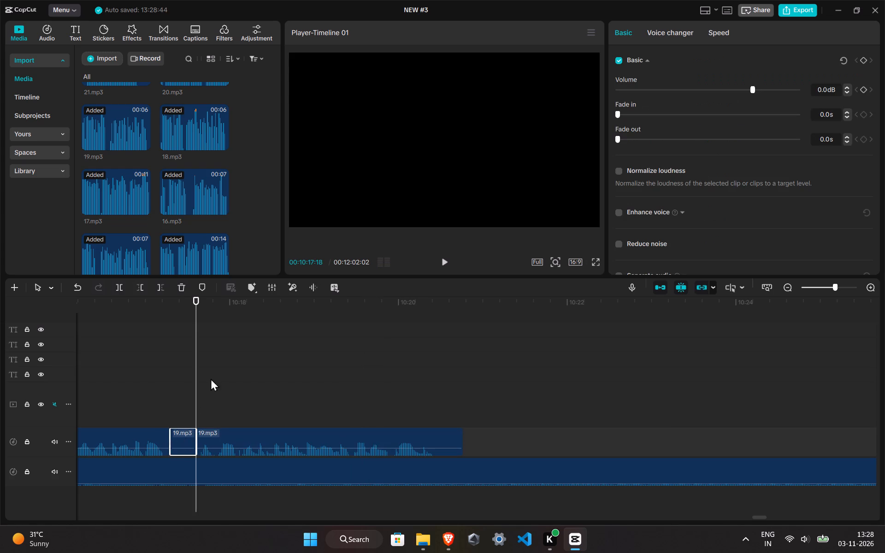
{"action": "left_click", "coordinate": [180, 287]}
Move the remaining 19.mp3 piece earlier until it directly follows the first piece, and preview the join.
{"action": "left_click_drag", "start_coordinate": [233, 442], "coordinate": [210, 441]}
{"action": "left_click", "coordinate": [152, 394]}
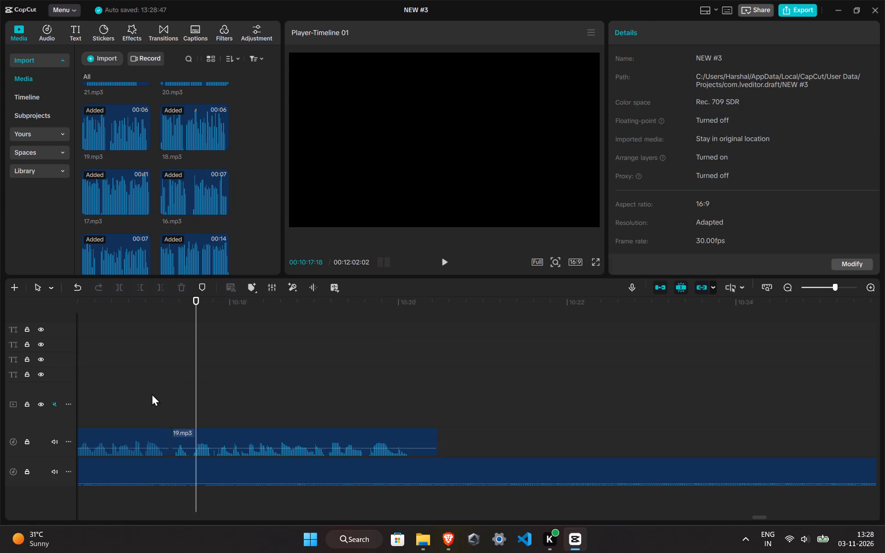
{"action": "key", "text": "space"}
{"action": "scroll", "coordinate": [388, 397], "scroll_direction": "up", "scroll_amount": 4, "text": "ctrl"}
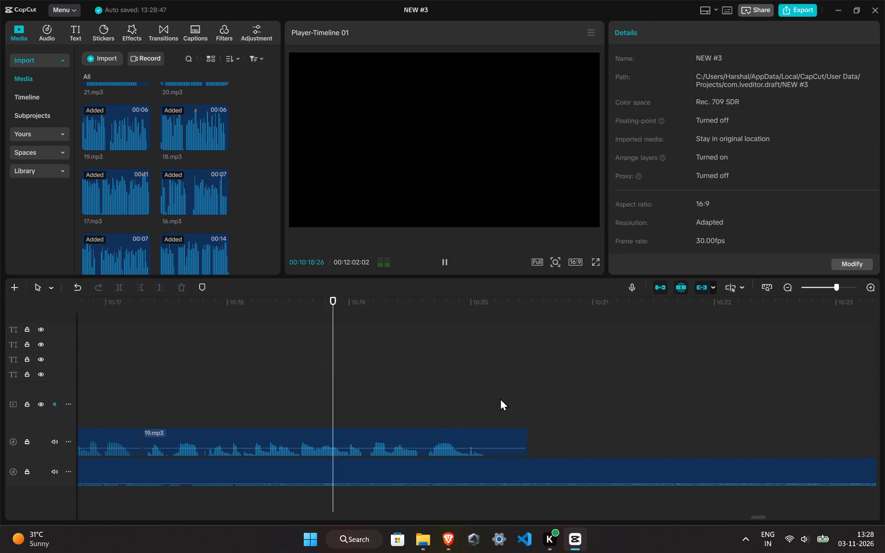
Split the last 19.mp3 piece at 00:10:20:07 after its speech ends, and delete the silent tail.
{"action": "left_click", "coordinate": [499, 406]}
{"action": "left_click", "coordinate": [506, 433]}
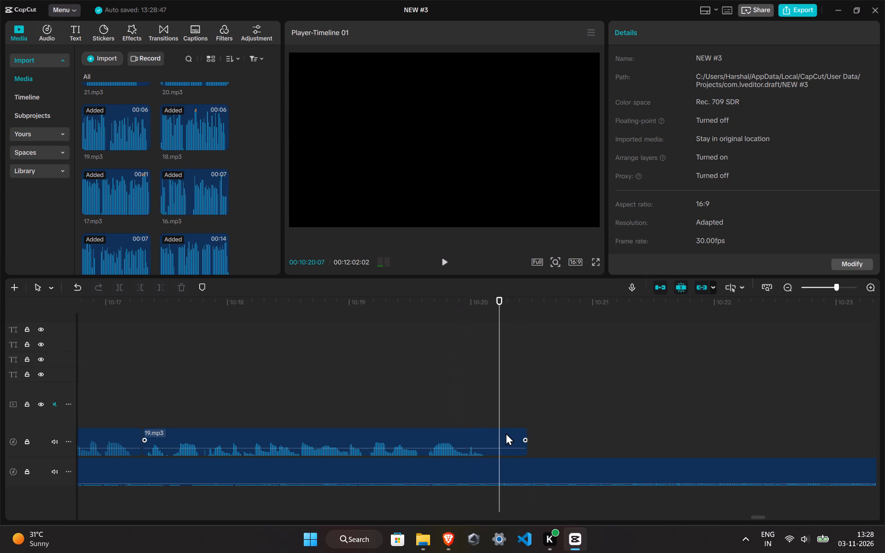
{"action": "key", "text": "ctrl+b"}
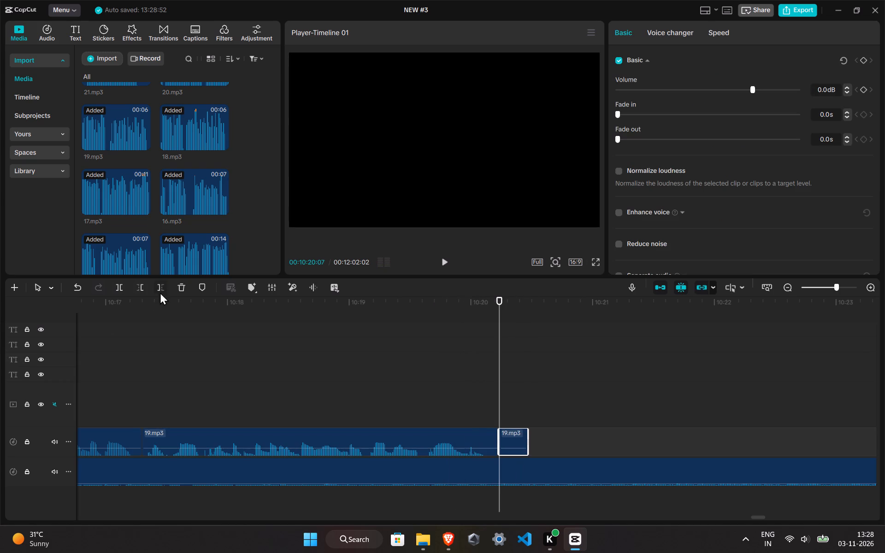
{"action": "left_click", "coordinate": [174, 288]}
{"action": "left_click", "coordinate": [182, 288]}
Add 20.mp3 to the voice-over track directly after the trimmed 19.mp3 piece, and preview it.
{"action": "scroll", "coordinate": [145, 210], "scroll_direction": "up", "scroll_amount": 1}
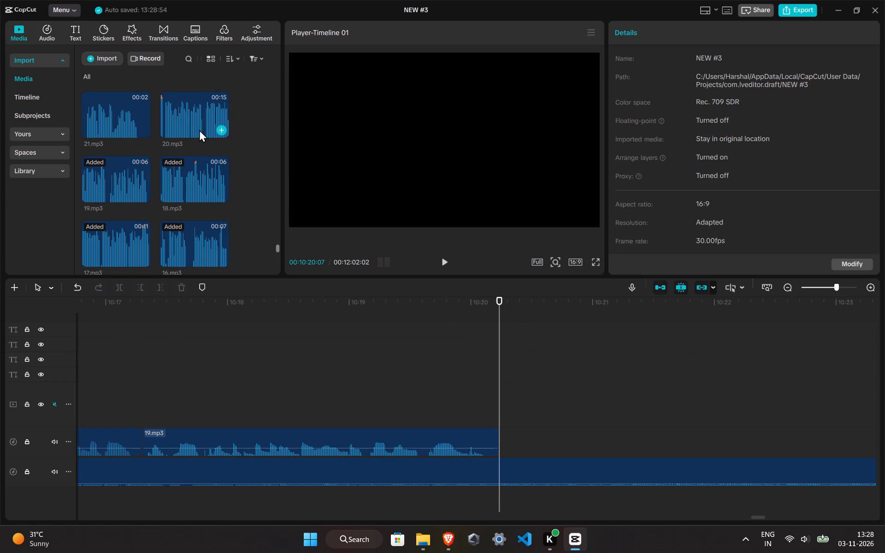
{"action": "left_click_drag", "start_coordinate": [180, 122], "coordinate": [502, 433]}
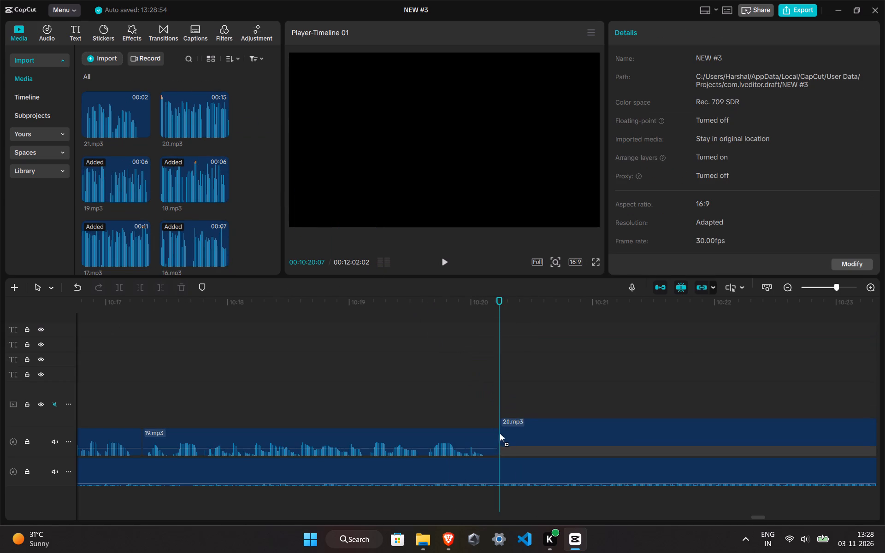
{"action": "left_click", "coordinate": [472, 406]}
{"action": "key", "text": "space"}
Split 20.mp3 at 00:10:20:21 and 00:10:21:09 around its first pause, and delete the silent segment.
{"action": "left_click", "coordinate": [555, 413]}
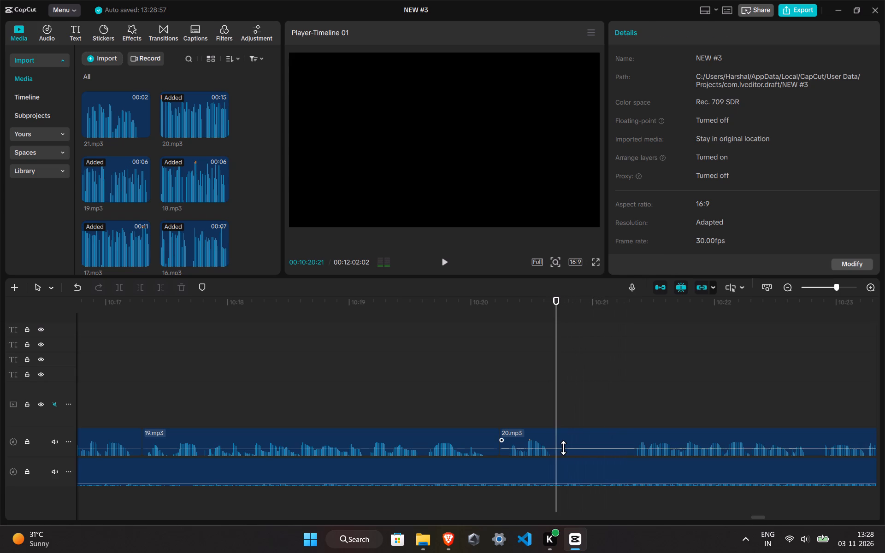
{"action": "left_click", "coordinate": [563, 447]}
{"action": "key", "text": "ctrl+b"}
{"action": "left_click", "coordinate": [630, 400]}
{"action": "left_click", "coordinate": [626, 438], "text": "ctrl"}
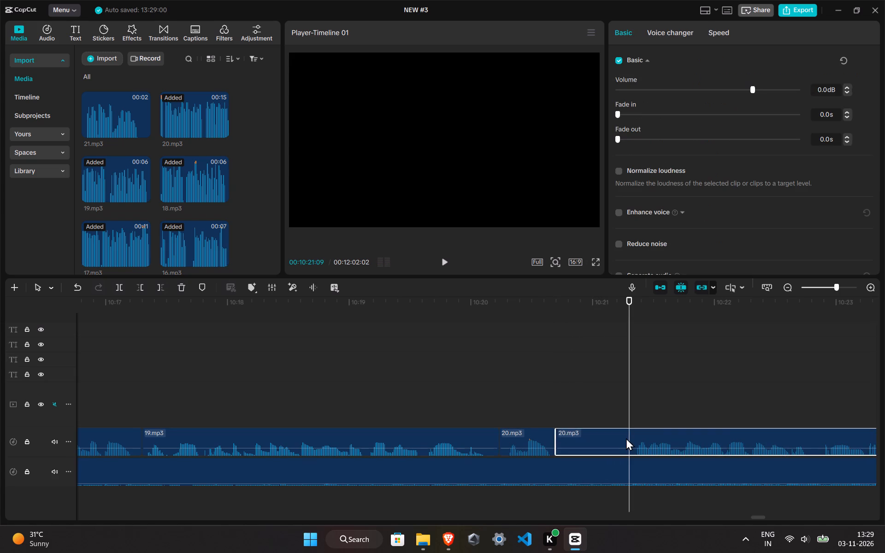
{"action": "key", "text": "ctrl+b"}
{"action": "left_click", "coordinate": [626, 438]}
{"action": "left_click", "coordinate": [562, 427]}
{"action": "left_click", "coordinate": [577, 435]}
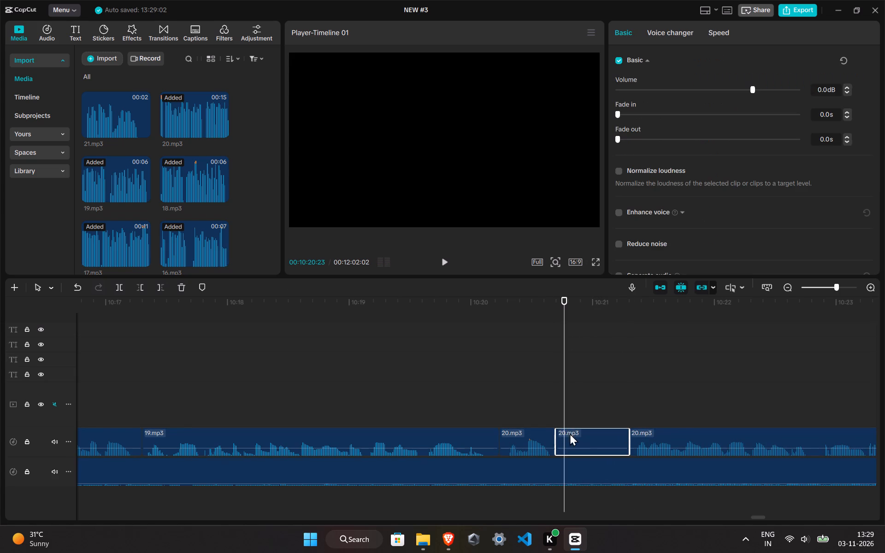
{"action": "left_click", "coordinate": [186, 287]}
Move the remaining 20.mp3 piece earlier until it directly follows the first piece, and preview the join.
{"action": "left_click_drag", "start_coordinate": [644, 438], "coordinate": [623, 439]}
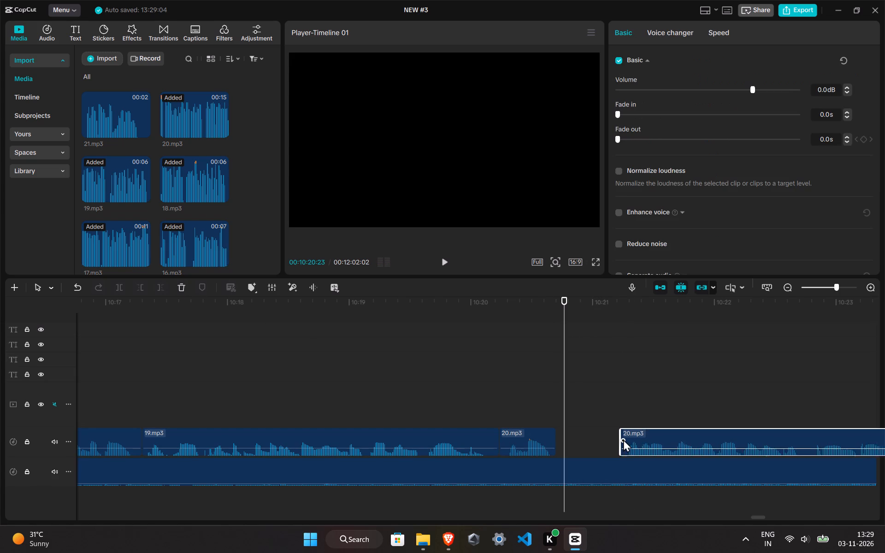
{"action": "left_click_drag", "start_coordinate": [623, 439], "coordinate": [574, 439]}
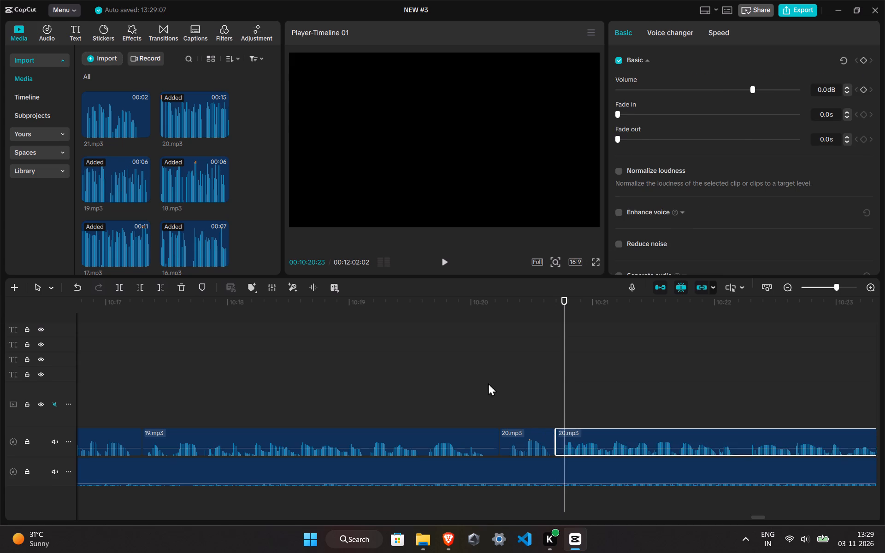
{"action": "left_click", "coordinate": [488, 383]}
{"action": "key", "text": "space"}
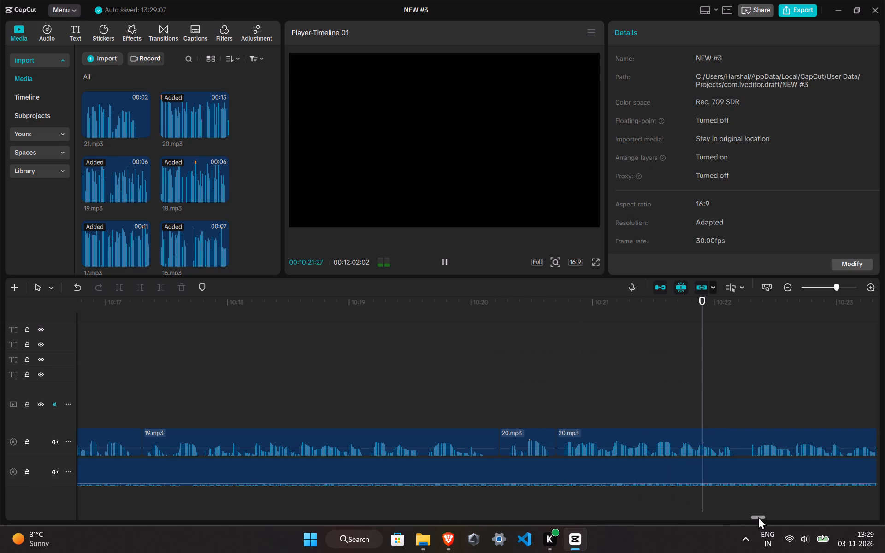
{"action": "left_click_drag", "start_coordinate": [758, 517], "coordinate": [766, 514]}
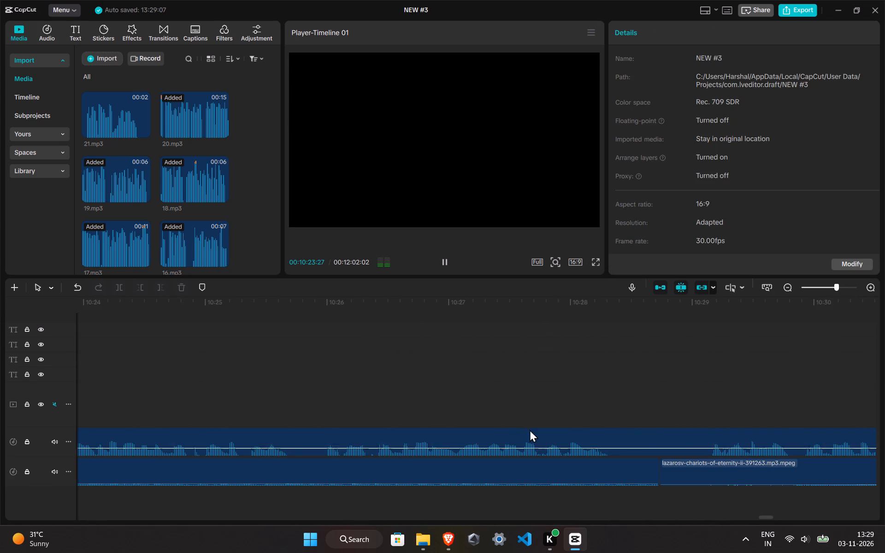
{"action": "scroll", "coordinate": [522, 425], "scroll_direction": "down", "scroll_amount": 12, "text": "ctrl"}
{"action": "scroll", "coordinate": [326, 422], "scroll_direction": "up", "scroll_amount": 2, "text": "ctrl"}
{"action": "scroll", "coordinate": [324, 424], "scroll_direction": "down", "scroll_amount": 4, "text": "ctrl"}
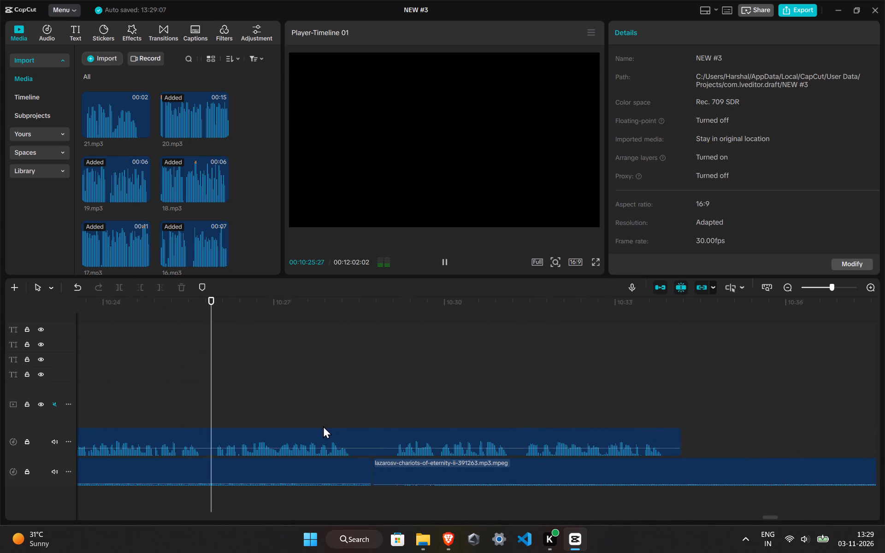
{"action": "scroll", "coordinate": [356, 443], "scroll_direction": "down", "scroll_amount": 15, "text": "ctrl"}
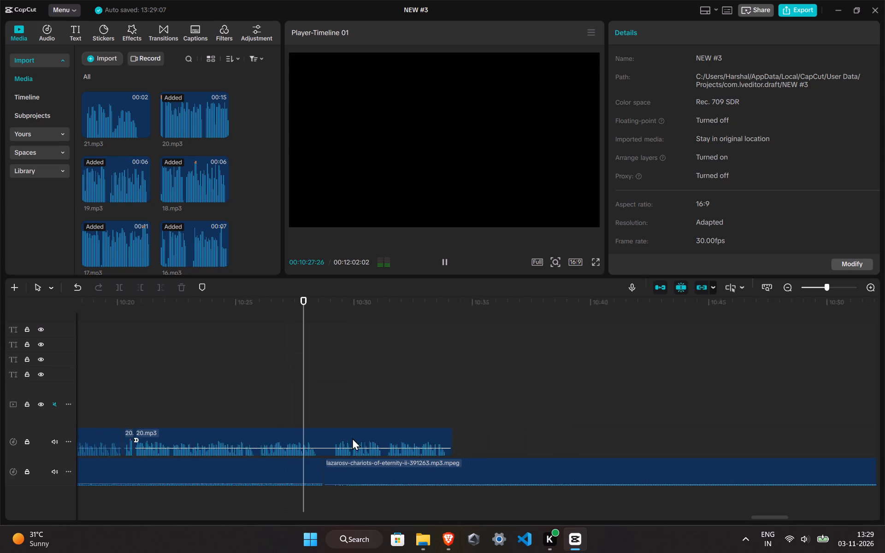
Split 20.mp3 at 00:10:28:12 and 00:10:29:02 around its next pause, and delete the silent segment.
{"action": "scroll", "coordinate": [331, 426], "scroll_direction": "up", "scroll_amount": 11, "text": "ctrl"}
{"action": "left_click", "coordinate": [311, 401]}
{"action": "left_click", "coordinate": [320, 431]}
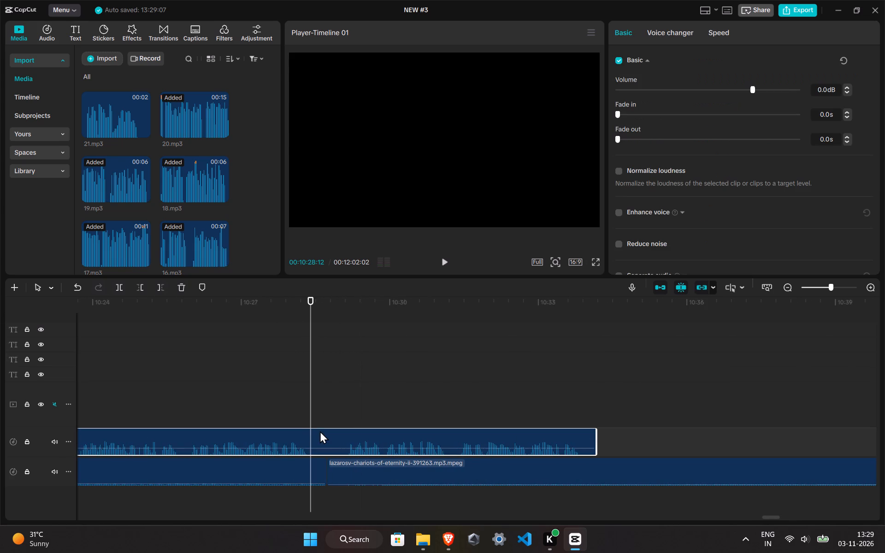
{"action": "key", "text": "ctrl+b"}
{"action": "left_click", "coordinate": [343, 418]}
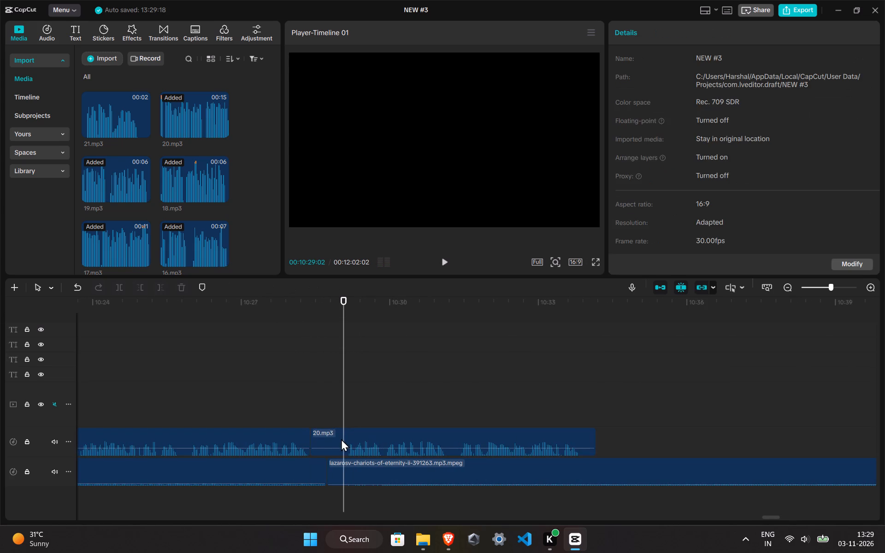
{"action": "left_click", "coordinate": [341, 439]}
{"action": "key", "text": "ctrl+b"}
{"action": "left_click", "coordinate": [333, 438]}
{"action": "left_click", "coordinate": [187, 291]}
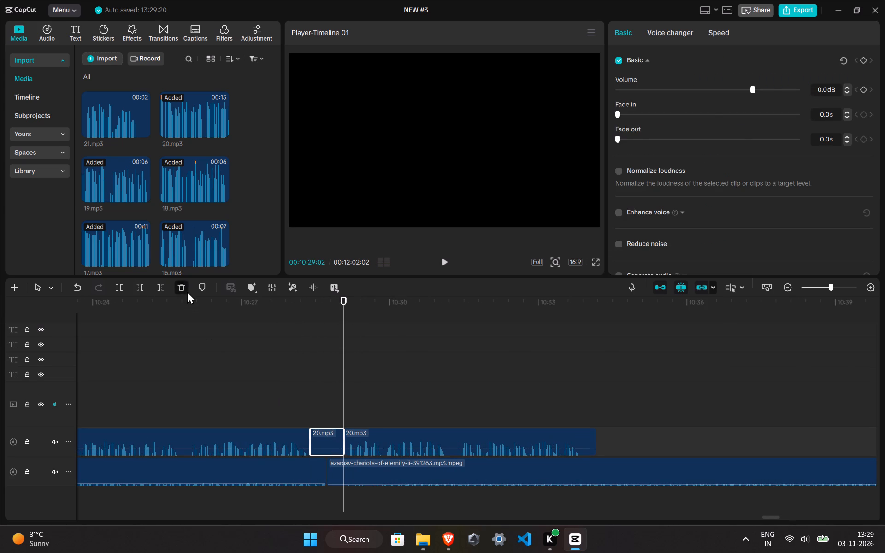
Close the gap by moving the last 20.mp3 piece against the preceding one, and preview the join.
{"action": "left_click", "coordinate": [327, 425]}
{"action": "left_click_drag", "start_coordinate": [364, 437], "coordinate": [329, 437]}
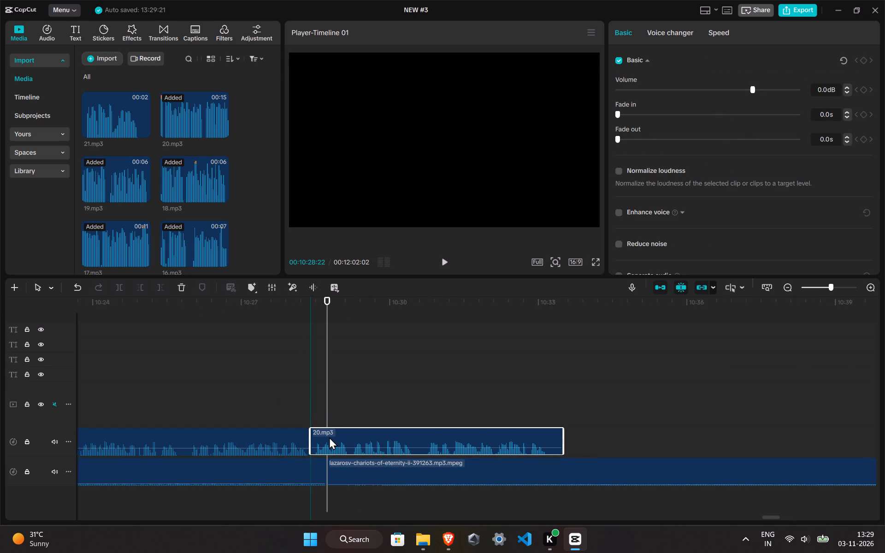
{"action": "left_click", "coordinate": [288, 419]}
{"action": "key", "text": "space"}
{"action": "scroll", "coordinate": [441, 425], "scroll_direction": "up", "scroll_amount": 1, "text": "ctrl"}
{"action": "scroll", "coordinate": [441, 425], "scroll_direction": "down", "scroll_amount": 4, "text": "ctrl"}
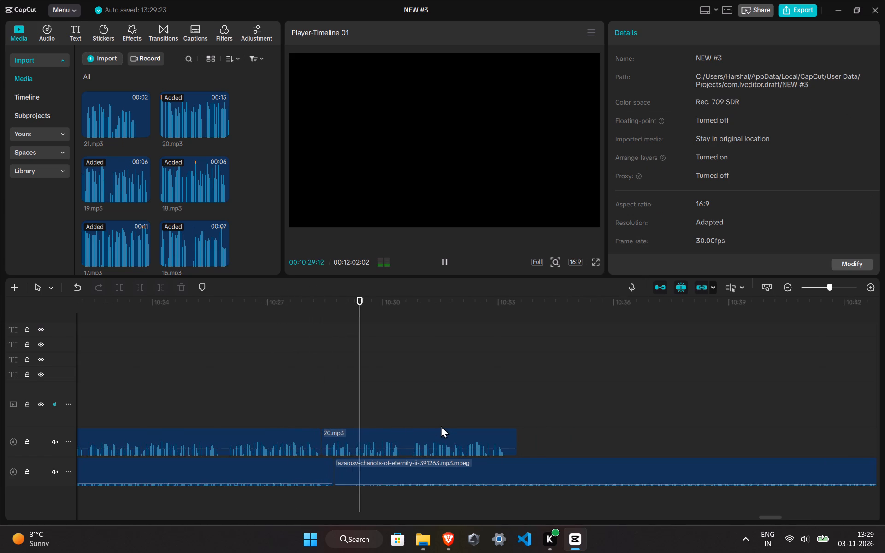
{"action": "scroll", "coordinate": [419, 419], "scroll_direction": "down", "scroll_amount": 6, "text": "ctrl"}
{"action": "scroll", "coordinate": [432, 428], "scroll_direction": "up", "scroll_amount": 13, "text": "ctrl"}
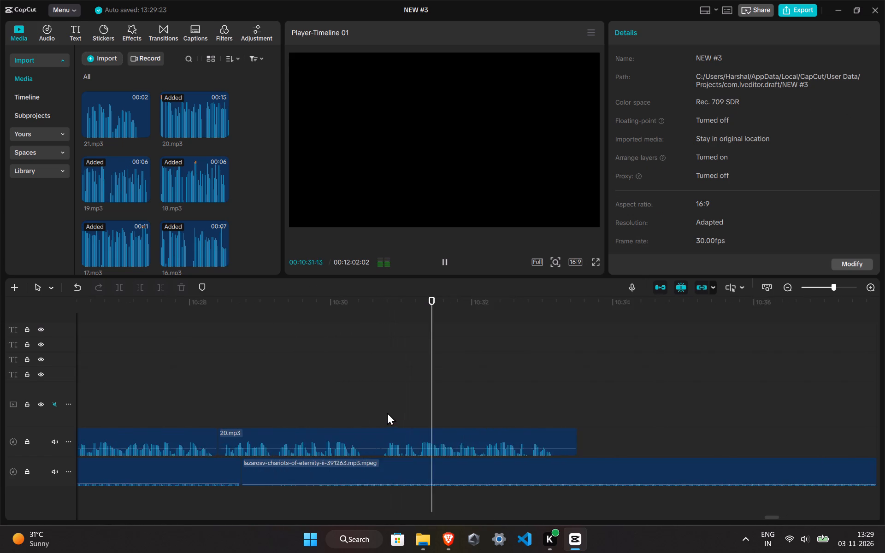
Split the last 20.mp3 piece at 00:10:30:15 and 00:10:30:21 around its pause, and delete the silent segment.
{"action": "scroll", "coordinate": [387, 412], "scroll_direction": "up", "scroll_amount": 5, "text": "ctrl"}
{"action": "left_click", "coordinate": [337, 408]}
{"action": "left_click", "coordinate": [343, 432]}
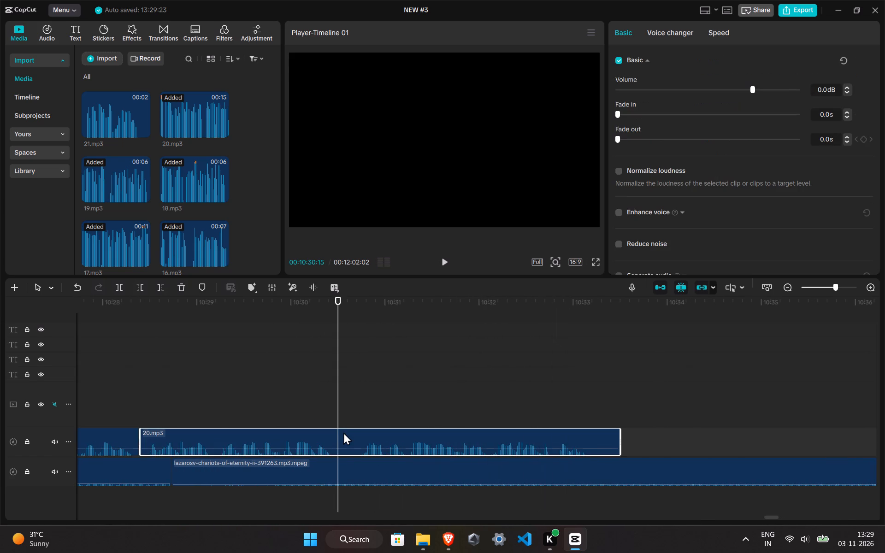
{"action": "key", "text": "ctrl+b"}
{"action": "left_click", "coordinate": [355, 405]}
{"action": "left_click_drag", "start_coordinate": [354, 412], "coordinate": [356, 412]}
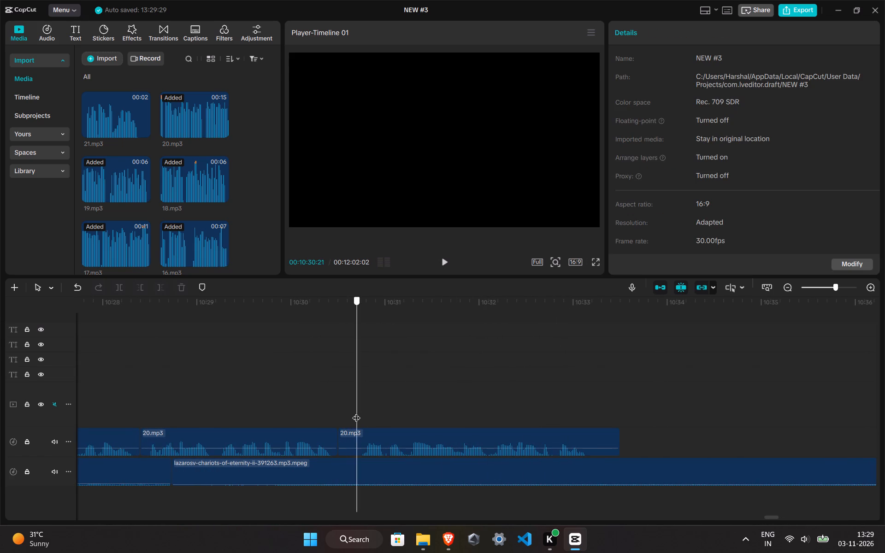
{"action": "left_click_drag", "start_coordinate": [356, 412], "coordinate": [357, 416]}
{"action": "left_click", "coordinate": [352, 434]}
{"action": "key", "text": "ctrl+b"}
{"action": "left_click", "coordinate": [348, 448]}
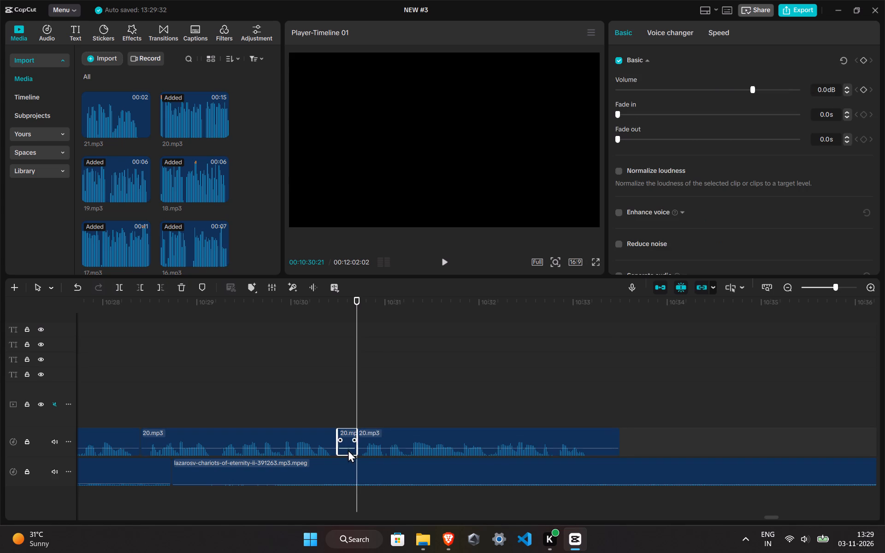
{"action": "left_click", "coordinate": [183, 283]}
Move the final 20.mp3 piece earlier so it directly follows the previous piece, and preview the join.
{"action": "left_click_drag", "start_coordinate": [413, 440], "coordinate": [396, 441]}
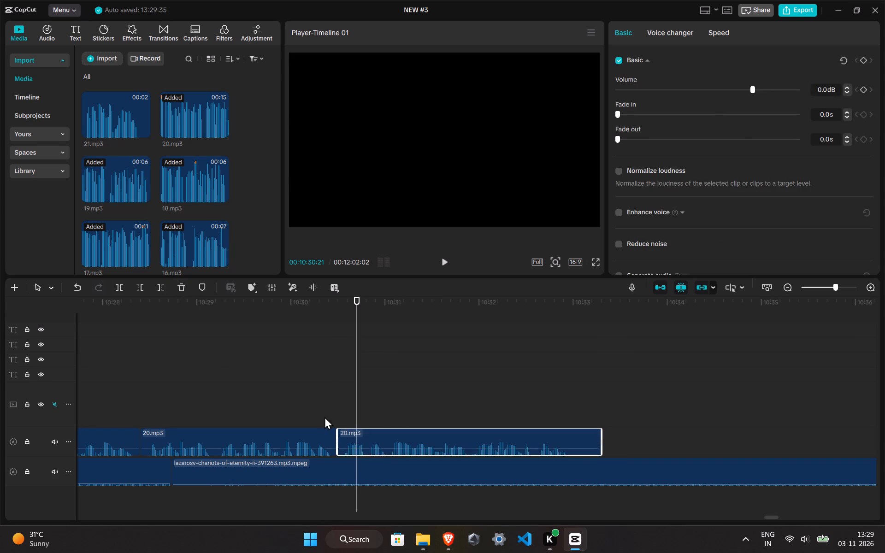
{"action": "left_click", "coordinate": [319, 413]}
{"action": "key", "text": "space"}
{"action": "scroll", "coordinate": [547, 447], "scroll_direction": "down", "scroll_amount": 5, "text": "ctrl"}
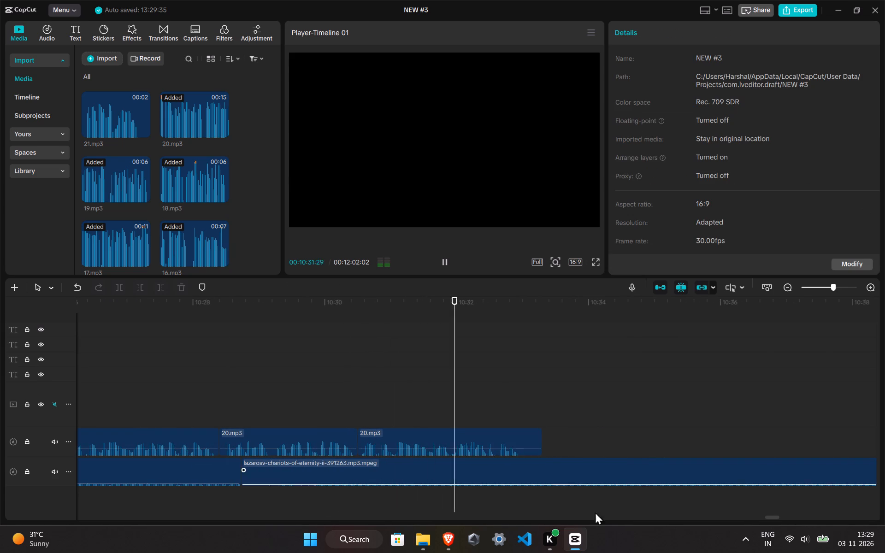
Split the final 20.mp3 piece at 00:10:33:02 after its speech ends, and delete the silent tail.
{"action": "left_click", "coordinate": [528, 406]}
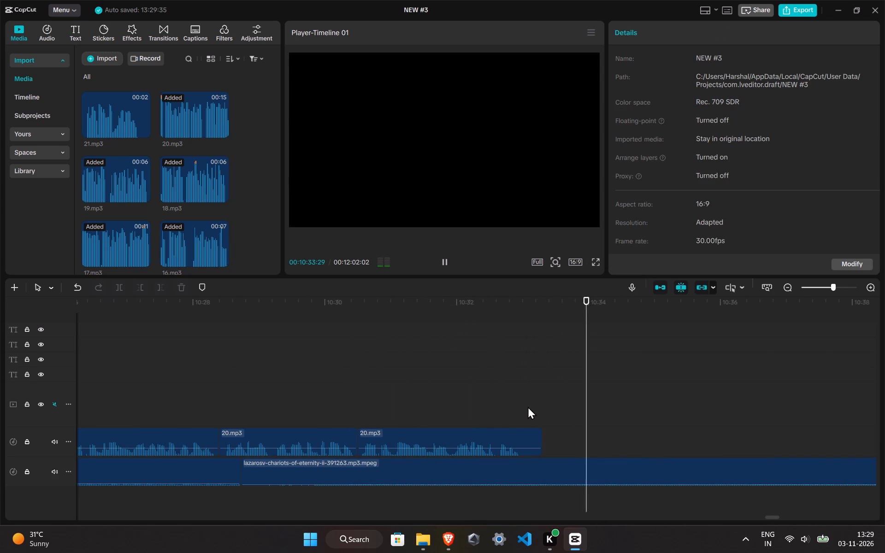
{"action": "left_click", "coordinate": [527, 435]}
{"action": "key", "text": "ctrl+b"}
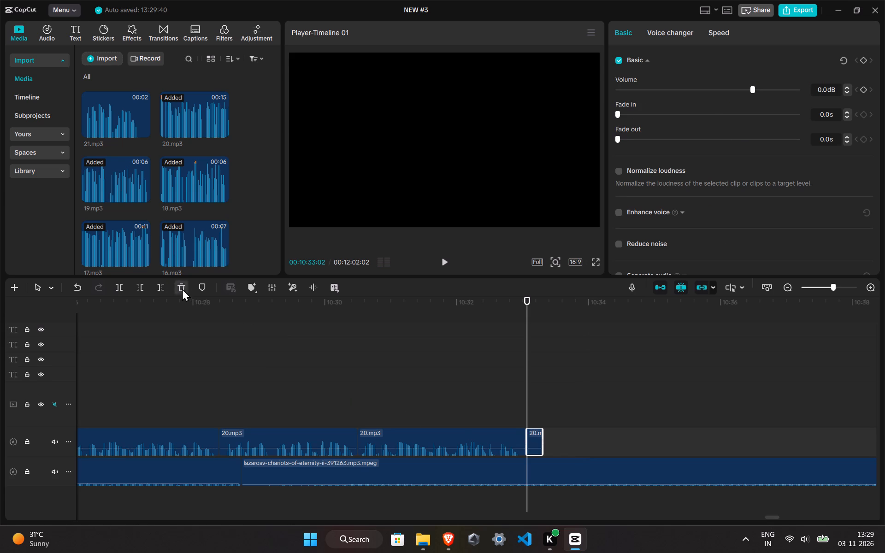
{"action": "left_click", "coordinate": [182, 288]}
Add 21.mp3 to the voice-over track just after the trimmed 20.mp3 piece, and preview it.
{"action": "left_click", "coordinate": [362, 371]}
{"action": "key", "text": "space"}
{"action": "key", "text": "space"}
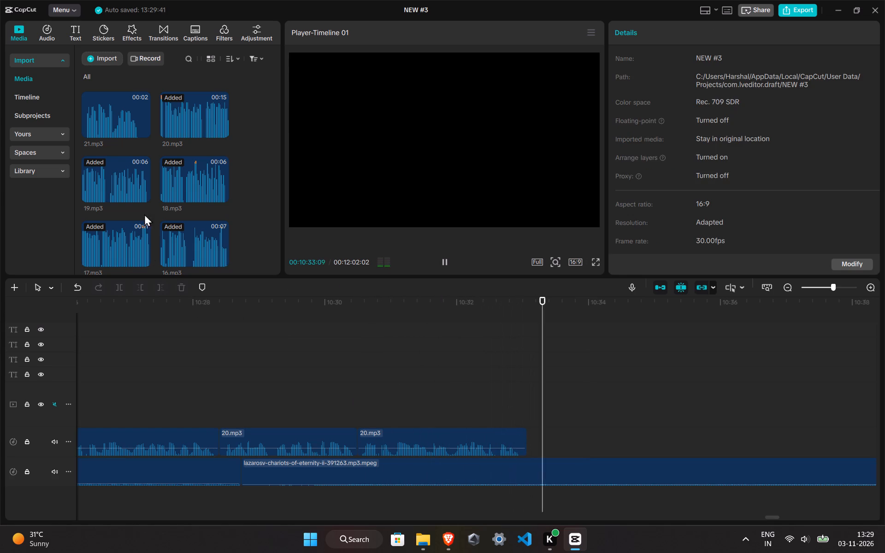
{"action": "left_click_drag", "start_coordinate": [124, 118], "coordinate": [531, 442]}
{"action": "left_click", "coordinate": [486, 411]}
{"action": "key", "text": "space"}
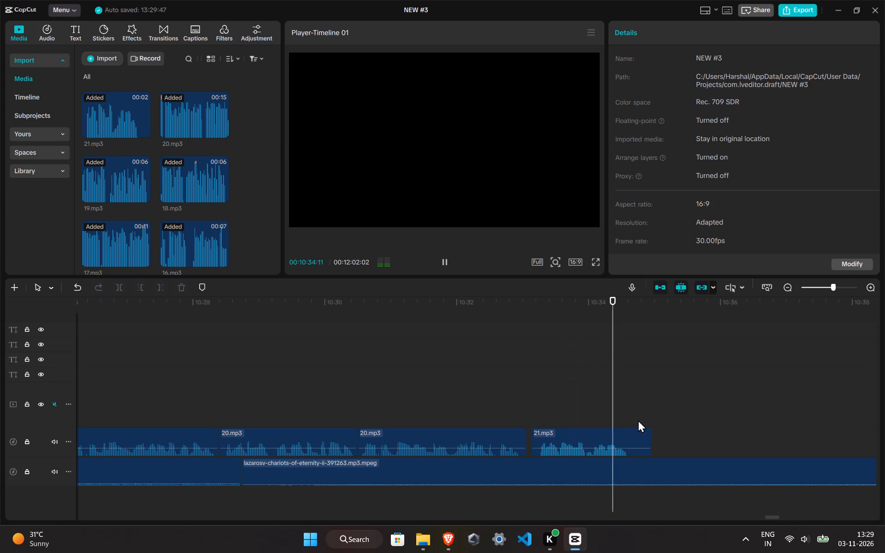
Split 21.mp3 at 00:10:34:22 after its speech ends, delete the silent tail, and preview the ending.
{"action": "left_click", "coordinate": [640, 397]}
{"action": "left_click", "coordinate": [641, 443]}
{"action": "left_click", "coordinate": [637, 398], "text": "ctrl"}
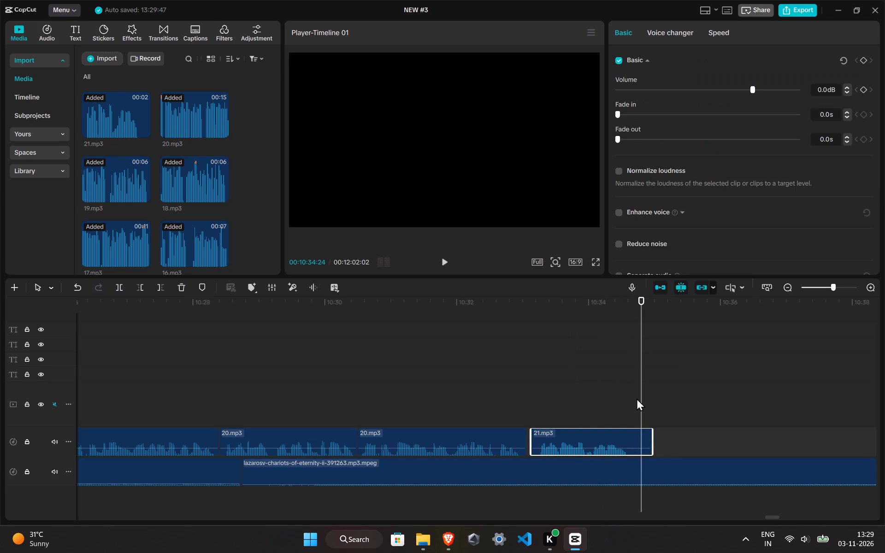
{"action": "key", "text": "ctrl+b"}
{"action": "left_click", "coordinate": [183, 282]}
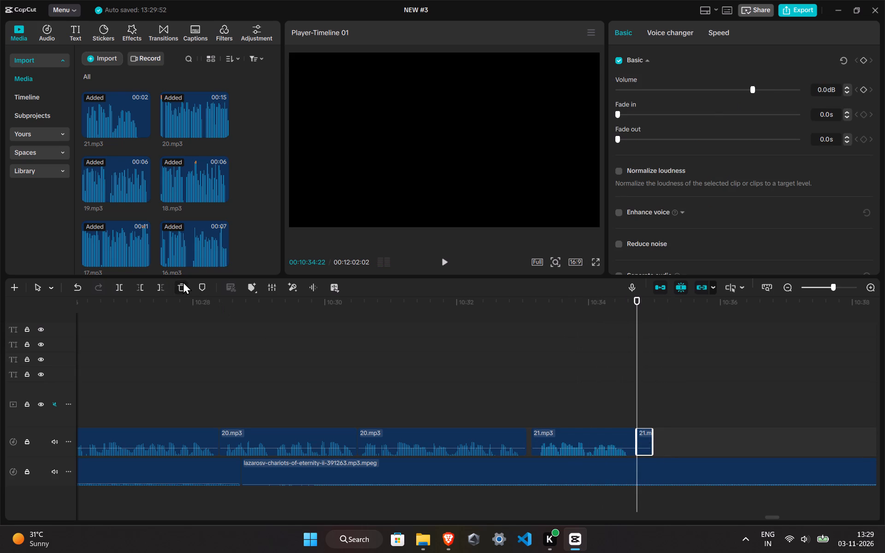
{"action": "left_click", "coordinate": [475, 399]}
{"action": "key", "text": "space"}
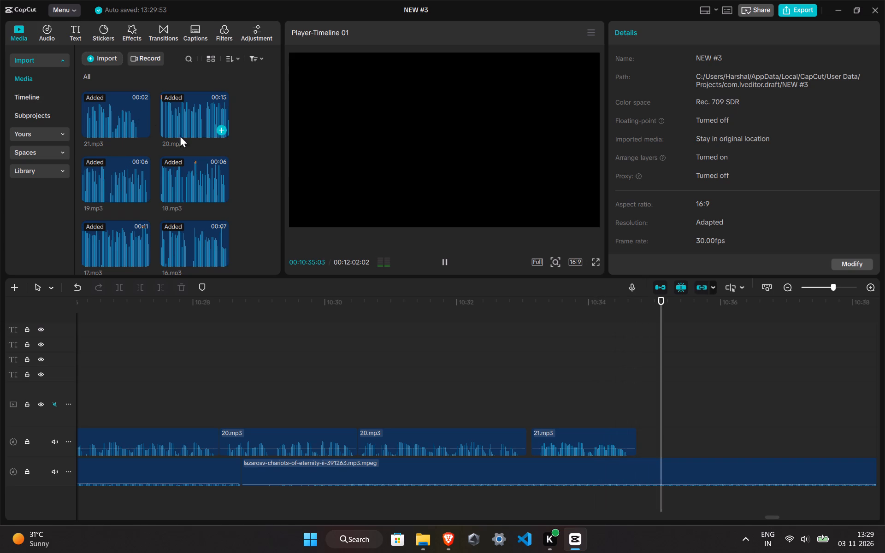
Split the background music at 00:10:35:04, just past the end of 21.mp3, and delete the music after it.
{"action": "left_click", "coordinate": [642, 460]}
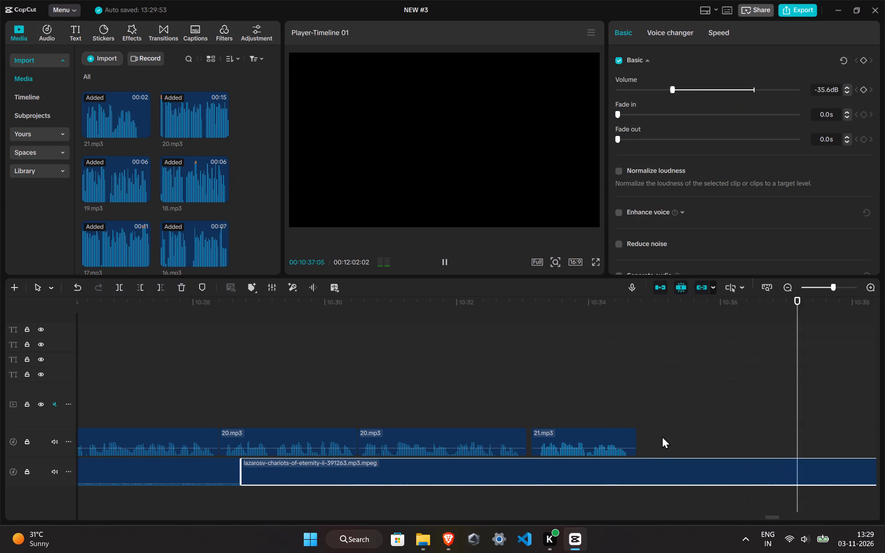
{"action": "left_click", "coordinate": [663, 428]}
{"action": "left_click", "coordinate": [669, 459]}
{"action": "key", "text": "ctrl+b"}
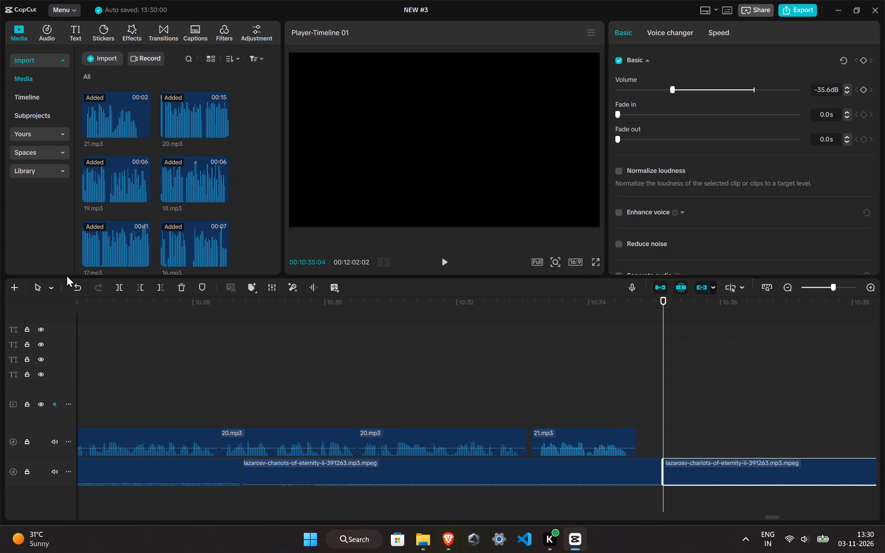
{"action": "left_click", "coordinate": [173, 295]}
{"action": "left_click", "coordinate": [179, 293]}
{"action": "key", "text": "space"}
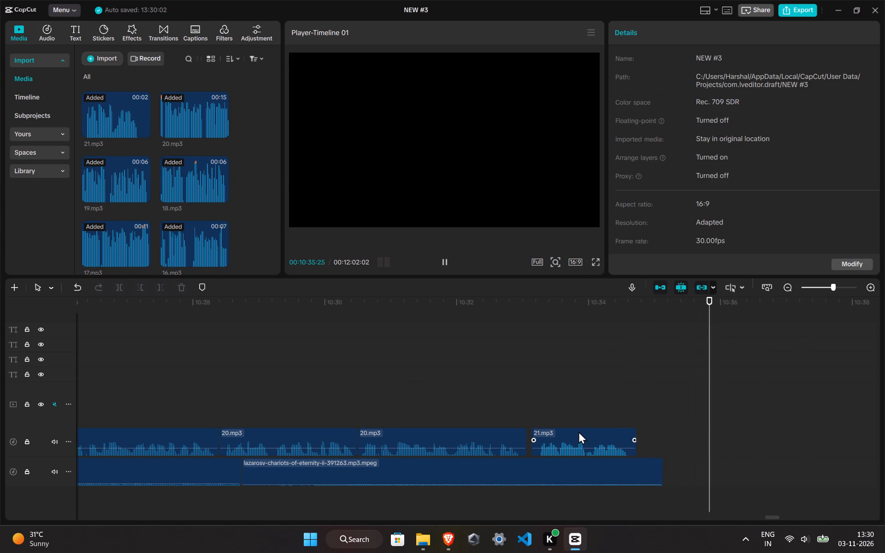
{"action": "left_click", "coordinate": [575, 420]}
{"action": "key", "text": "space"}
Add a fade-out of about 4 seconds to the end of the background music clip, and preview the ending.
{"action": "left_click", "coordinate": [617, 457]}
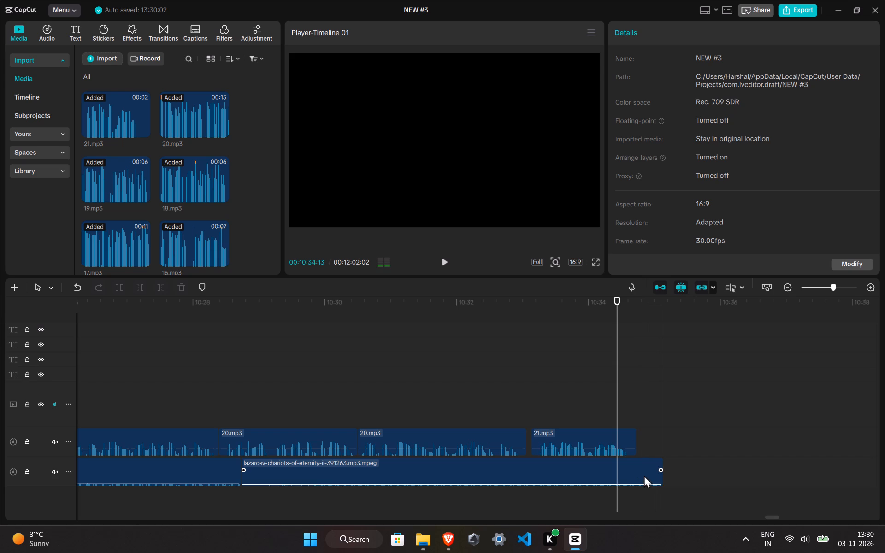
{"action": "left_click_drag", "start_coordinate": [659, 471], "coordinate": [388, 460]}
{"action": "left_click", "coordinate": [420, 400]}
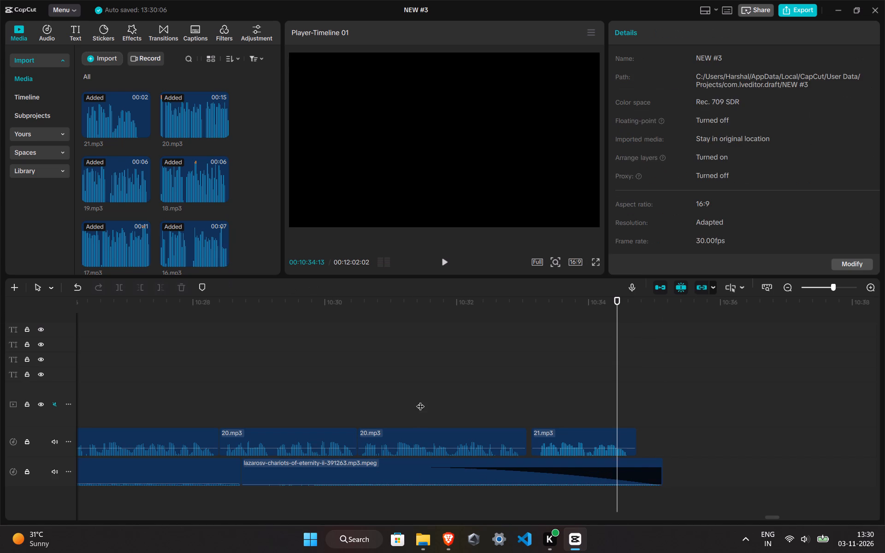
{"action": "key", "text": "space"}
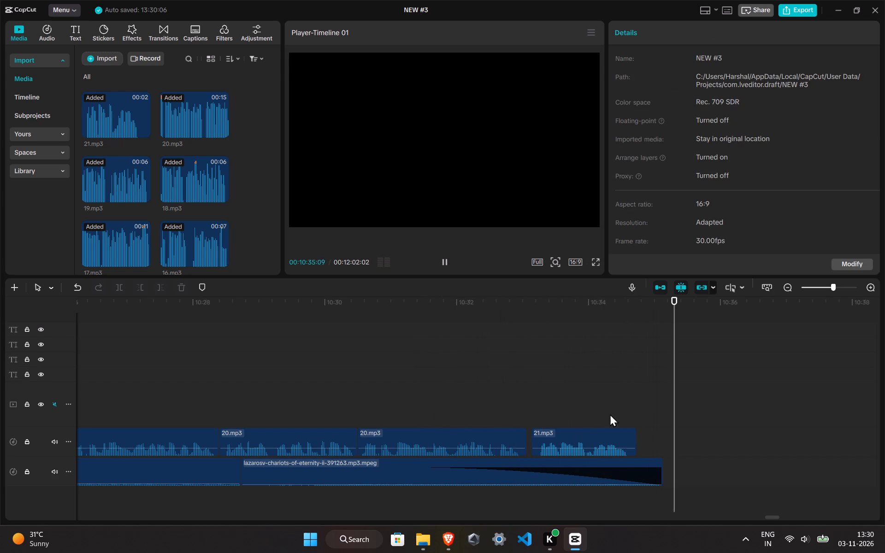
{"action": "left_click", "coordinate": [643, 398]}
{"action": "left_click", "coordinate": [638, 421], "text": "ctrl"}
{"action": "scroll", "coordinate": [638, 421], "scroll_direction": "down", "scroll_amount": 3, "text": "ctrl"}
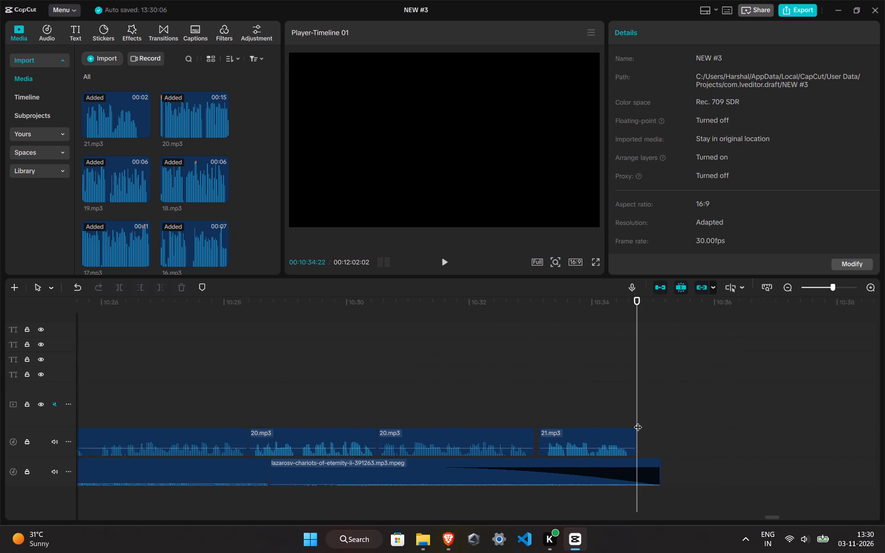
{"action": "scroll", "coordinate": [638, 421], "scroll_direction": "down", "scroll_amount": 9, "text": "ctrl"}
{"action": "key", "text": "space"}
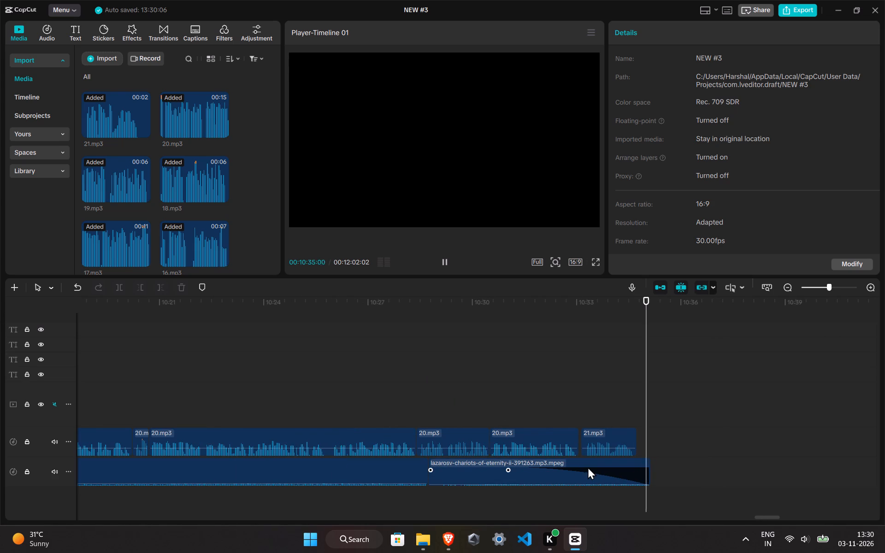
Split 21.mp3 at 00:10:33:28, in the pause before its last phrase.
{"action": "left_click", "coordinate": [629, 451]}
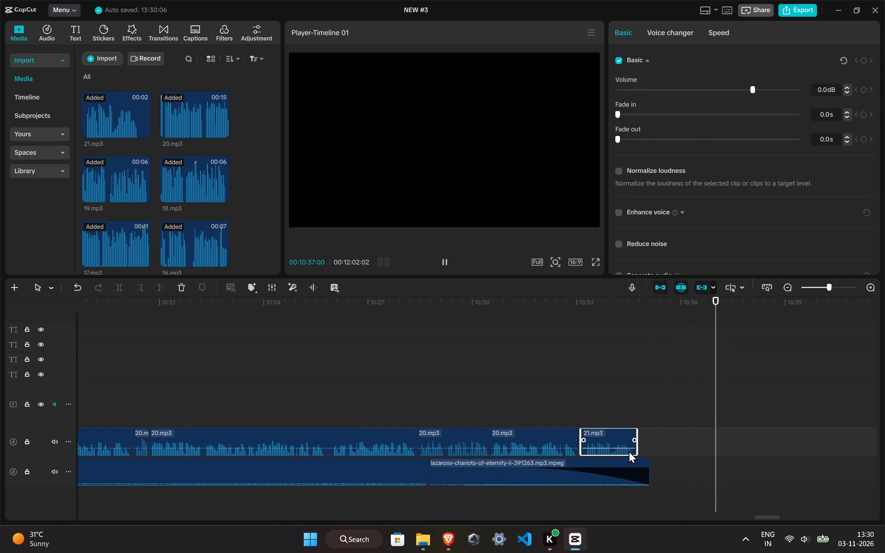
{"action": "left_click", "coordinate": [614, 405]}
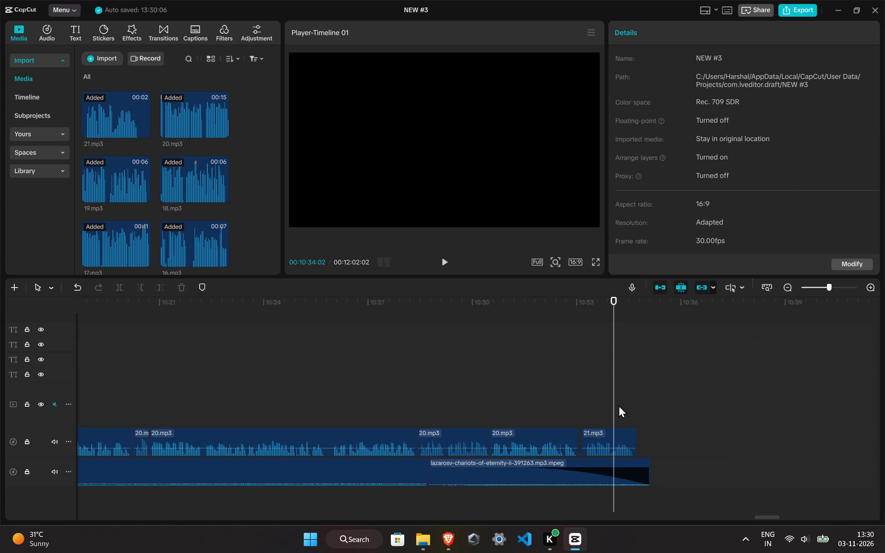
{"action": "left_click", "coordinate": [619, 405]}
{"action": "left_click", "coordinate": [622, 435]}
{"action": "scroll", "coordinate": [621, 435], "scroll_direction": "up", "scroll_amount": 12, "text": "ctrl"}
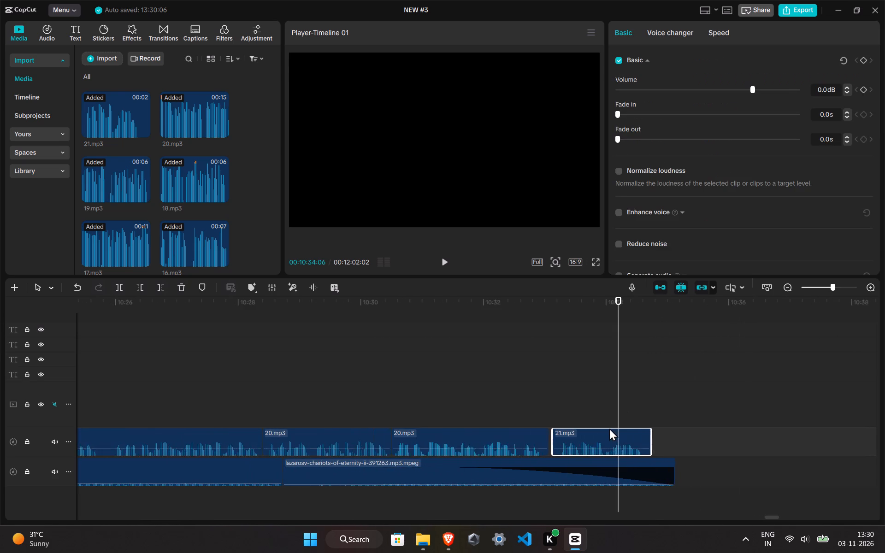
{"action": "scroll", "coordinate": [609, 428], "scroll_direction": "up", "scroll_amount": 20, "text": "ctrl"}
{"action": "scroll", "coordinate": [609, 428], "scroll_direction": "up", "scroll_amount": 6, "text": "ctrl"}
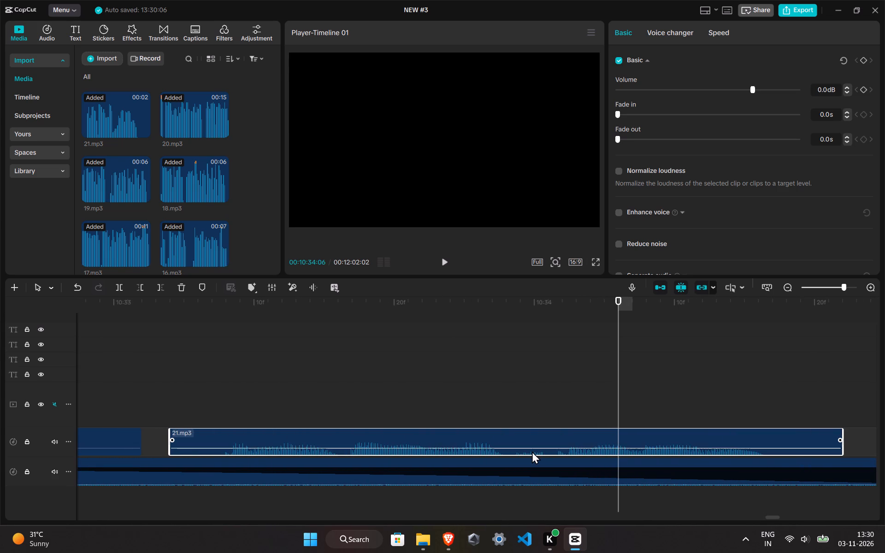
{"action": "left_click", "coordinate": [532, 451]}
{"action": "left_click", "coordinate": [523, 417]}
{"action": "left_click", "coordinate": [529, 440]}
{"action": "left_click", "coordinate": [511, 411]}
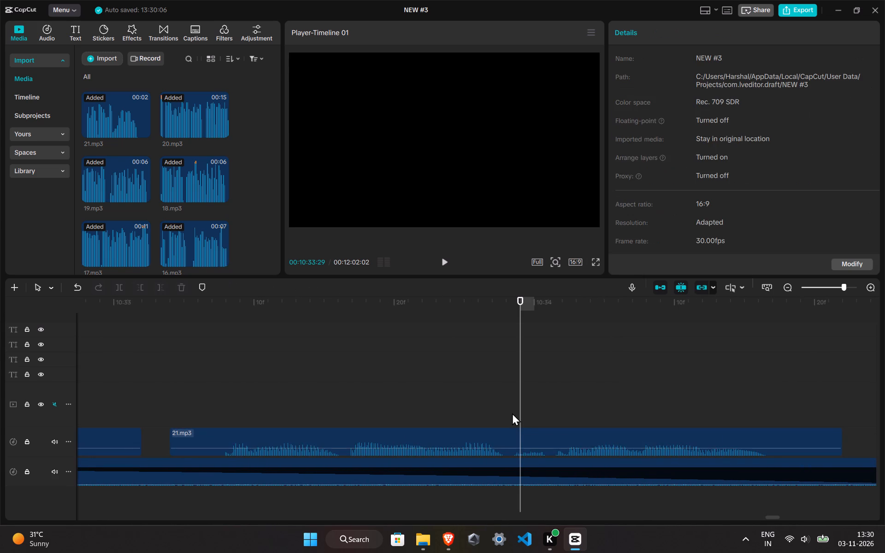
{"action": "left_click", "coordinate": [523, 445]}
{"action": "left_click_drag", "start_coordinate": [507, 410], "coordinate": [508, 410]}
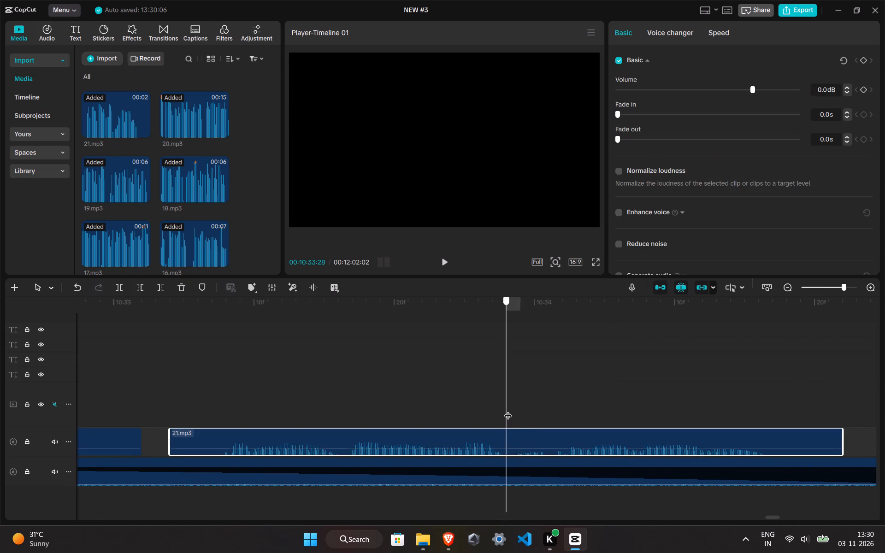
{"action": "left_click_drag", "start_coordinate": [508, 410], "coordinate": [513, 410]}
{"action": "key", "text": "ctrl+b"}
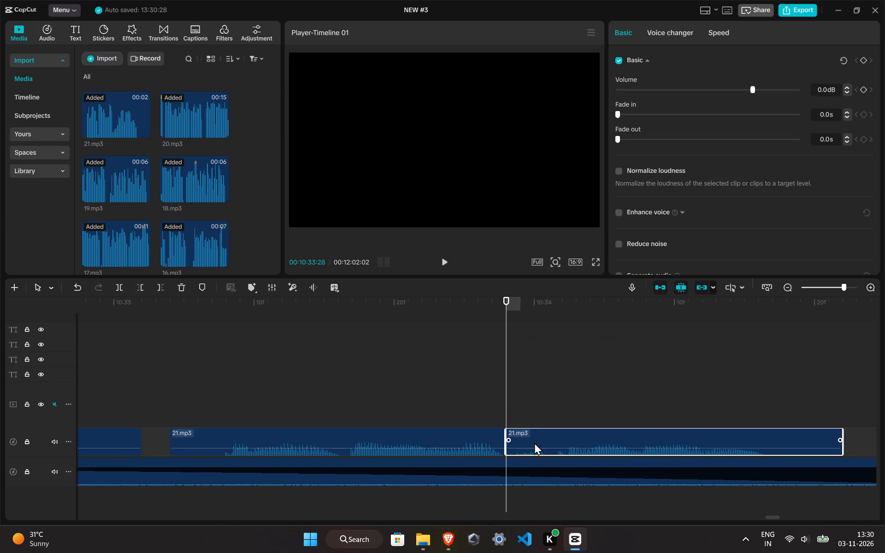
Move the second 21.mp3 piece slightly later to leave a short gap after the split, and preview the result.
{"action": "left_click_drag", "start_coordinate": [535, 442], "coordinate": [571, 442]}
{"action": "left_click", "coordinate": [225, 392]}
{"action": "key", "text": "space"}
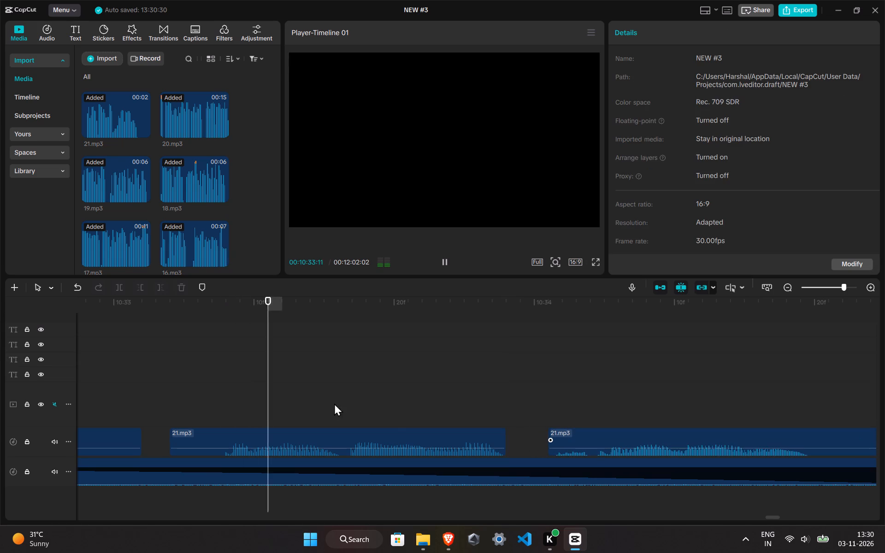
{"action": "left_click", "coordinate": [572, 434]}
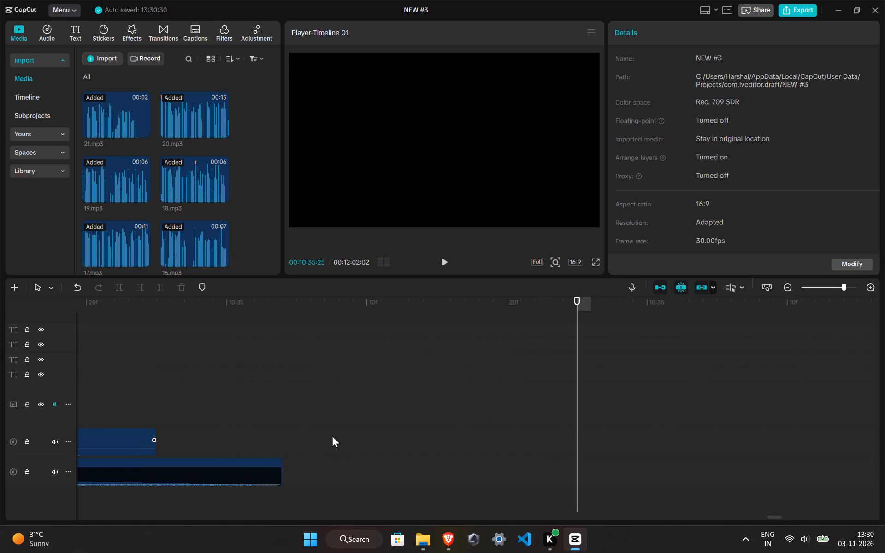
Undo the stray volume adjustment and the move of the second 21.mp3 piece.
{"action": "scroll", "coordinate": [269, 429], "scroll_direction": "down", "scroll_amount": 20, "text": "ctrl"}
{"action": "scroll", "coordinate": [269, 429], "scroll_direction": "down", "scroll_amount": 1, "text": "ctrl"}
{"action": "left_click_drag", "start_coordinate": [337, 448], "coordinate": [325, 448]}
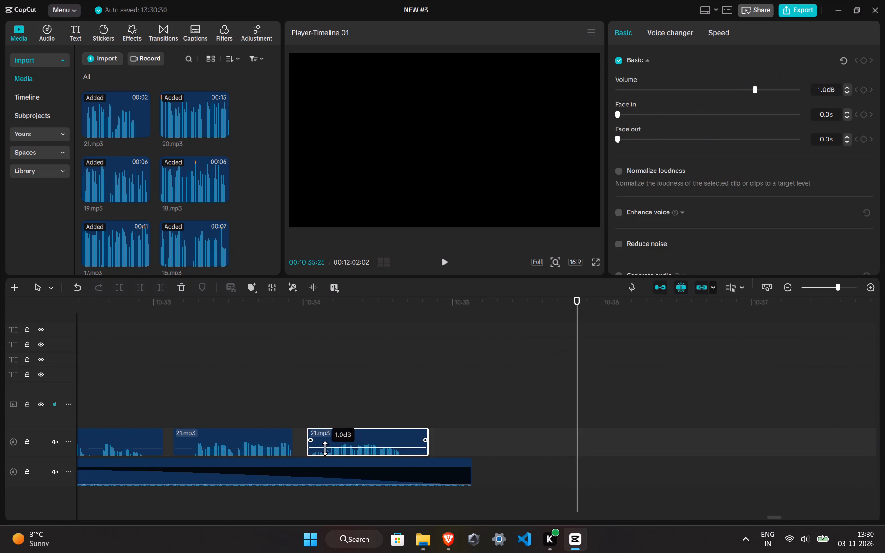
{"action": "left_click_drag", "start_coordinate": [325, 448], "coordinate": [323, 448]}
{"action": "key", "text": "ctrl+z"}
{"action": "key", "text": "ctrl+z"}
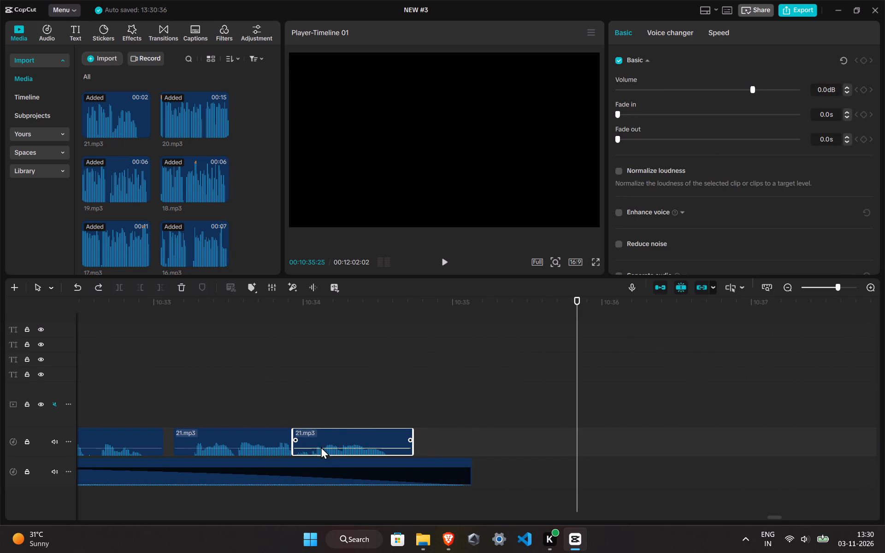
Preview the second 21.mp3 piece from around the split to check where its words begin.
{"action": "left_click", "coordinate": [295, 409]}
{"action": "left_click", "coordinate": [329, 429]}
{"action": "scroll", "coordinate": [329, 429], "scroll_direction": "up", "scroll_amount": 8, "text": "ctrl"}
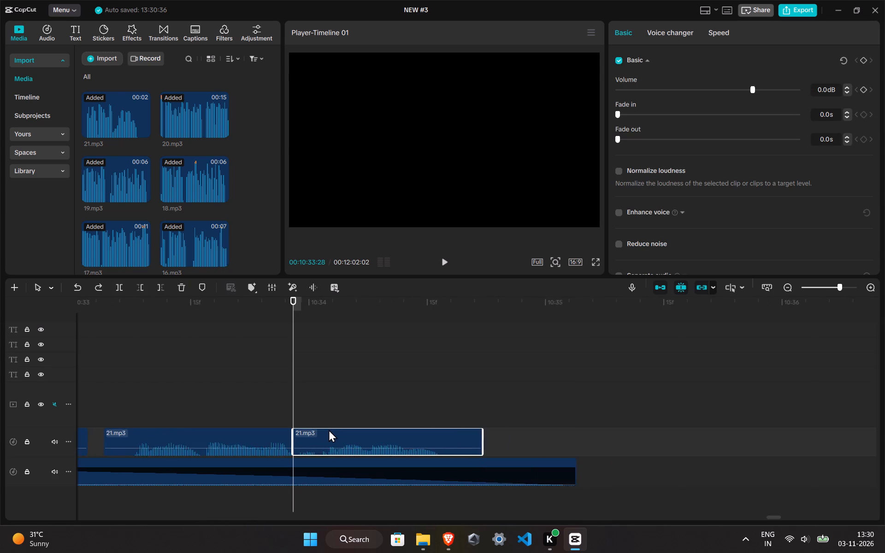
{"action": "scroll", "coordinate": [329, 429], "scroll_direction": "up", "scroll_amount": 16, "text": "ctrl"}
{"action": "left_click", "coordinate": [349, 414]}
{"action": "key", "text": "space"}
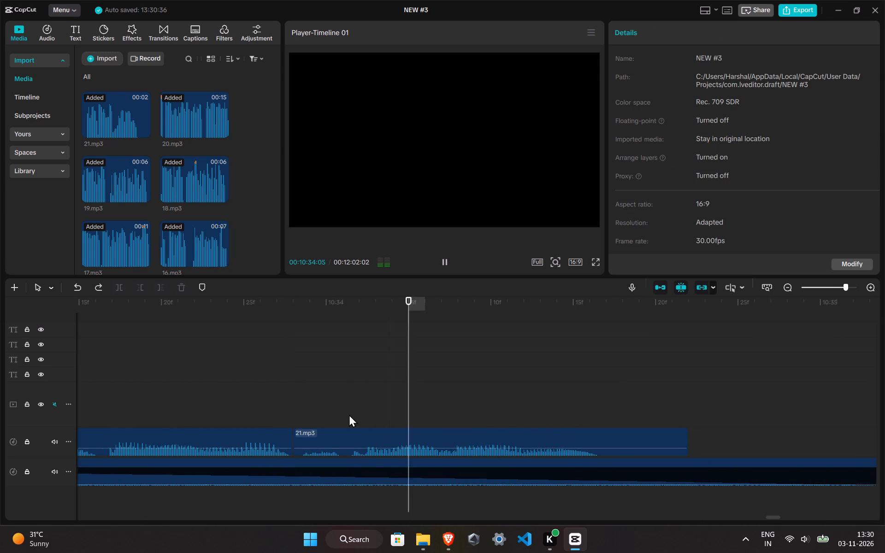
{"action": "left_click", "coordinate": [348, 417]}
{"action": "left_click", "coordinate": [351, 433]}
{"action": "key", "text": "space"}
{"action": "left_click", "coordinate": [347, 420]}
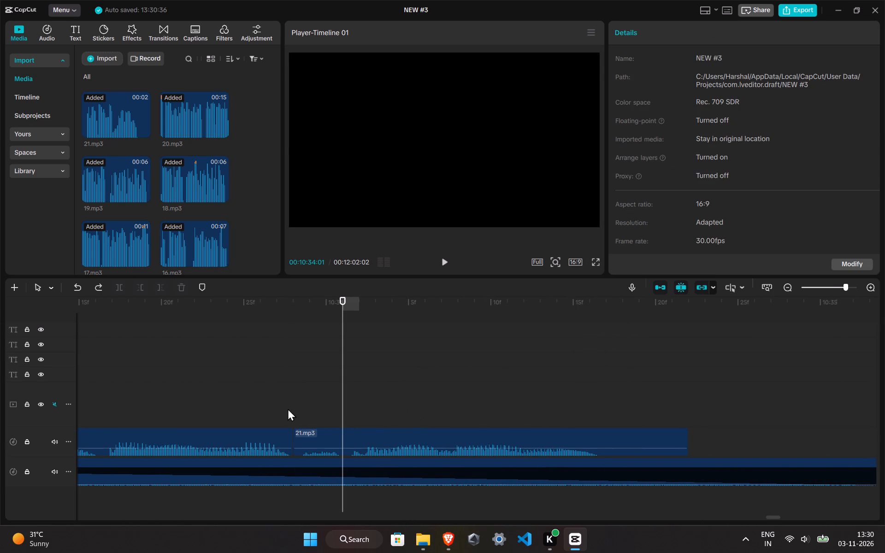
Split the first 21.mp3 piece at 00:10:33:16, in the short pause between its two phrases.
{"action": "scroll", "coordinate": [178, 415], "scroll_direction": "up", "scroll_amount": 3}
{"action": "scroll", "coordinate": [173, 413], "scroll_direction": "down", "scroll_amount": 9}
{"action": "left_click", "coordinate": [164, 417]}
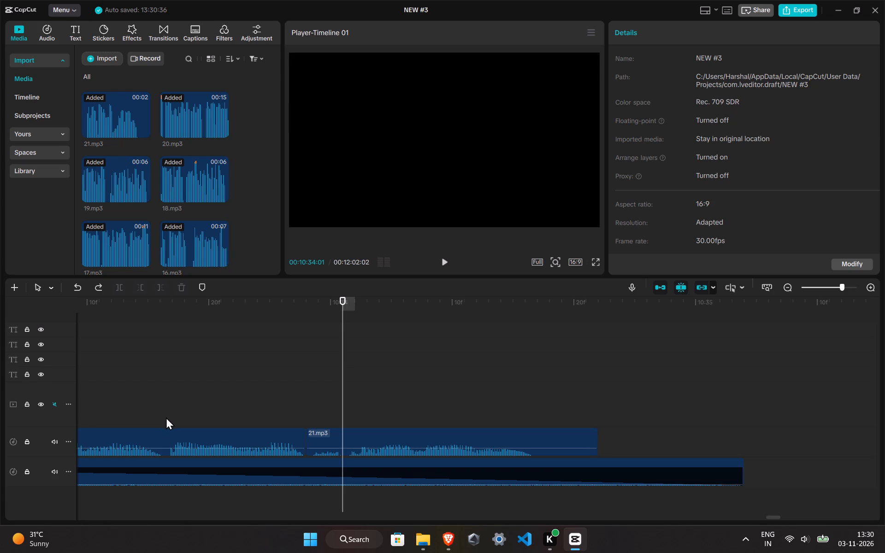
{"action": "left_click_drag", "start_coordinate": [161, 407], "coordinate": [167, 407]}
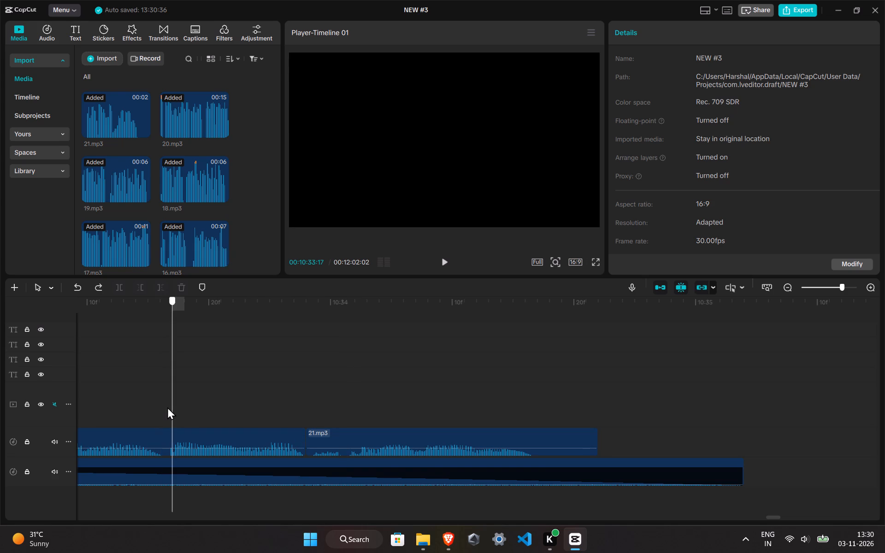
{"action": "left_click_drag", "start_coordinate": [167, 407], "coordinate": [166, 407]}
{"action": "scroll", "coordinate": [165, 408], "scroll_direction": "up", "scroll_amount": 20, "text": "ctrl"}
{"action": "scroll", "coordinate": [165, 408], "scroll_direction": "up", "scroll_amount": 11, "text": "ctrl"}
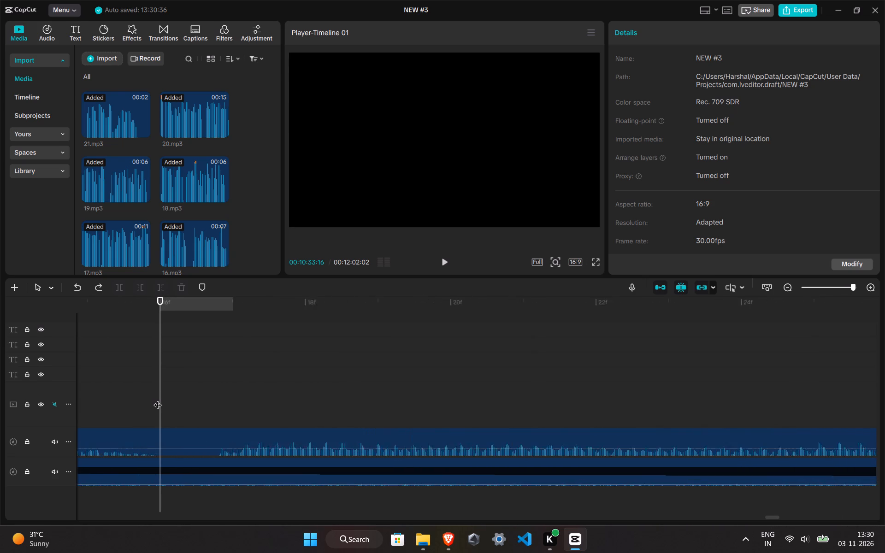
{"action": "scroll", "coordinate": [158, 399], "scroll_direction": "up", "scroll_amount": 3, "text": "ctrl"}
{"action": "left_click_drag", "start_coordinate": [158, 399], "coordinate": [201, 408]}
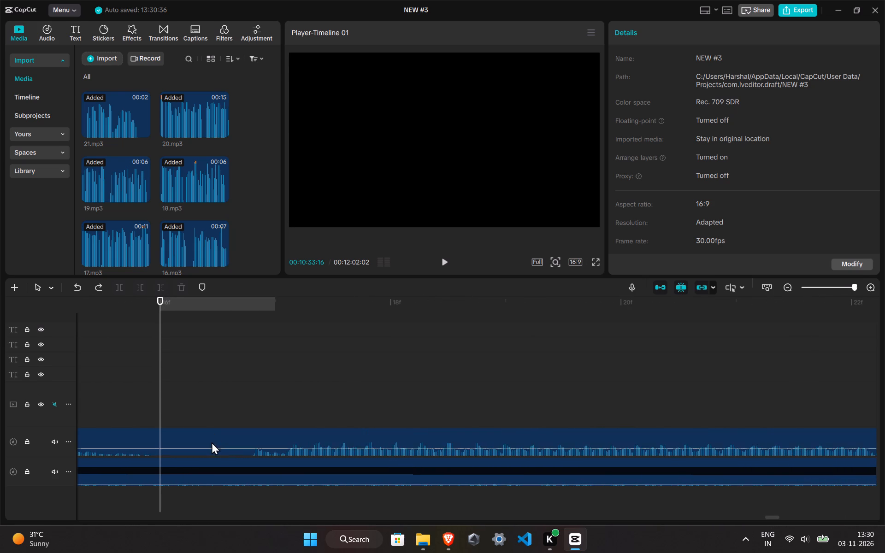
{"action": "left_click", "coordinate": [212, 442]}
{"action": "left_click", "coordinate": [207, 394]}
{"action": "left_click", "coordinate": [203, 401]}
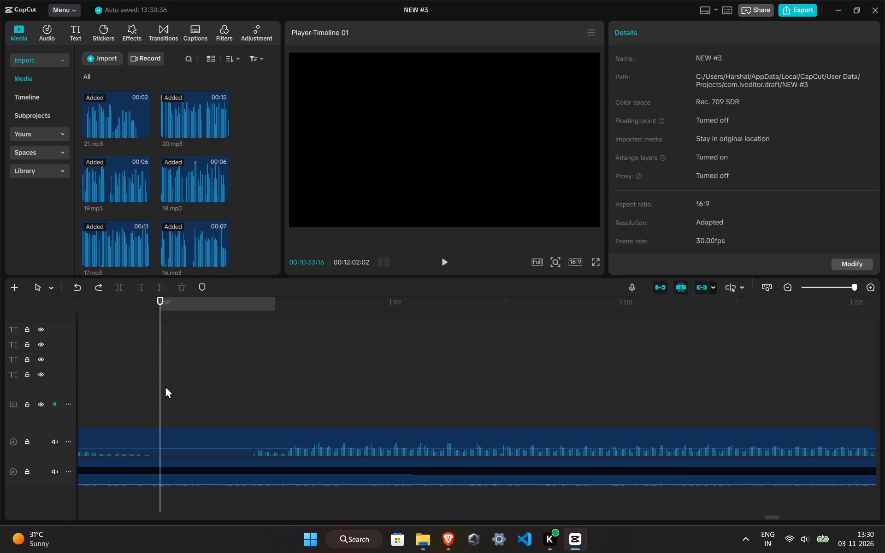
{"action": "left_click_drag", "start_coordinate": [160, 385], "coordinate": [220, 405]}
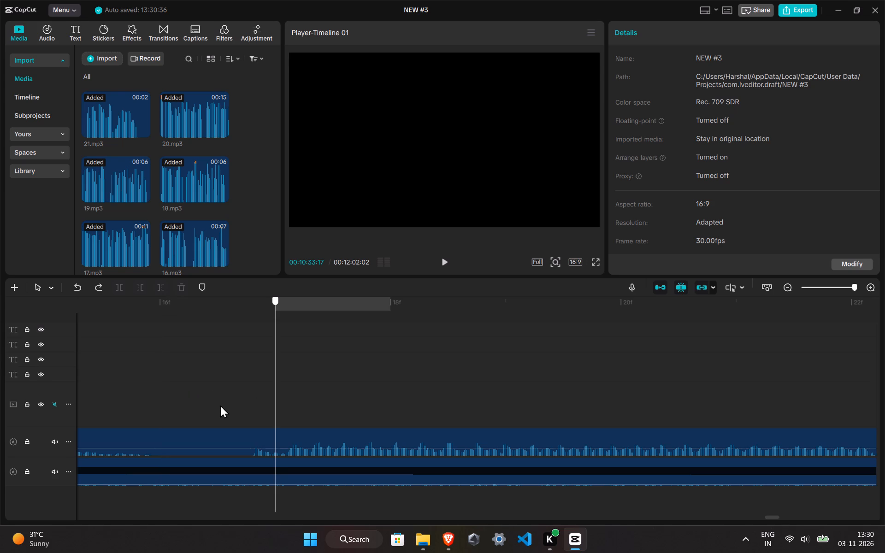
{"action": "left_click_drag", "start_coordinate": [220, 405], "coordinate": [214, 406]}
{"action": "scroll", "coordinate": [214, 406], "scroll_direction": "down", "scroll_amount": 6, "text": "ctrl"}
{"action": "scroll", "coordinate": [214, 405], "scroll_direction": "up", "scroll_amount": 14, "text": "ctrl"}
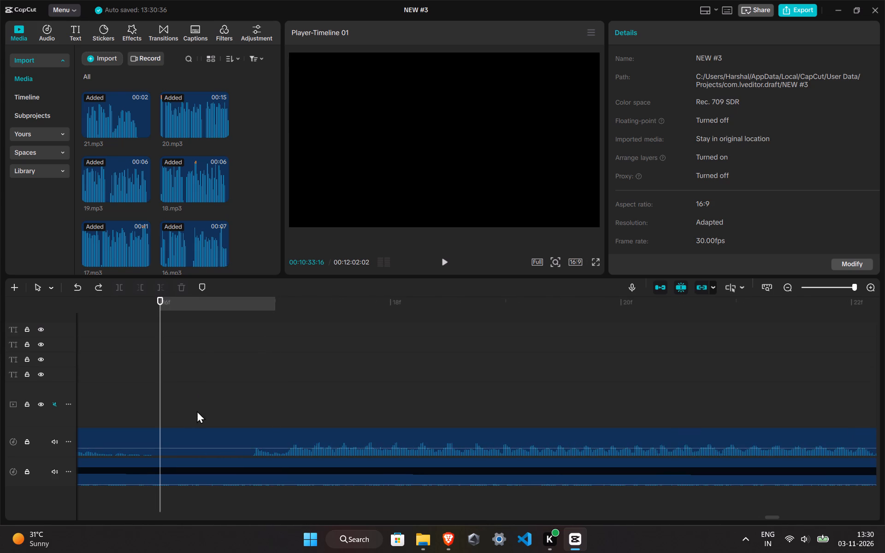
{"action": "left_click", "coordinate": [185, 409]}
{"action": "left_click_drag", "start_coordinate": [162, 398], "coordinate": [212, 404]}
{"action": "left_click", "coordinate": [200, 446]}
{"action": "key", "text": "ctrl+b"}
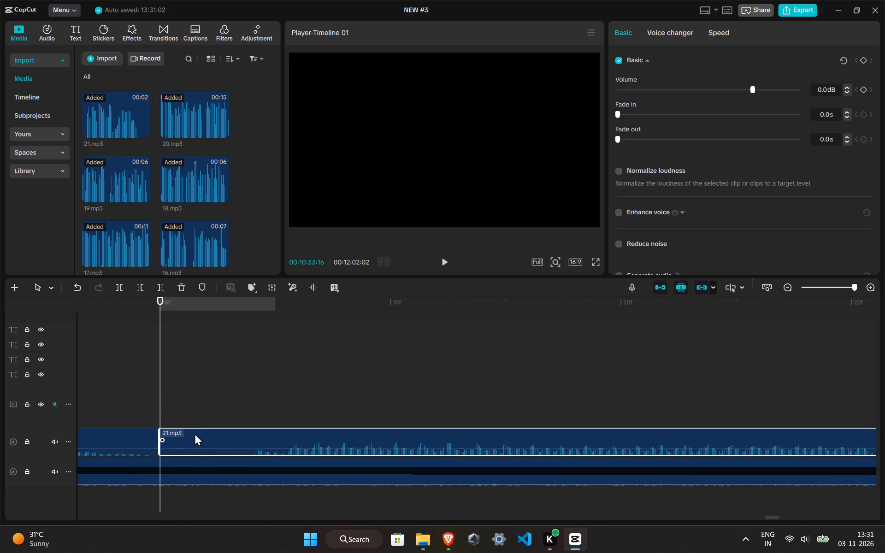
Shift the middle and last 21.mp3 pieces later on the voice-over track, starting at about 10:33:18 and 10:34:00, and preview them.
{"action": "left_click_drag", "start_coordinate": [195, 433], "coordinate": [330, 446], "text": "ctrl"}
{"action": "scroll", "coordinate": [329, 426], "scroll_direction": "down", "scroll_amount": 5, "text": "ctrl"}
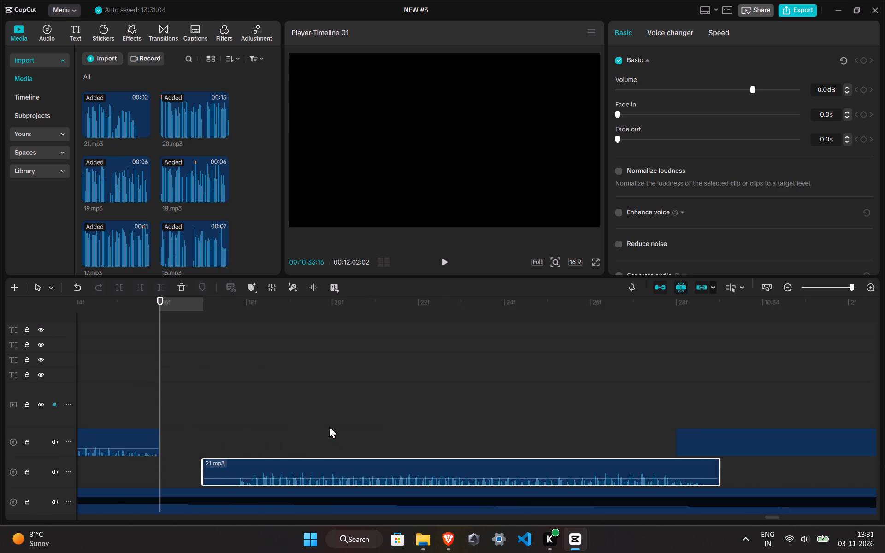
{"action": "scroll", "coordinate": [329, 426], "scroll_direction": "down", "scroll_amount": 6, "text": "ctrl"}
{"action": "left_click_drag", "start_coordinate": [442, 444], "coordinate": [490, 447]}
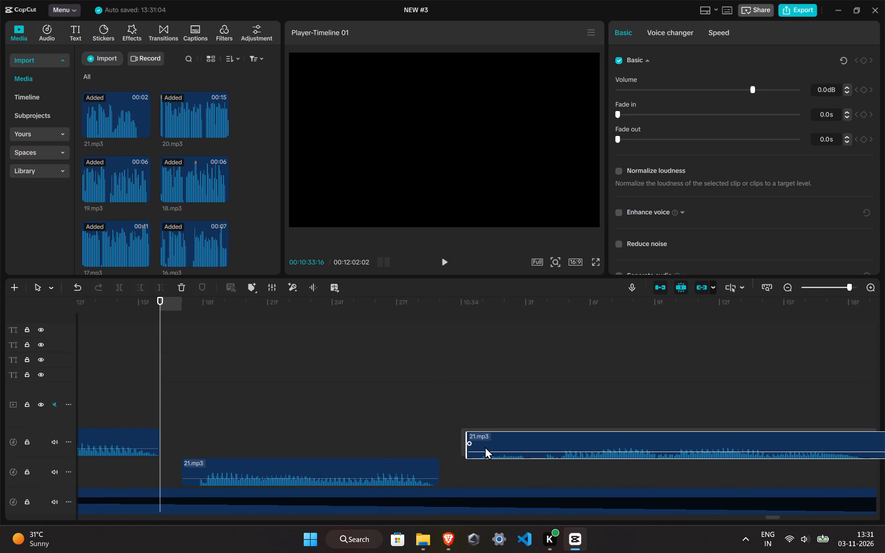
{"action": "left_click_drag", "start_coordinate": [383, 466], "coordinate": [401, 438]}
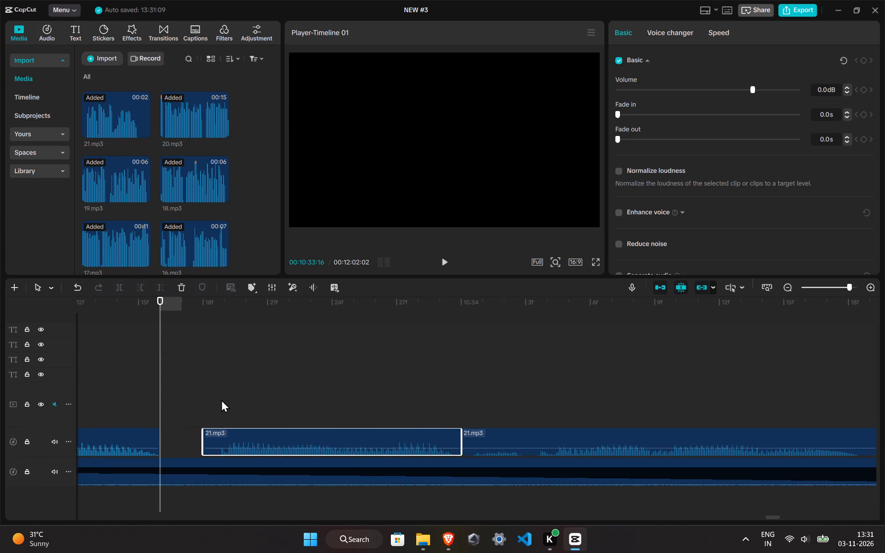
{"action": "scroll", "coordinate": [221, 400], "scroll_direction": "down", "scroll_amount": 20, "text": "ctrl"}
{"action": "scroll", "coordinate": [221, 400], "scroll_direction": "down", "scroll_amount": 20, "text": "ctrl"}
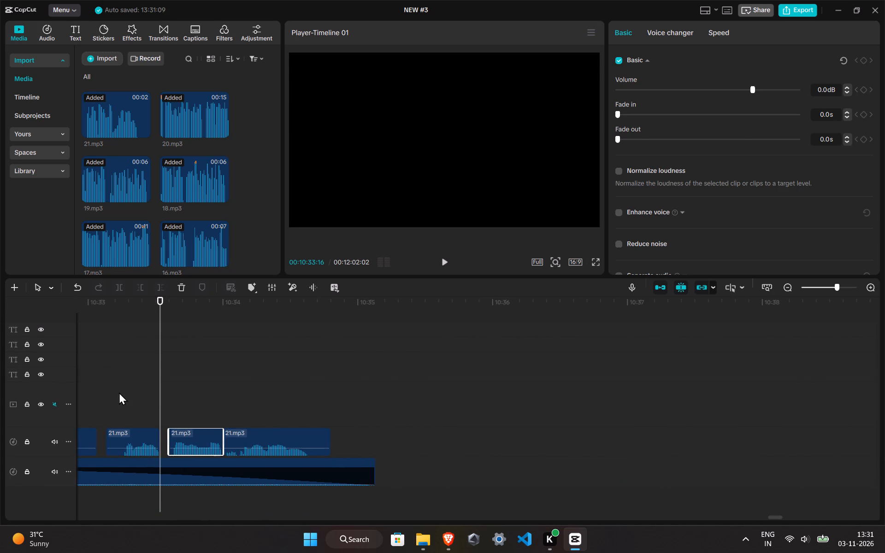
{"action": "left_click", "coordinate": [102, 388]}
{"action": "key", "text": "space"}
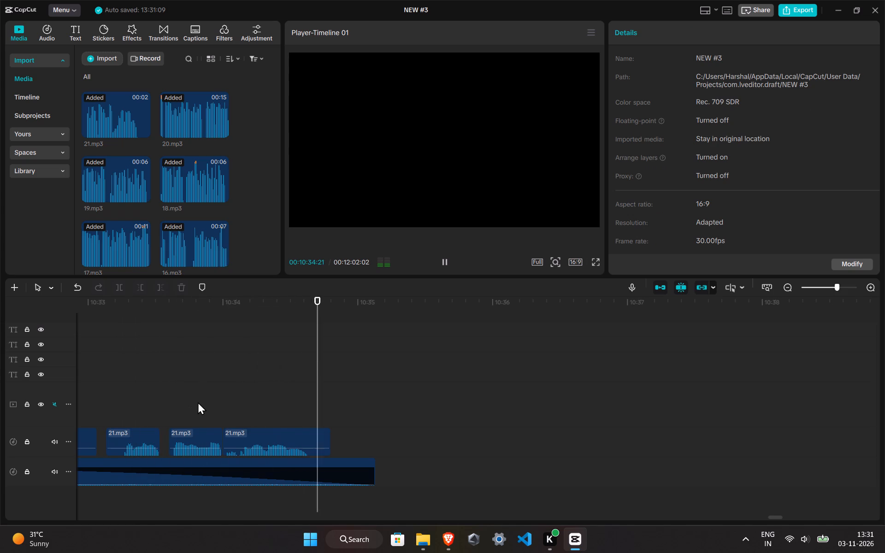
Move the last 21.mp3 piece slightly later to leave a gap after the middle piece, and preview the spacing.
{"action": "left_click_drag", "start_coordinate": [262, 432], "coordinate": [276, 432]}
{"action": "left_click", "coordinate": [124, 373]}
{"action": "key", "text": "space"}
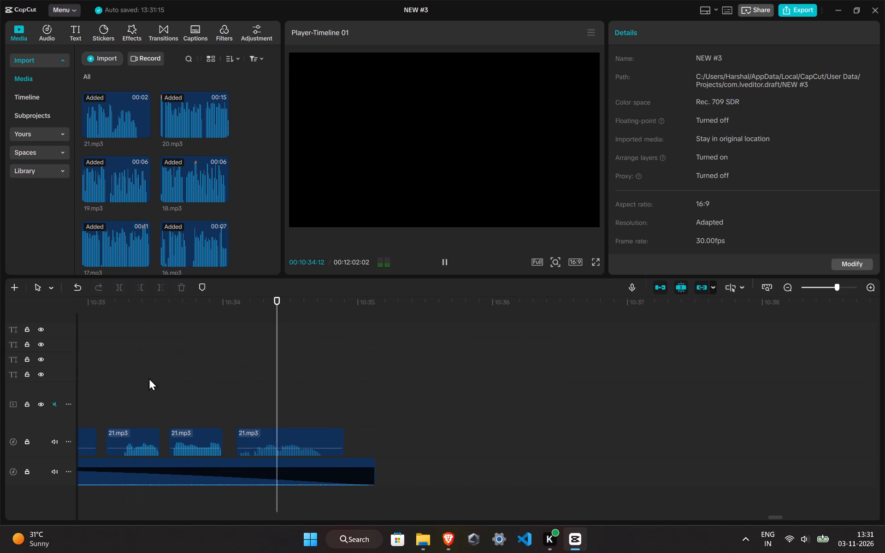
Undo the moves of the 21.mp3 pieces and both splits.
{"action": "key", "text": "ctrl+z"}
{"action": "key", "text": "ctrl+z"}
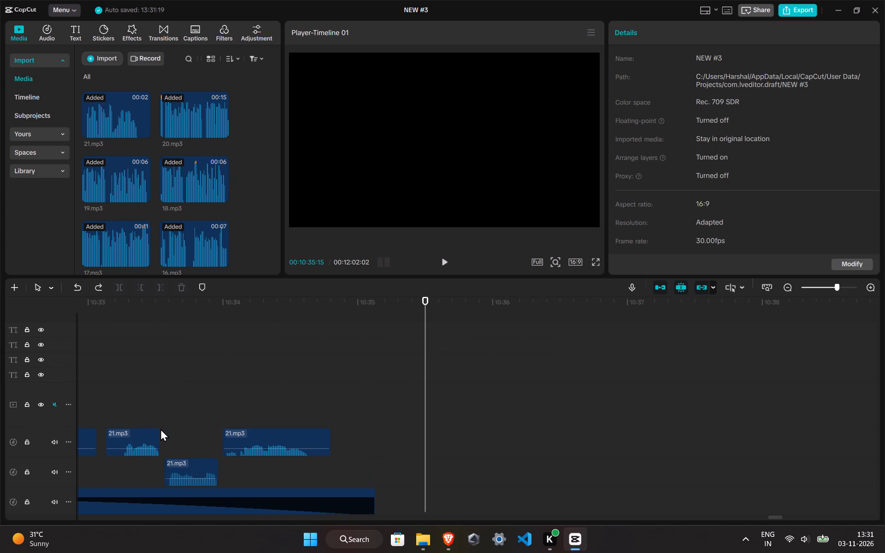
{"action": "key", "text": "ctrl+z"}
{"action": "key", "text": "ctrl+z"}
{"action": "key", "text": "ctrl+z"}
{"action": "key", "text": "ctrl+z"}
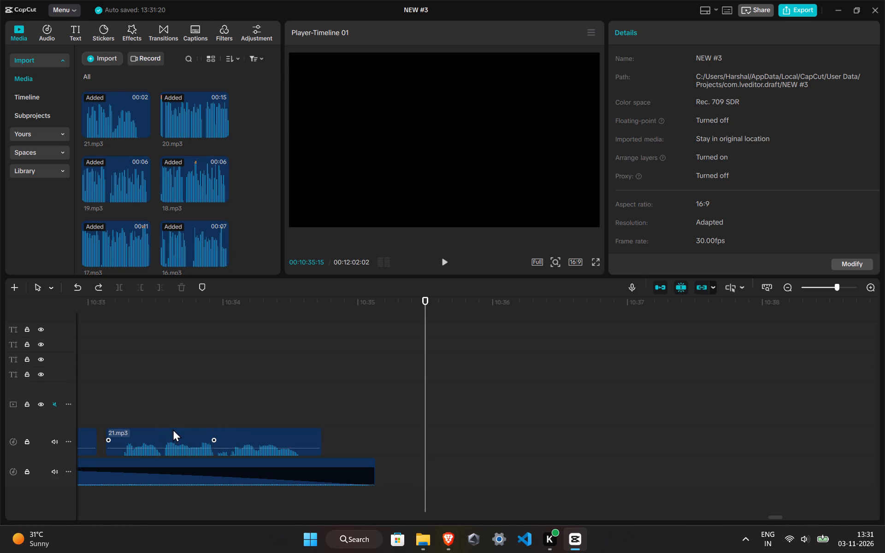
Replay the unsplit 21.mp3 from its start and from its pauses to check the narration's pacing.
{"action": "left_click", "coordinate": [103, 373]}
{"action": "left_click", "coordinate": [139, 431]}
{"action": "key", "text": "space"}
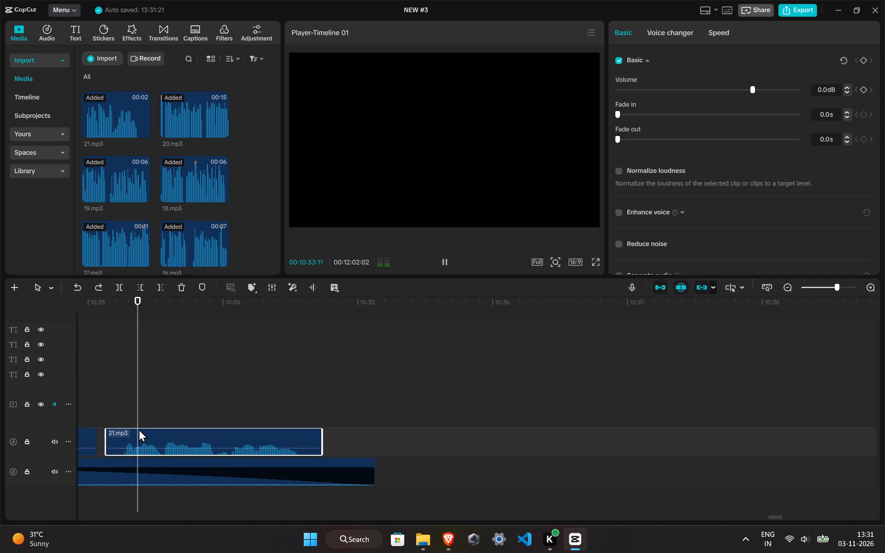
{"action": "key", "text": "space"}
{"action": "key", "text": "space"}
{"action": "key", "text": "space"}
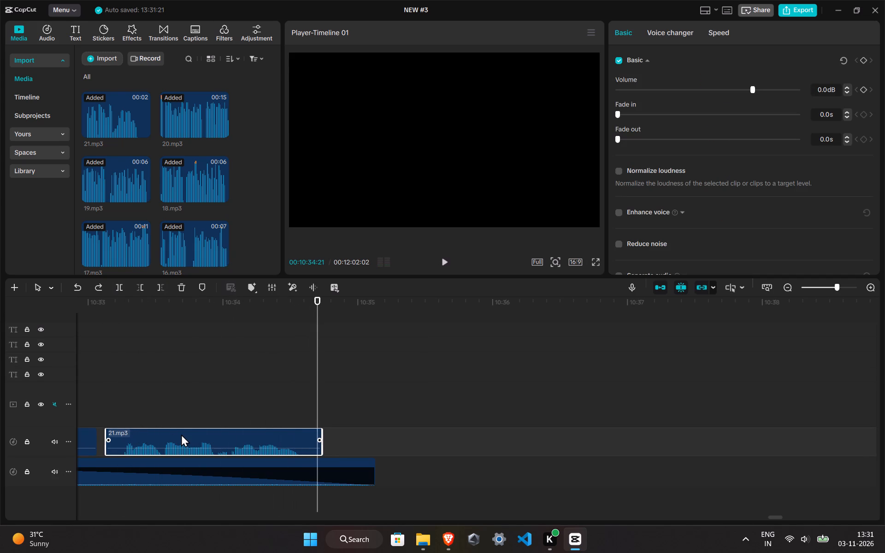
{"action": "left_click", "coordinate": [181, 434]}
{"action": "key", "text": "space"}
{"action": "left_click", "coordinate": [174, 397]}
{"action": "key", "text": "space"}
{"action": "left_click", "coordinate": [186, 415]}
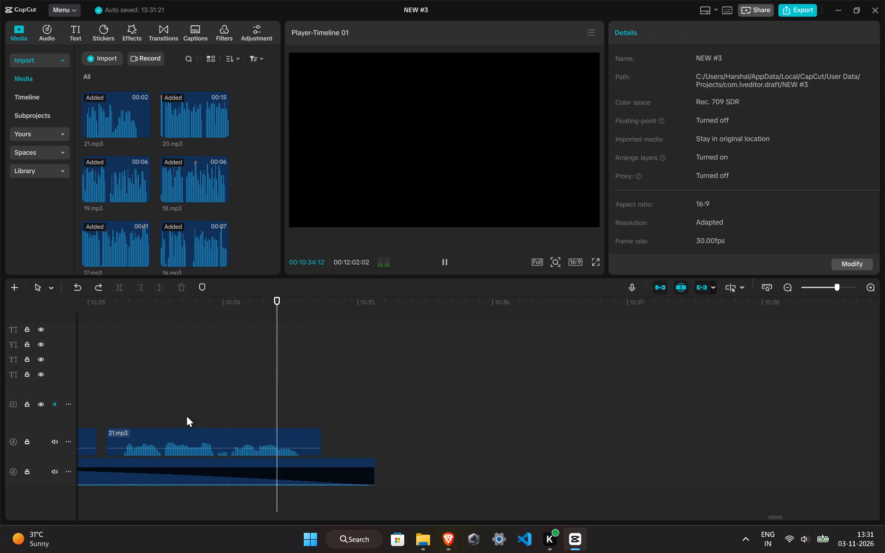
{"action": "key", "text": "space"}
{"action": "key", "text": "space"}
{"action": "left_click", "coordinate": [186, 415]}
{"action": "key", "text": "space"}
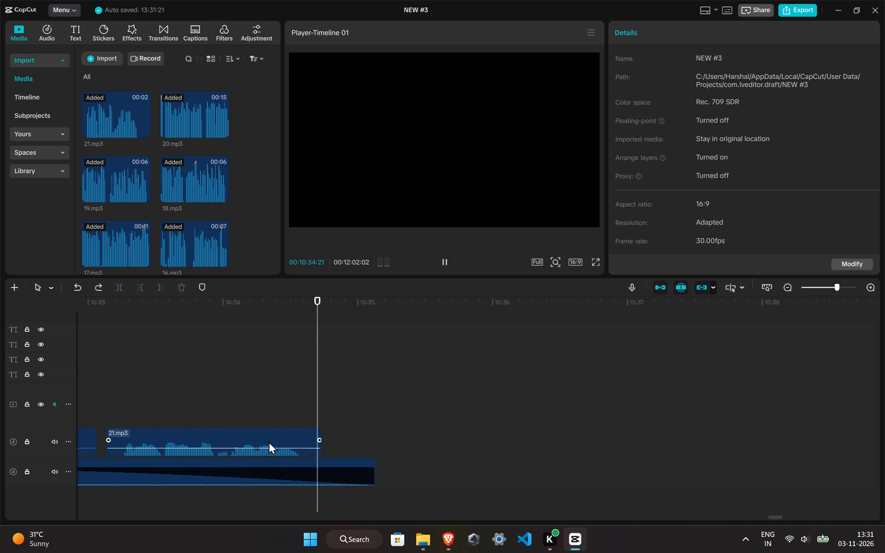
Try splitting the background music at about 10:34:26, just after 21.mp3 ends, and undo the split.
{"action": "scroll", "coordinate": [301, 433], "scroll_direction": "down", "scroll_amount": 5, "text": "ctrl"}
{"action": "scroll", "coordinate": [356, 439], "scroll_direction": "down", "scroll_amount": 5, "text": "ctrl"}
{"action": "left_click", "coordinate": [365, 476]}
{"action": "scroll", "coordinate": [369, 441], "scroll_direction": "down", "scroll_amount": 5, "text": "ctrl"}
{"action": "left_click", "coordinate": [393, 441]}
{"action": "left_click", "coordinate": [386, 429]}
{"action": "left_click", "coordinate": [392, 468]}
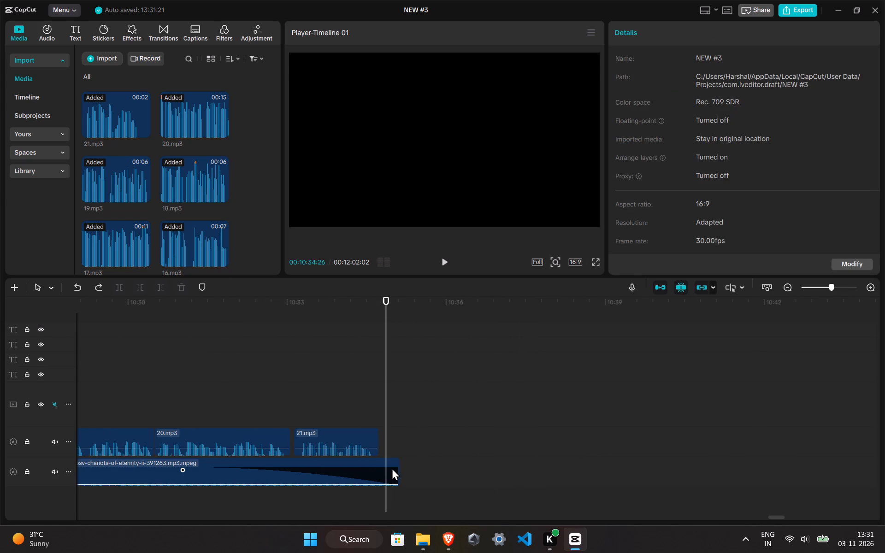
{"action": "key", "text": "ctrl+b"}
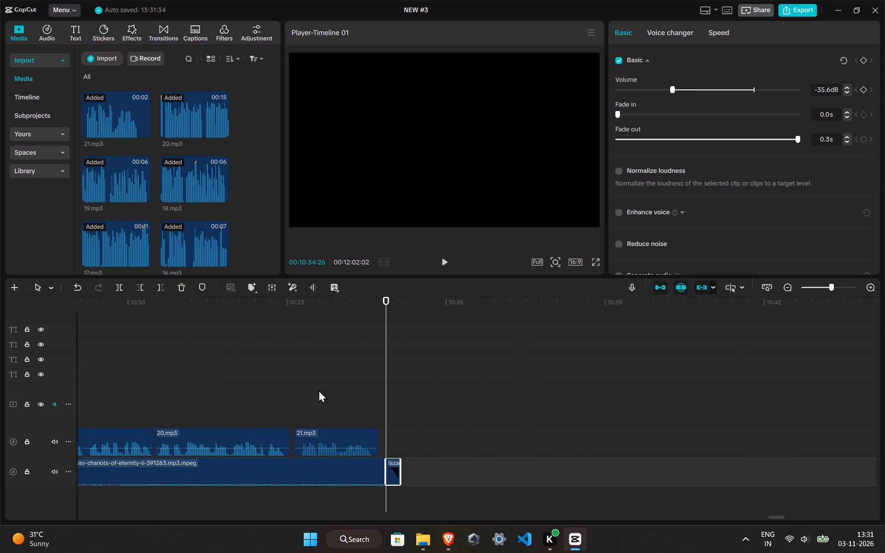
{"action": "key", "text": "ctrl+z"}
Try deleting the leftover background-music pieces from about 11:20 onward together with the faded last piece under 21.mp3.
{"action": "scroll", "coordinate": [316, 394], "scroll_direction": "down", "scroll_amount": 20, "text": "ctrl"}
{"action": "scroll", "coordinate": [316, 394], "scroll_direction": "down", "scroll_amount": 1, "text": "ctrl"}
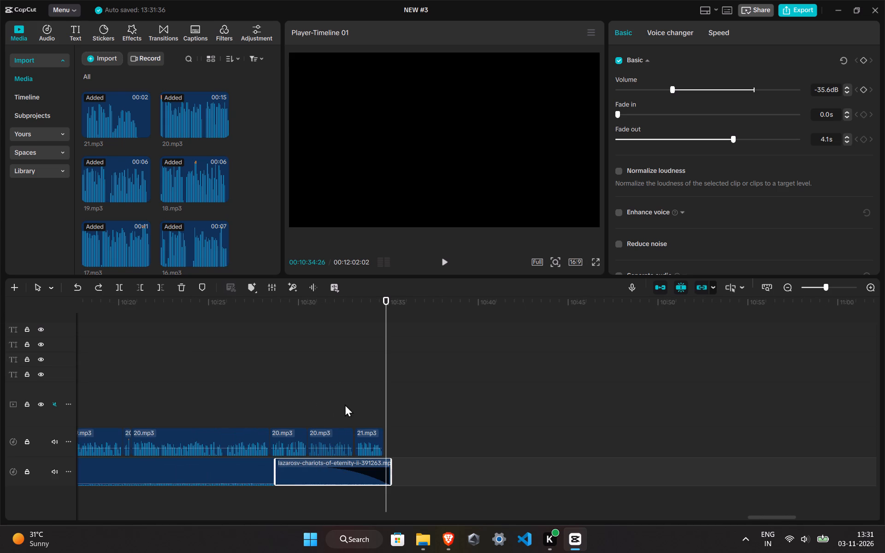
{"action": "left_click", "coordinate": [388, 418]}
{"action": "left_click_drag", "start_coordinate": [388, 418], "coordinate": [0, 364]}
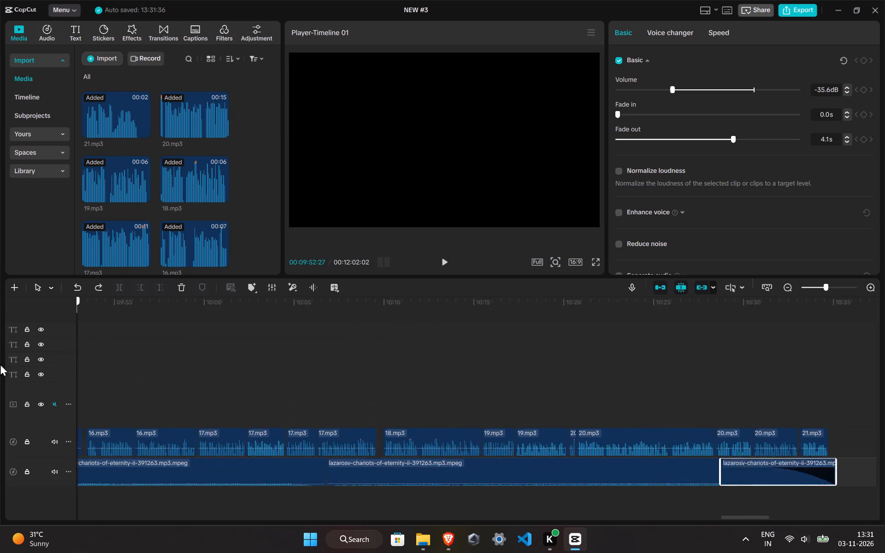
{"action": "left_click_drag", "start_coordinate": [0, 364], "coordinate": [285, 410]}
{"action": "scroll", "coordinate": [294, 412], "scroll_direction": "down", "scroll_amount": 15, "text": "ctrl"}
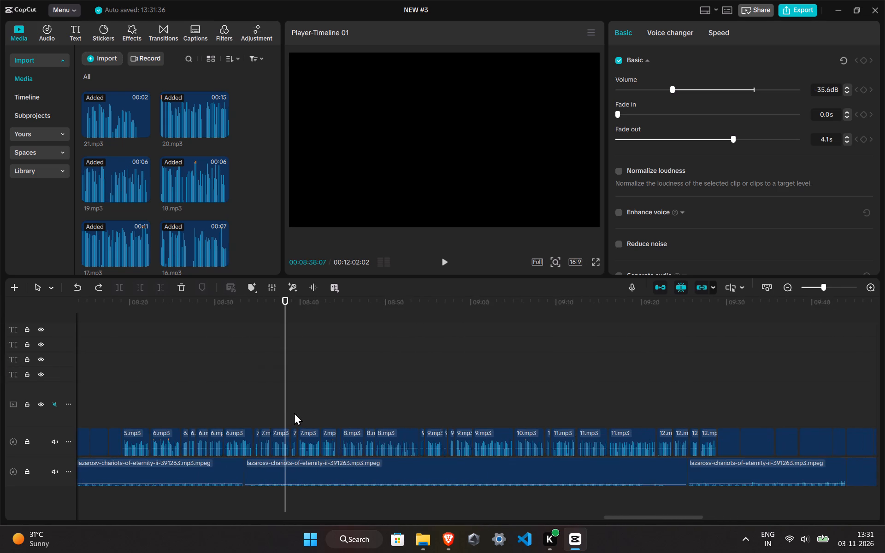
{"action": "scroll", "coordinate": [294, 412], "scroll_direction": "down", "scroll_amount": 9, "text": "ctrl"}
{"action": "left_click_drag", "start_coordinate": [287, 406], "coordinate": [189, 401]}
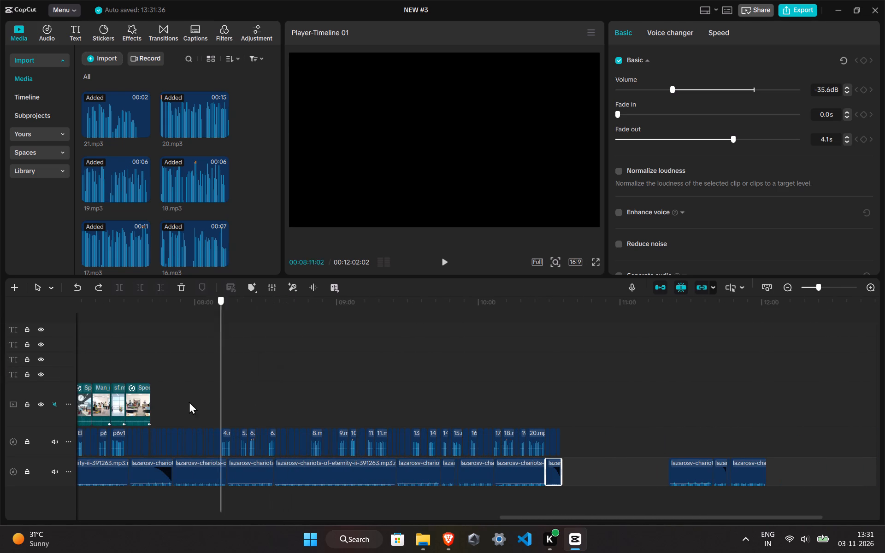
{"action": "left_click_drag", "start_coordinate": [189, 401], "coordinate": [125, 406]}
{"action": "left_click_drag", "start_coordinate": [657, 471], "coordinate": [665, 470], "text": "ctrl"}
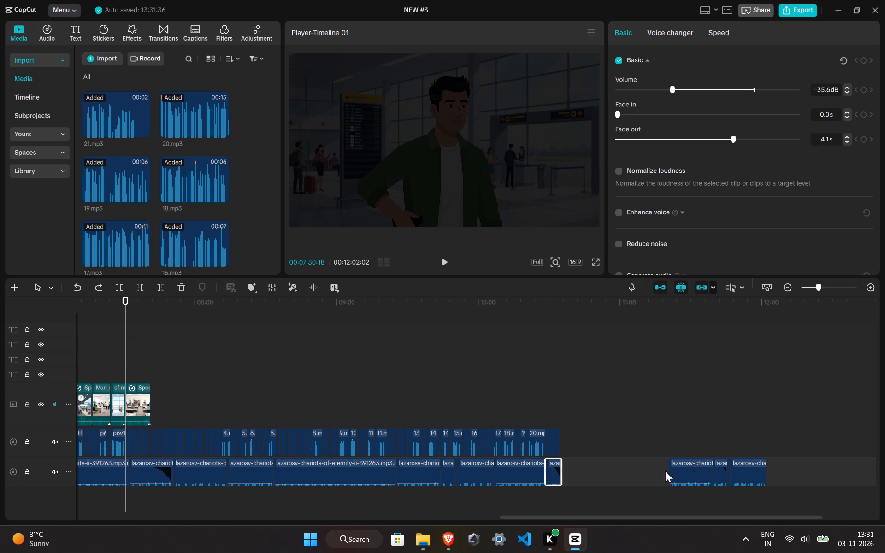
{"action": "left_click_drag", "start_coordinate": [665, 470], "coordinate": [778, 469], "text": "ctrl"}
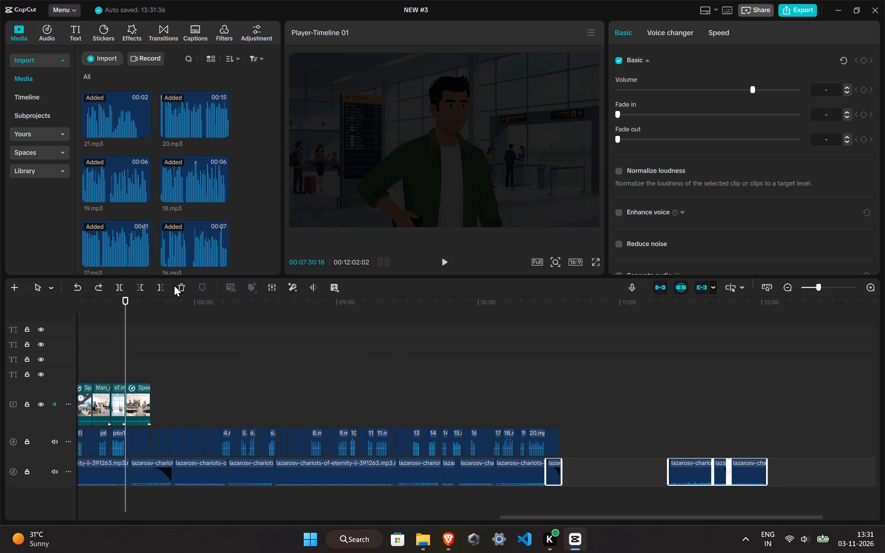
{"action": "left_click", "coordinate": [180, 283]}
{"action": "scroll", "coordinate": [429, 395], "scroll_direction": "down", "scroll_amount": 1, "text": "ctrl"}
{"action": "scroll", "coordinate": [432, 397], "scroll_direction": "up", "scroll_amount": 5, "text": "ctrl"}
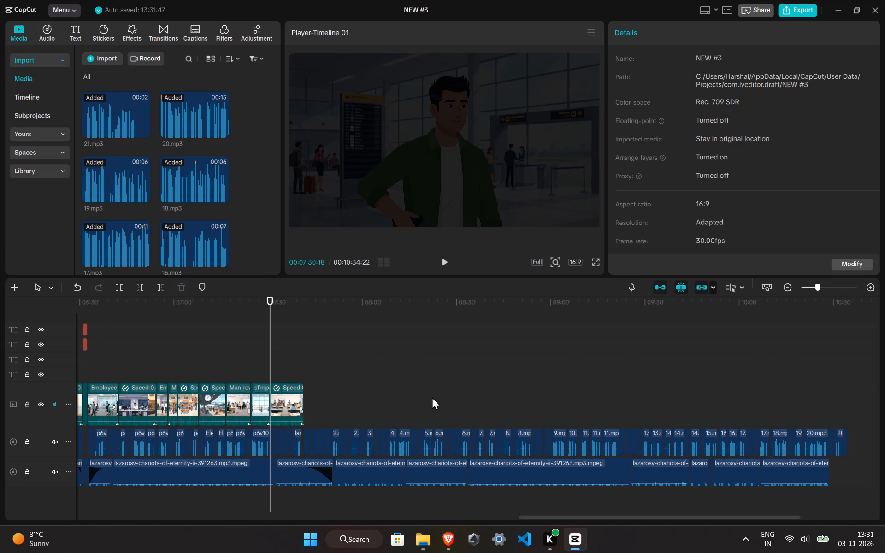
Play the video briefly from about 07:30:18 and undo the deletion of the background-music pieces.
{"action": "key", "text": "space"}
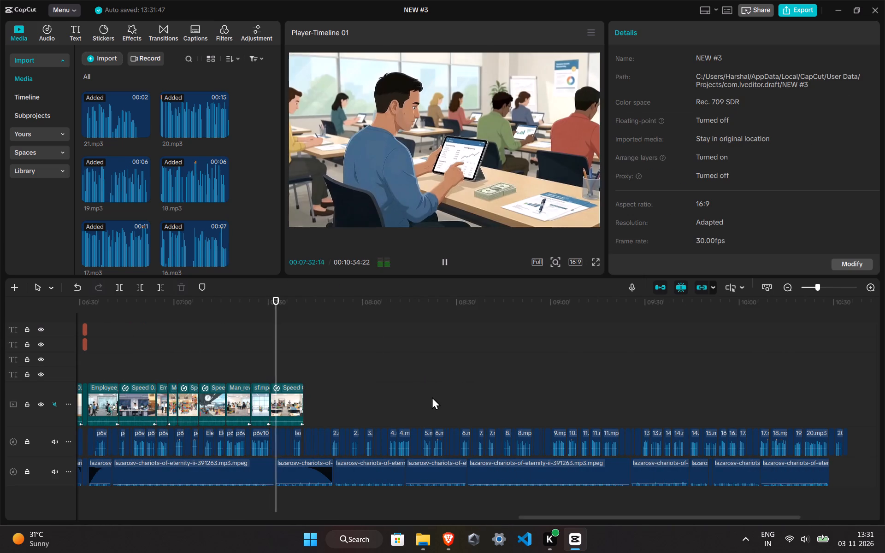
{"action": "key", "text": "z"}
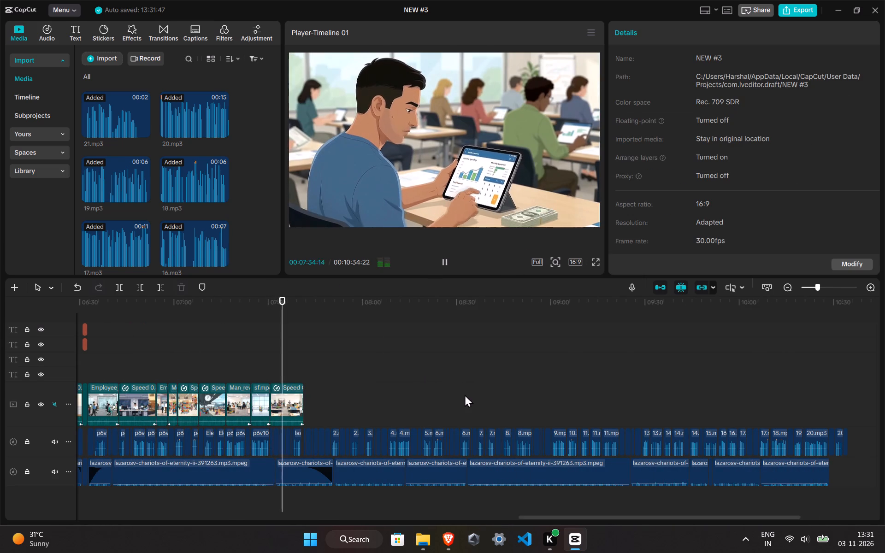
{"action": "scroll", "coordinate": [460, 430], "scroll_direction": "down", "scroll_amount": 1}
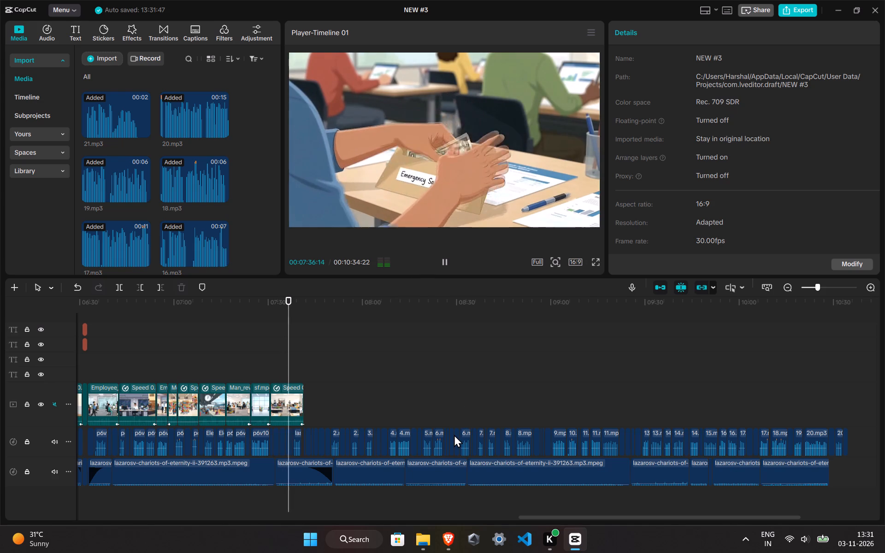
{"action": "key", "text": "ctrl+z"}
Preview the narration from about 10:20:07 and return the playhead to the end of the last video clip.
{"action": "left_click", "coordinate": [803, 394]}
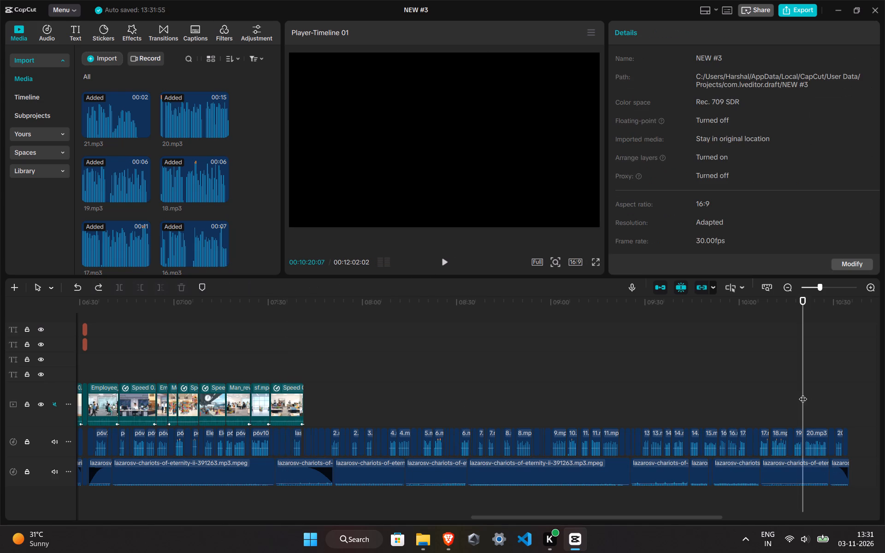
{"action": "key", "text": "space"}
{"action": "scroll", "coordinate": [760, 398], "scroll_direction": "up", "scroll_amount": 13, "text": "ctrl"}
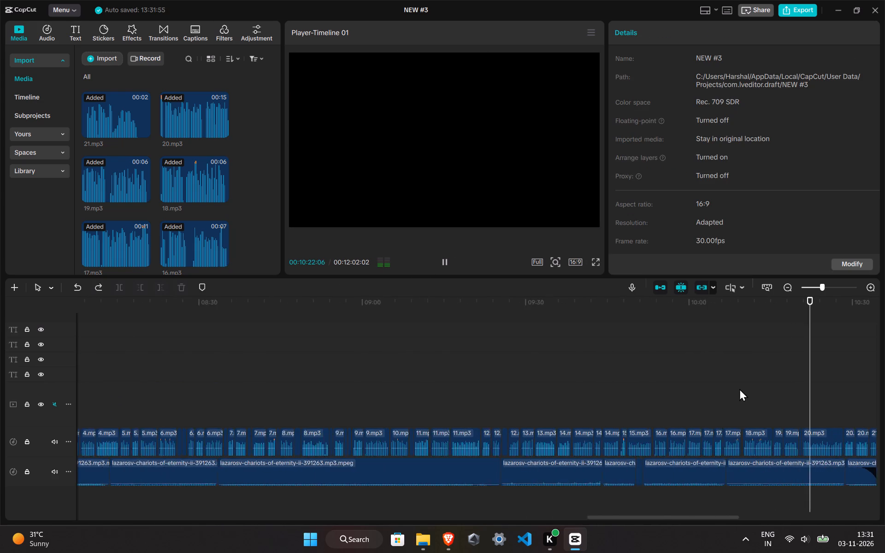
{"action": "scroll", "coordinate": [739, 388], "scroll_direction": "up", "scroll_amount": 3, "text": "ctrl"}
{"action": "left_click_drag", "start_coordinate": [743, 515], "coordinate": [760, 515]}
{"action": "scroll", "coordinate": [330, 370], "scroll_direction": "up", "scroll_amount": 5, "text": "ctrl"}
{"action": "left_click", "coordinate": [331, 370]}
{"action": "left_click_drag", "start_coordinate": [331, 370], "coordinate": [0, 364]}
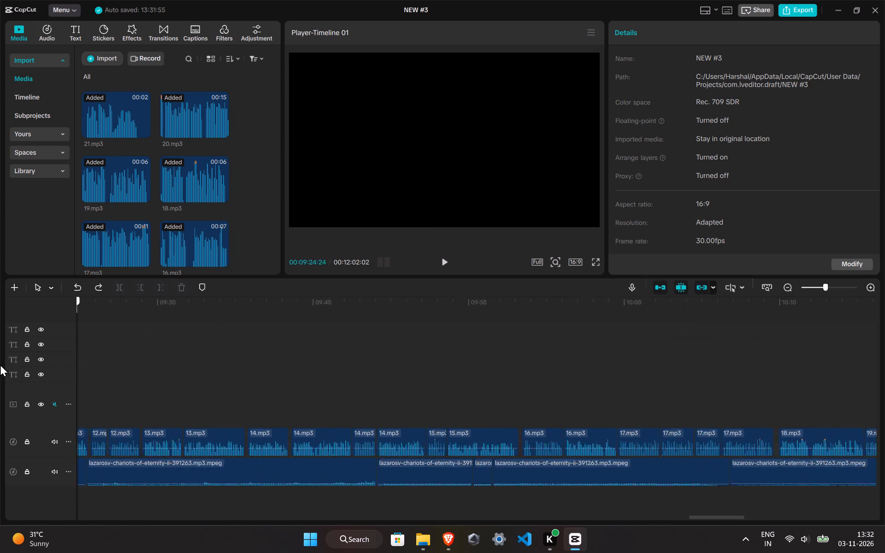
{"action": "left_click_drag", "start_coordinate": [0, 364], "coordinate": [291, 365]}
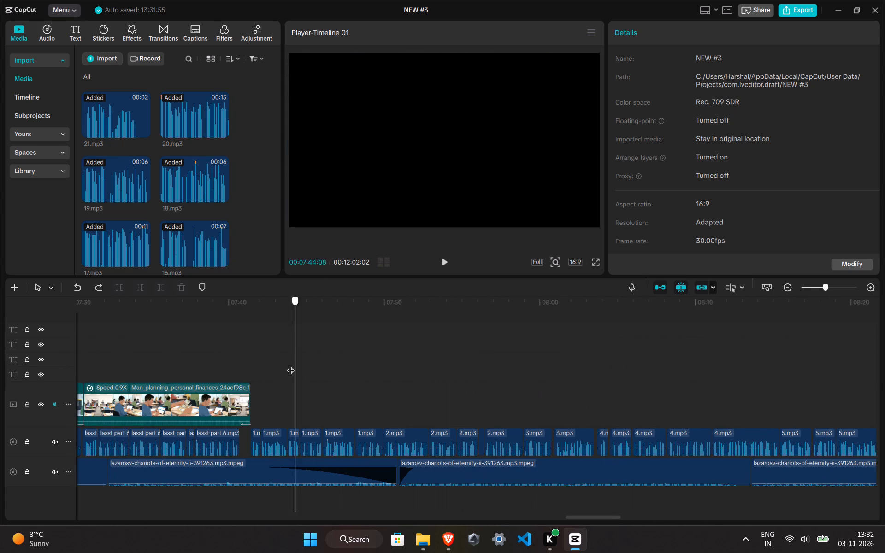
{"action": "left_click_drag", "start_coordinate": [291, 365], "coordinate": [250, 361]}
Delete all leftover background-music pieces from about 11:20 onward, including the thin sliver between them, keeping the faded piece under 21.mp3.
{"action": "scroll", "coordinate": [250, 377], "scroll_direction": "down", "scroll_amount": 15, "text": "ctrl"}
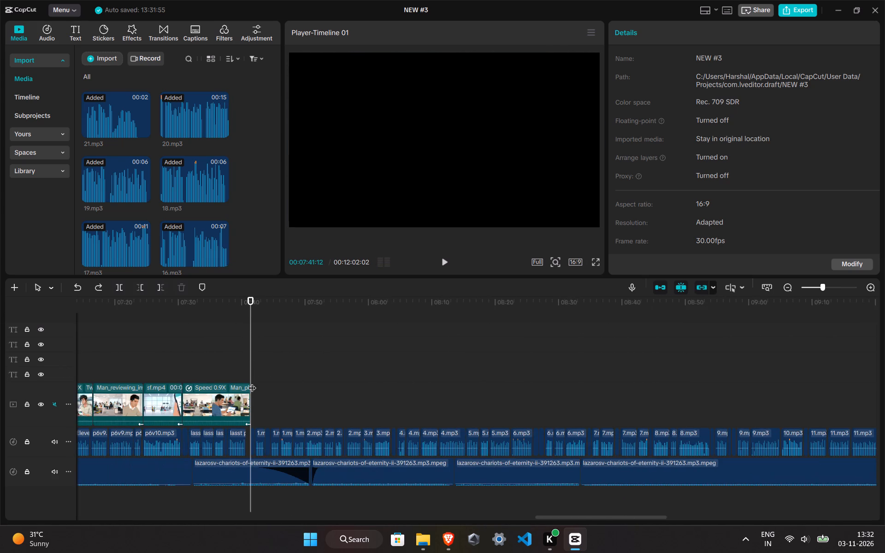
{"action": "scroll", "coordinate": [252, 382], "scroll_direction": "down", "scroll_amount": 10, "text": "ctrl"}
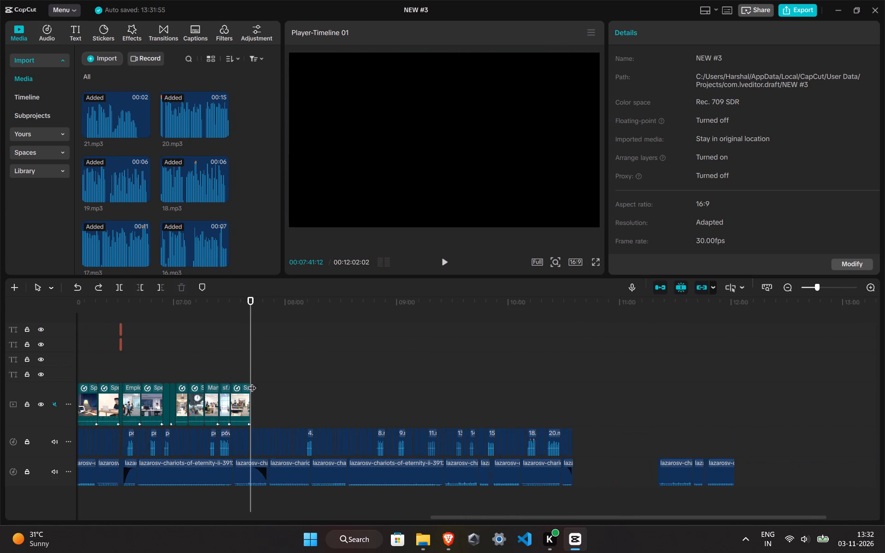
{"action": "left_click", "coordinate": [662, 469], "text": "ctrl"}
{"action": "left_click", "coordinate": [704, 468], "text": "ctrl"}
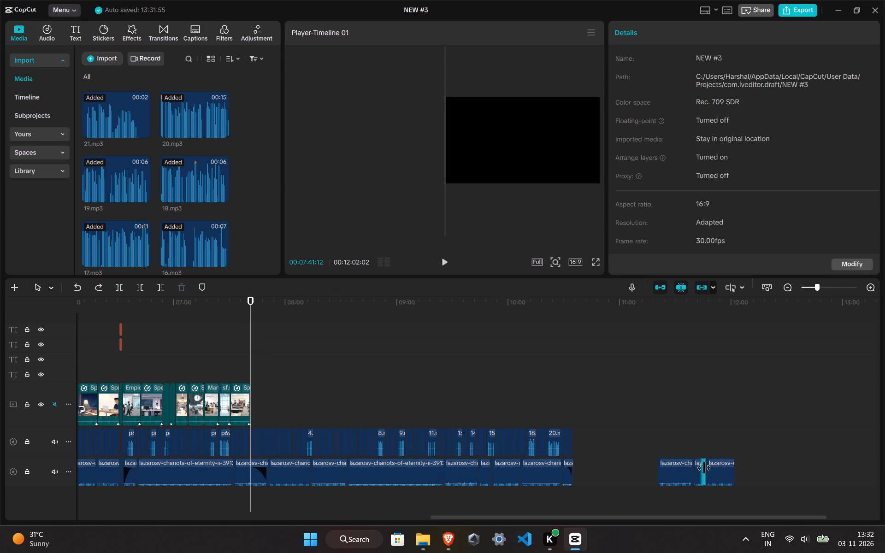
{"action": "left_click", "coordinate": [702, 469], "text": "ctrl"}
{"action": "left_click", "coordinate": [667, 471], "text": "ctrl"}
{"action": "left_click", "coordinate": [723, 471], "text": "ctrl"}
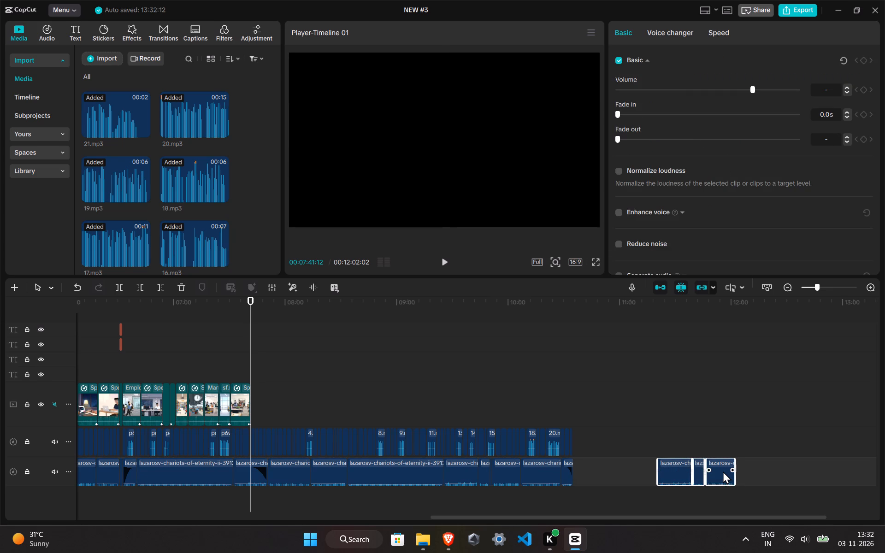
{"action": "left_click", "coordinate": [184, 288]}
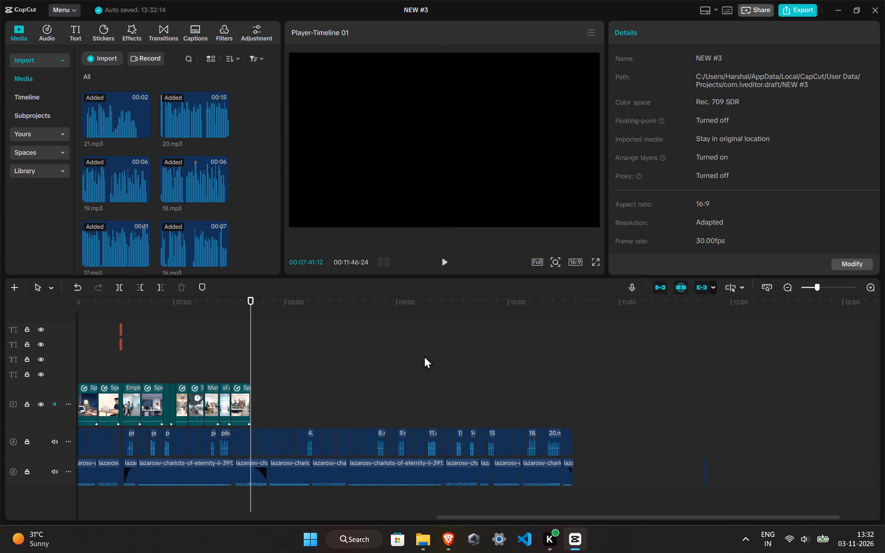
{"action": "left_click", "coordinate": [490, 376]}
{"action": "left_click", "coordinate": [704, 465]}
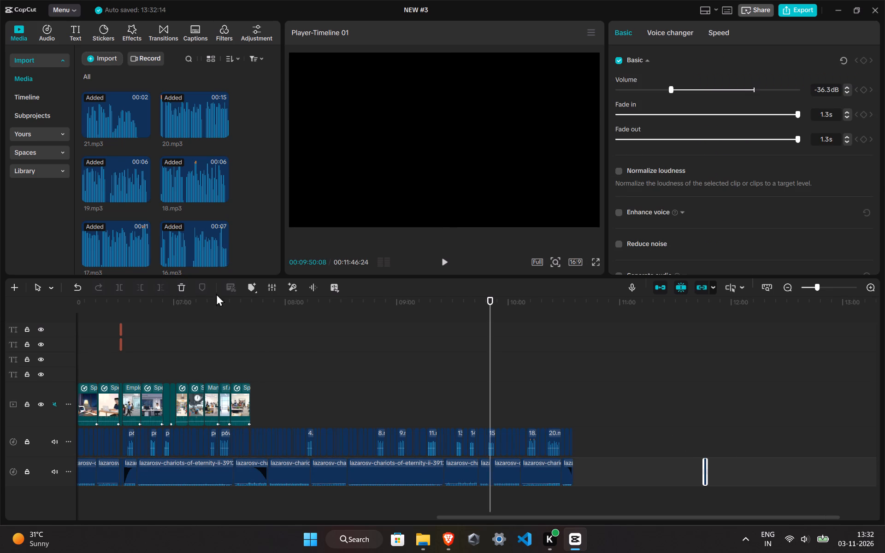
{"action": "left_click", "coordinate": [172, 283]}
{"action": "left_click", "coordinate": [180, 284]}
Play back the timeline from around 09:30 and from the end of the last video clip to check narration and music.
{"action": "left_click", "coordinate": [518, 372]}
{"action": "key", "text": "space"}
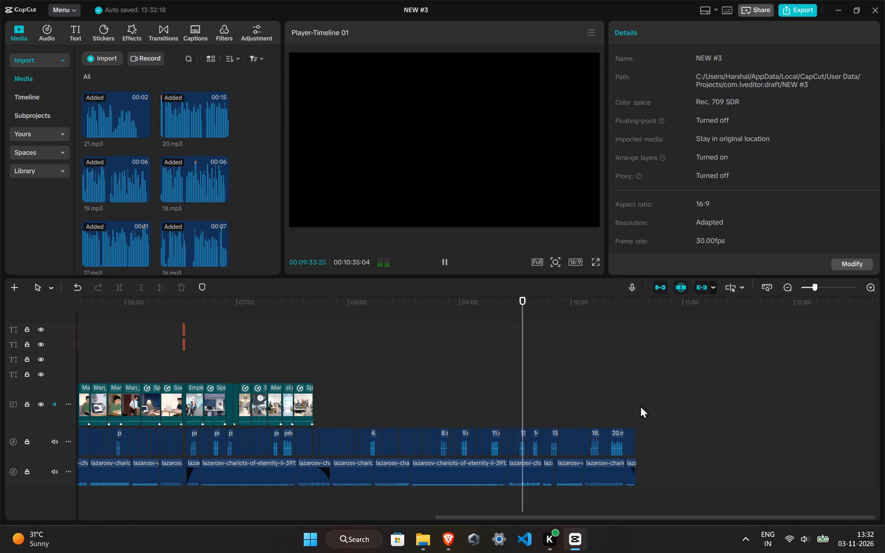
{"action": "scroll", "coordinate": [619, 408], "scroll_direction": "down", "scroll_amount": 1, "text": "ctrl"}
{"action": "scroll", "coordinate": [607, 410], "scroll_direction": "up", "scroll_amount": 10, "text": "ctrl"}
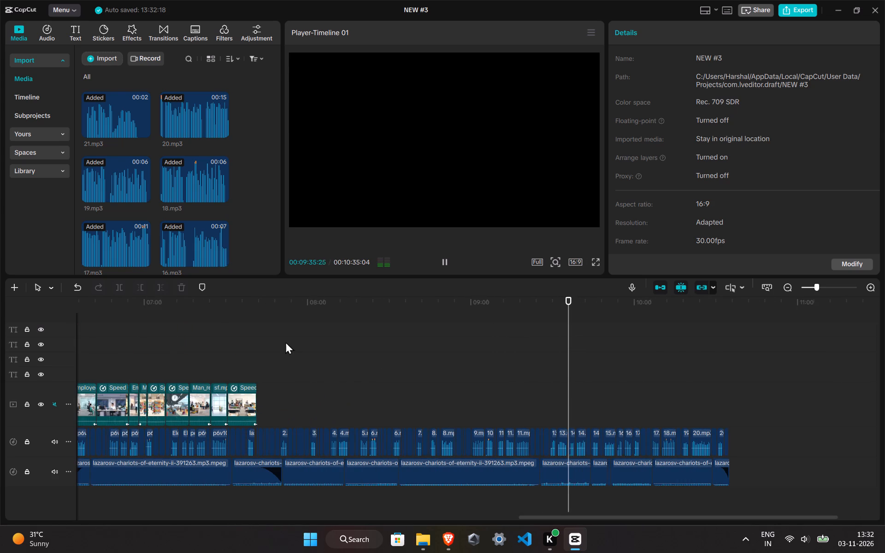
{"action": "left_click", "coordinate": [255, 339]}
{"action": "key", "text": "space"}
{"action": "scroll", "coordinate": [328, 388], "scroll_direction": "up", "scroll_amount": 17, "text": "ctrl"}
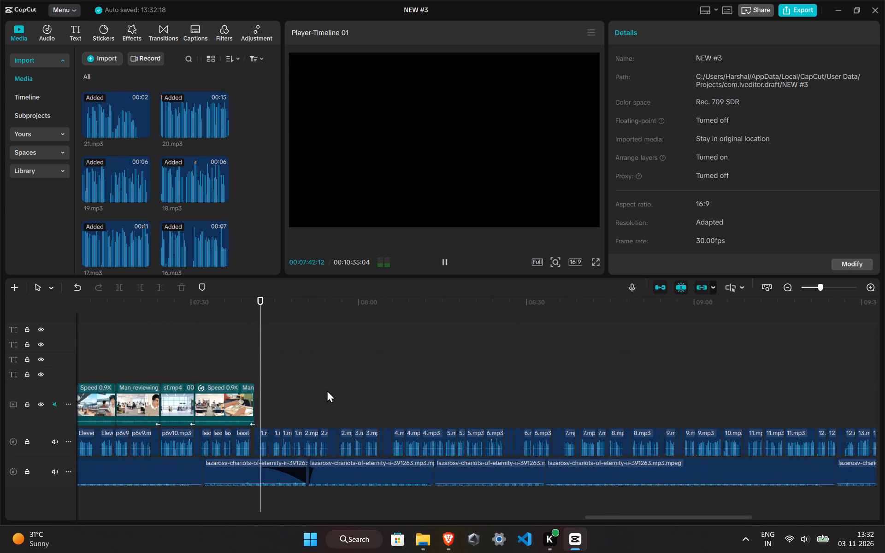
{"action": "scroll", "coordinate": [327, 390], "scroll_direction": "up", "scroll_amount": 10, "text": "ctrl"}
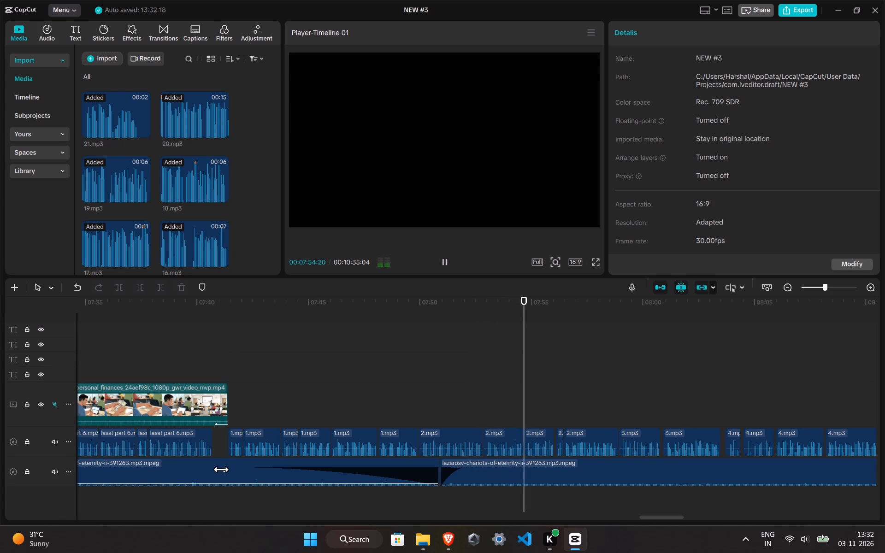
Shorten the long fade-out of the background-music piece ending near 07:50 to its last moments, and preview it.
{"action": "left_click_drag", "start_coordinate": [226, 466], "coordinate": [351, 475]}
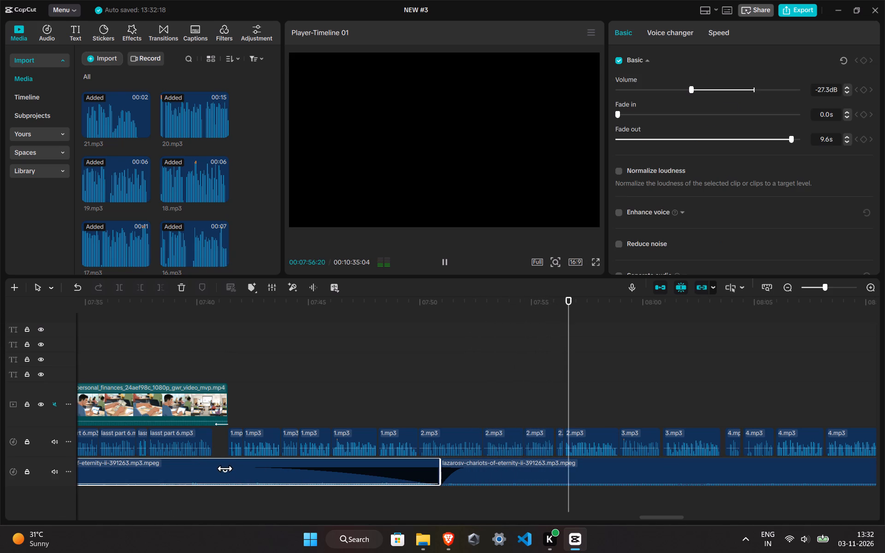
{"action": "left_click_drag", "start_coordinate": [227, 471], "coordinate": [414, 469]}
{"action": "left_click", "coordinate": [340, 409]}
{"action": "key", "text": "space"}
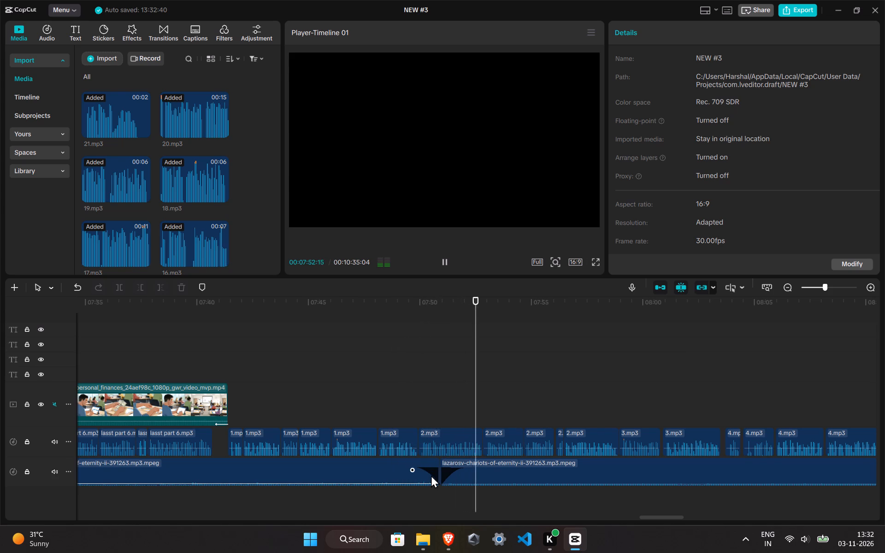
Reduce the fade-in after the music join near 07:50 to 0.2 s, nearly remove the preceding fade-out, and preview the join.
{"action": "left_click", "coordinate": [448, 468]}
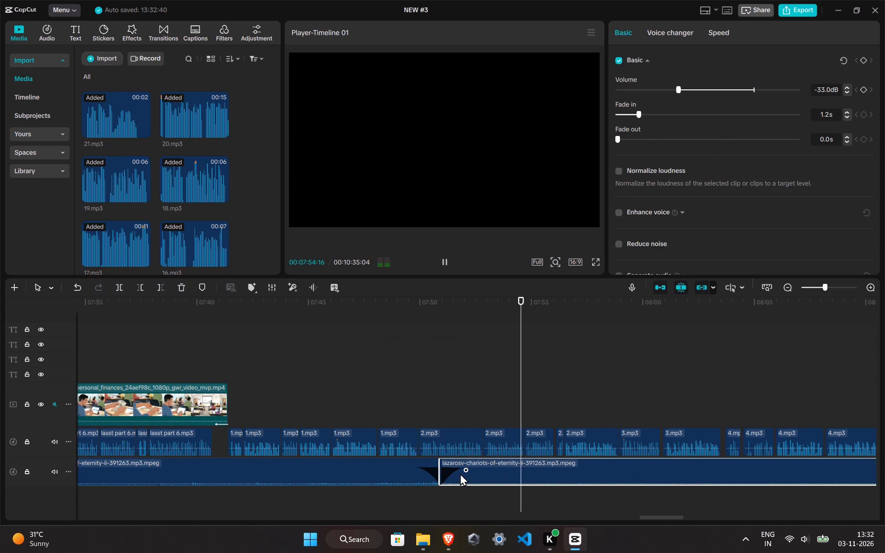
{"action": "left_click_drag", "start_coordinate": [462, 471], "coordinate": [437, 472]}
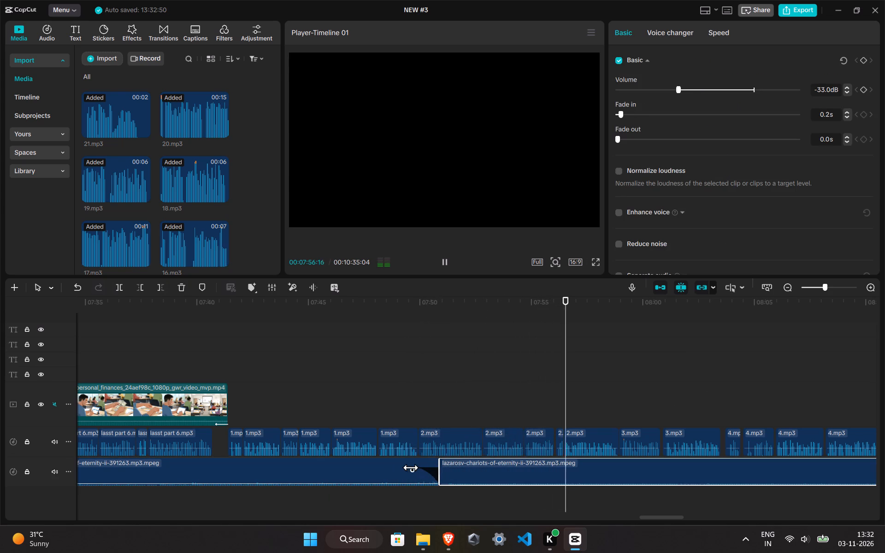
{"action": "left_click_drag", "start_coordinate": [410, 467], "coordinate": [434, 471]}
{"action": "left_click", "coordinate": [416, 409]}
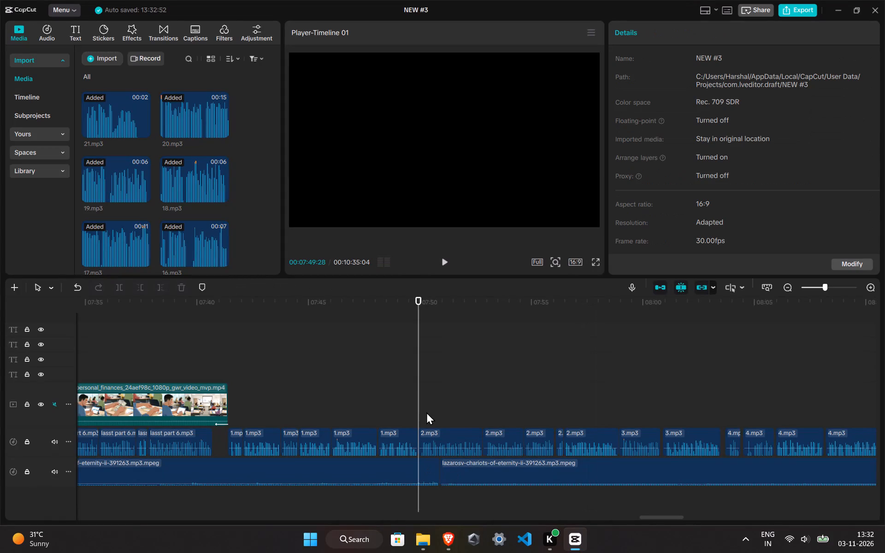
{"action": "key", "text": "space"}
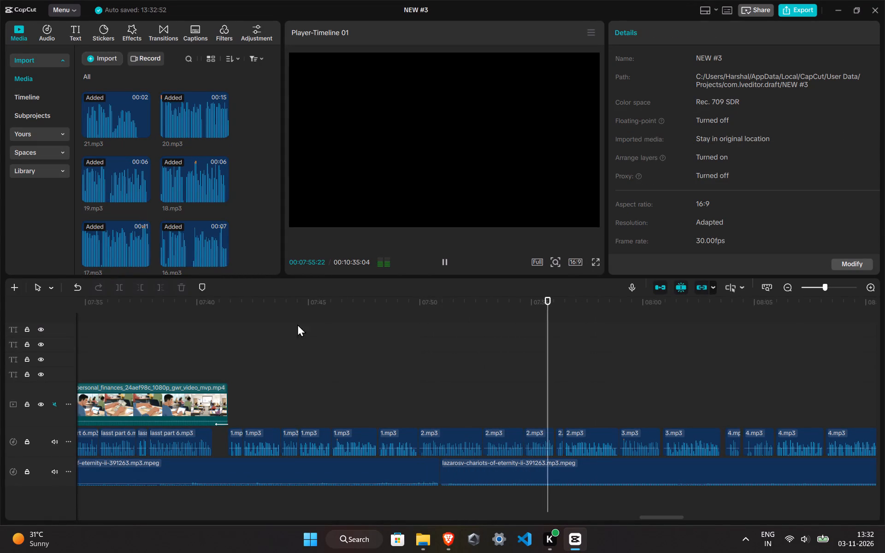
Place the playhead exactly at the end of the last video clip, at 00:07:41:12.
{"action": "left_click", "coordinate": [237, 346]}
{"action": "left_click", "coordinate": [237, 350]}
{"action": "left_click_drag", "start_coordinate": [237, 351], "coordinate": [230, 353]}
{"action": "left_click", "coordinate": [228, 354]}
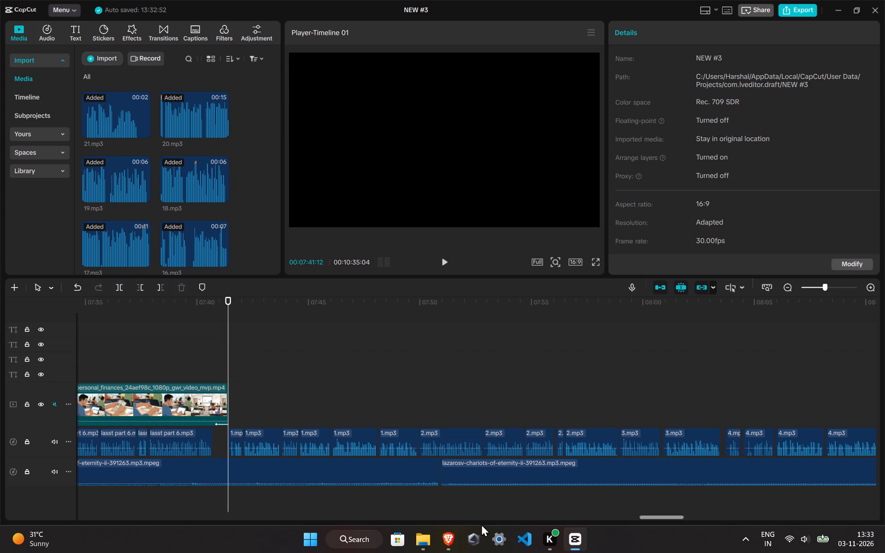